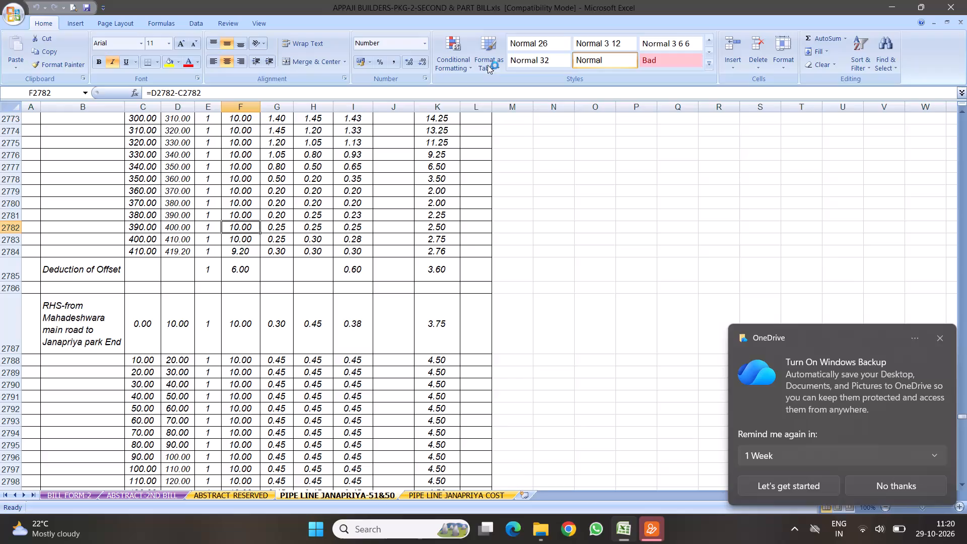
Dismiss the OneDrive backup reminder.
{"action": "left_click", "coordinate": [940, 339]}
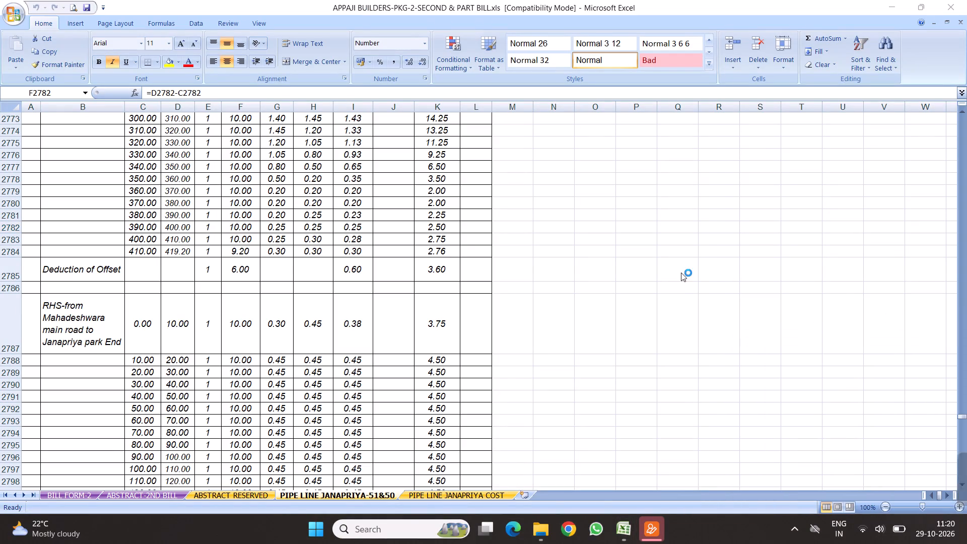
Review the item 20 paver block measurements, covering the LHS rows and the RHS rows from Mahadeshwara main road to Janapriya park End.
{"action": "scroll", "coordinate": [361, 253], "scroll_direction": "down", "scroll_amount": 9}
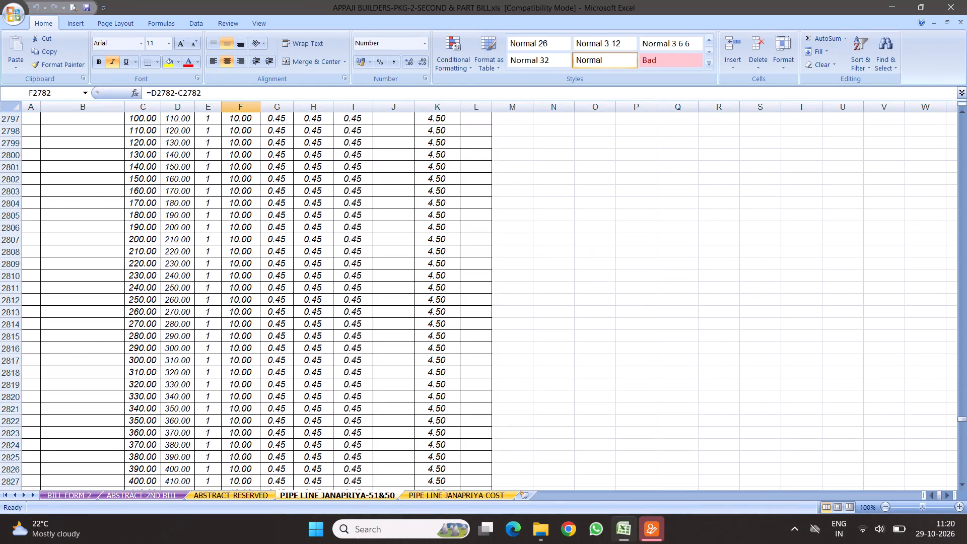
{"action": "scroll", "coordinate": [365, 279], "scroll_direction": "down", "scroll_amount": 9}
{"action": "scroll", "coordinate": [350, 237], "scroll_direction": "up", "scroll_amount": 4}
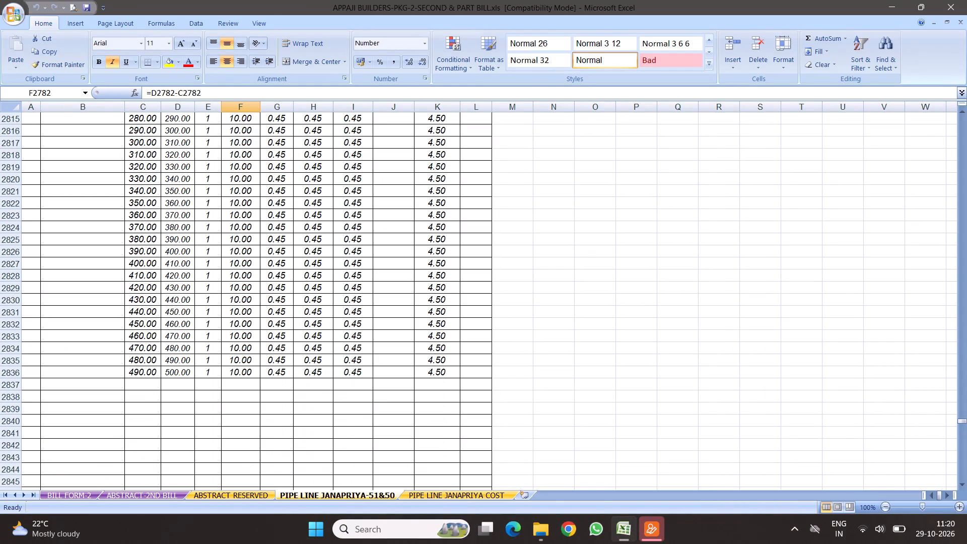
{"action": "scroll", "coordinate": [348, 241], "scroll_direction": "up", "scroll_amount": 4}
{"action": "scroll", "coordinate": [295, 248], "scroll_direction": "up", "scroll_amount": 9}
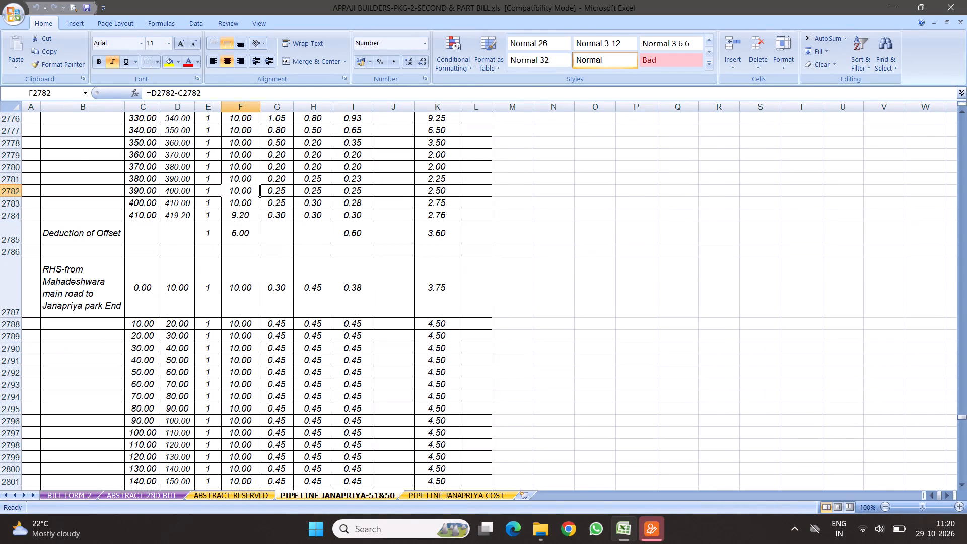
{"action": "left_click", "coordinate": [84, 286]}
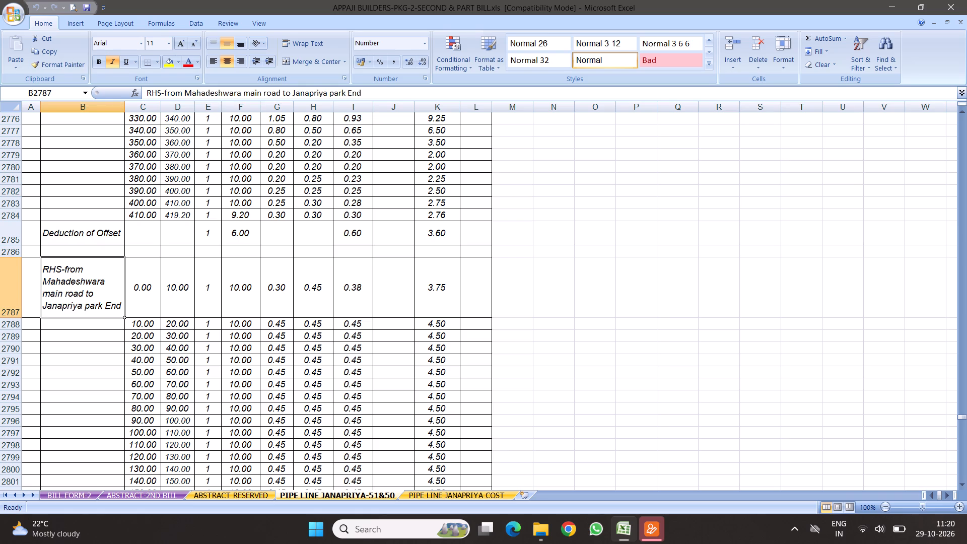
{"action": "scroll", "coordinate": [298, 292], "scroll_direction": "up", "scroll_amount": 5}
{"action": "scroll", "coordinate": [253, 305], "scroll_direction": "up", "scroll_amount": 8}
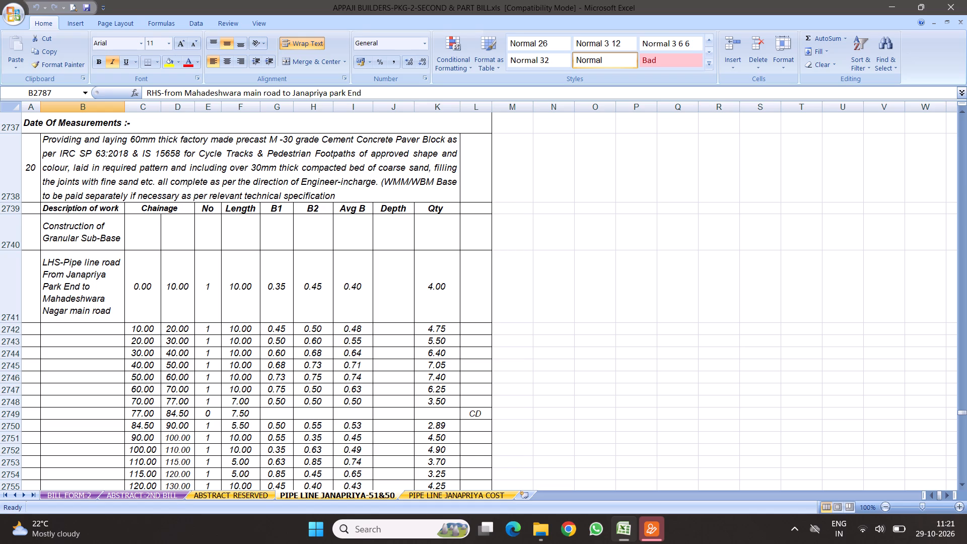
{"action": "scroll", "coordinate": [230, 336], "scroll_direction": "down", "scroll_amount": 13}
{"action": "scroll", "coordinate": [255, 288], "scroll_direction": "down", "scroll_amount": 5}
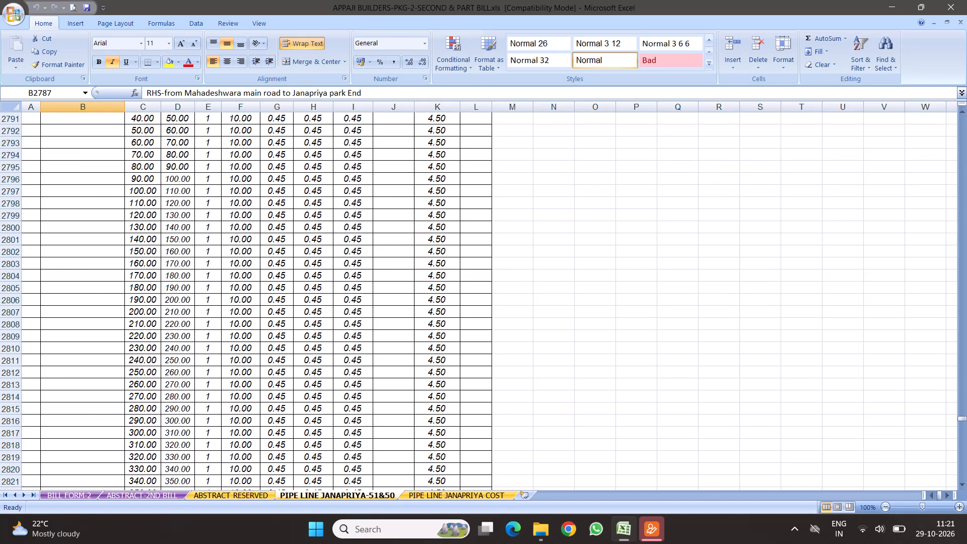
{"action": "scroll", "coordinate": [210, 314], "scroll_direction": "down", "scroll_amount": 6}
{"action": "scroll", "coordinate": [250, 285], "scroll_direction": "down", "scroll_amount": 7}
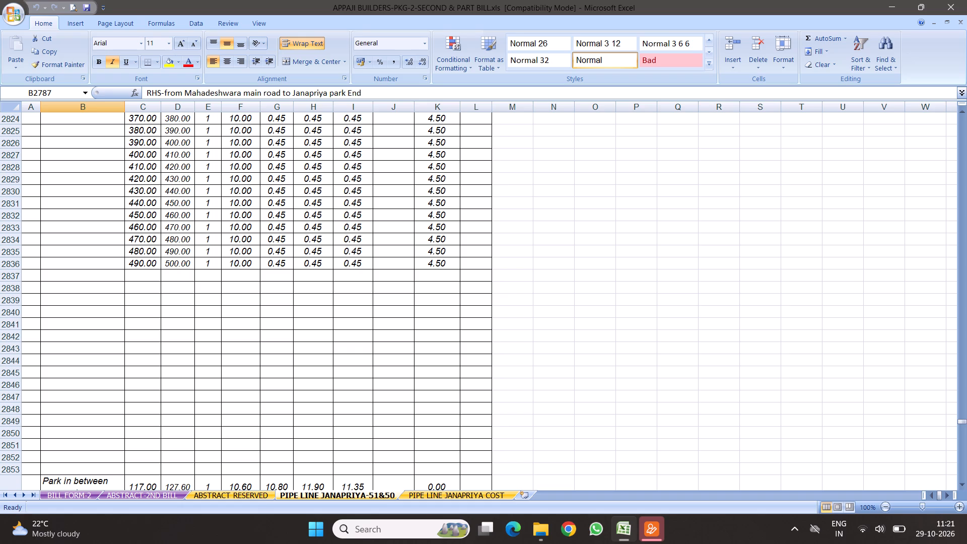
{"action": "scroll", "coordinate": [219, 251], "scroll_direction": "up", "scroll_amount": 13}
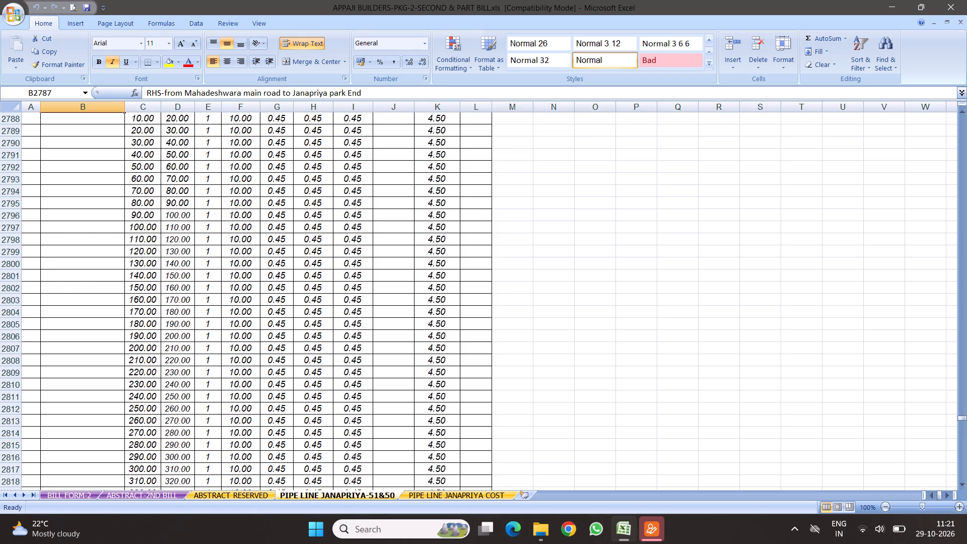
{"action": "scroll", "coordinate": [209, 258], "scroll_direction": "up", "scroll_amount": 4}
{"action": "left_click", "coordinate": [150, 290]}
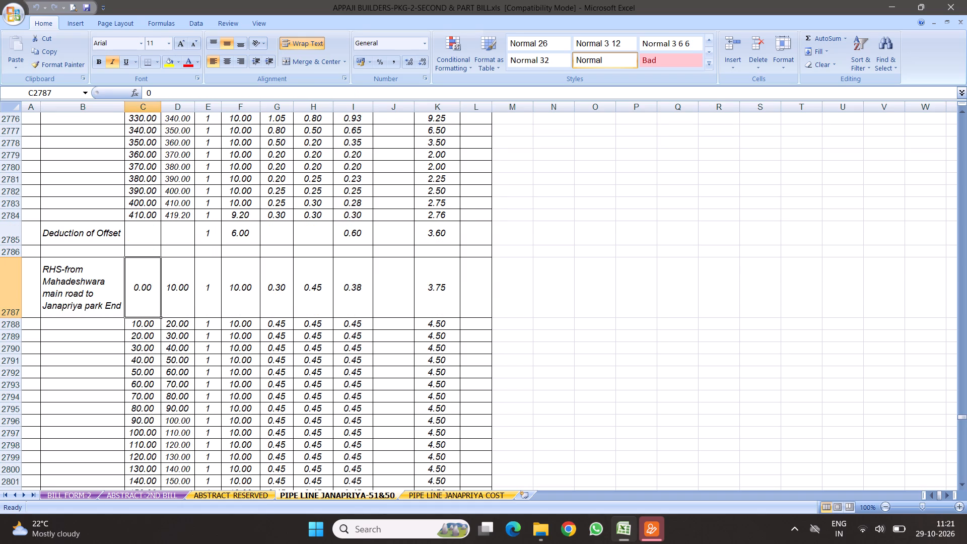
{"action": "left_click", "coordinate": [285, 299]}
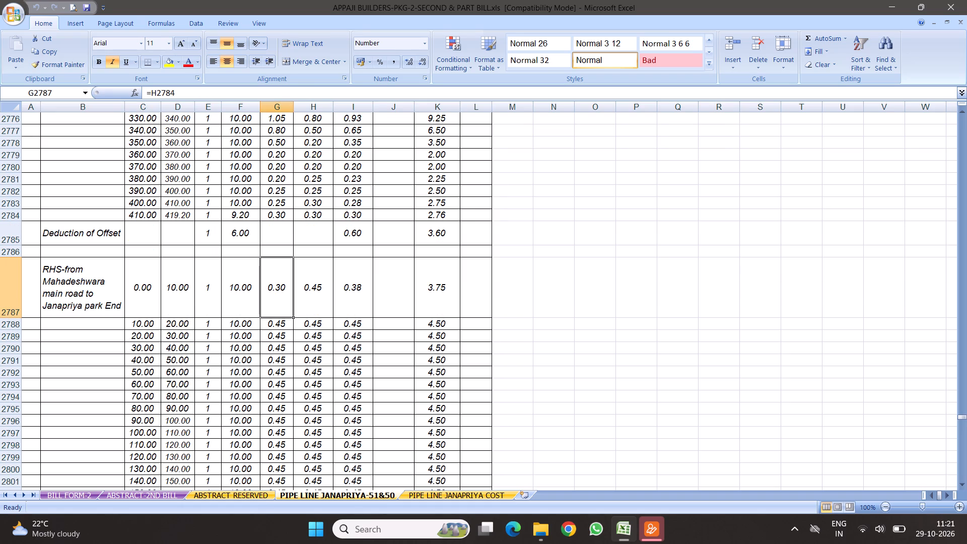
{"action": "left_click", "coordinate": [89, 291]}
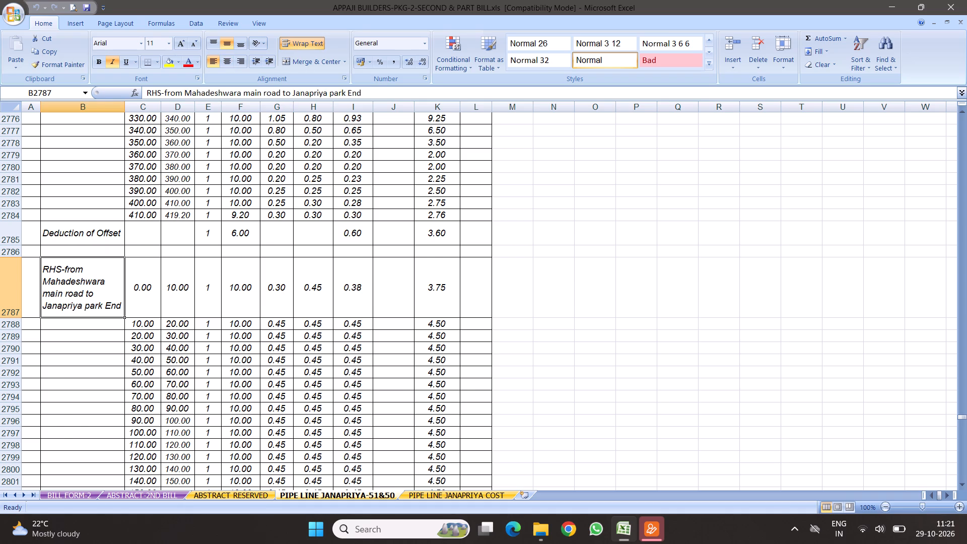
Set the No value of the LHS Deduction of Offset row to -1.
{"action": "scroll", "coordinate": [216, 305], "scroll_direction": "up", "scroll_amount": 4}
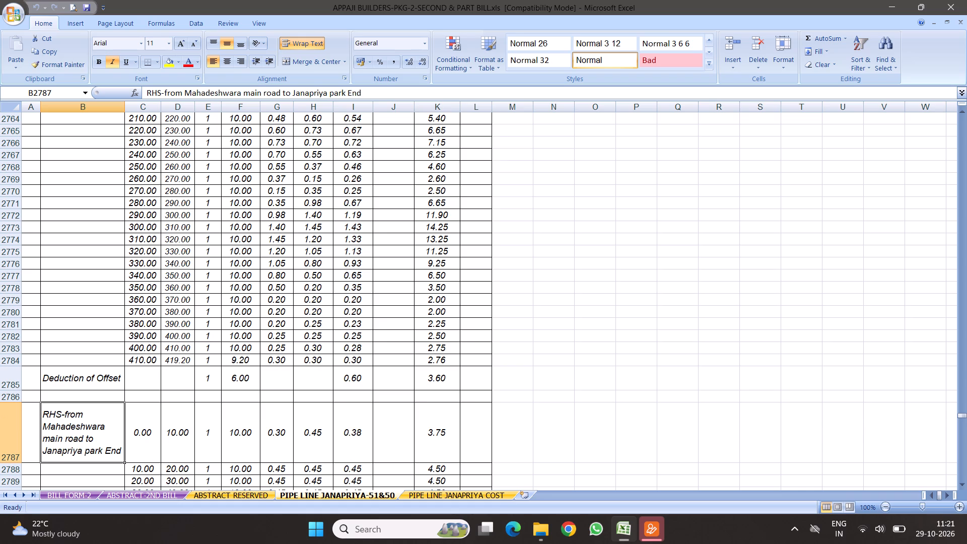
{"action": "left_click", "coordinate": [206, 380]}
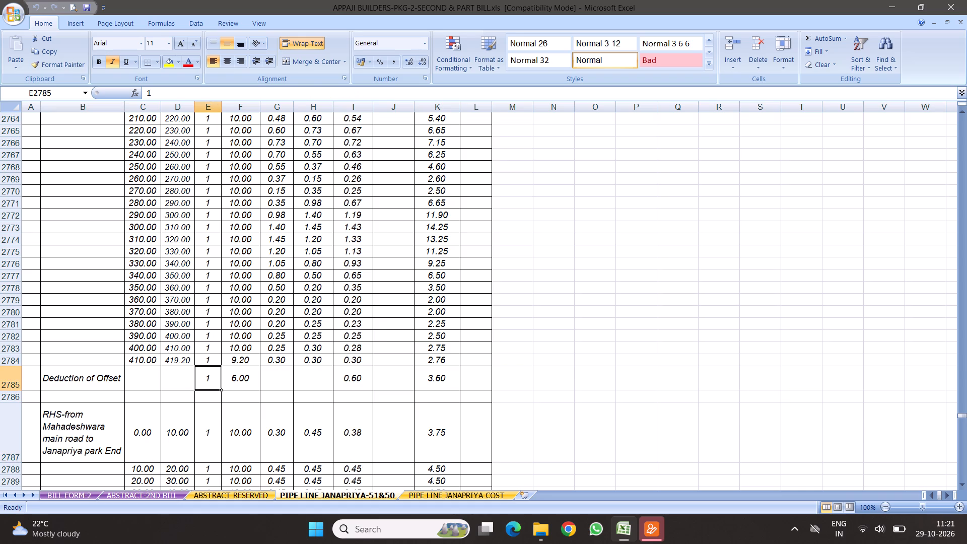
{"action": "type", "text": "-1"}
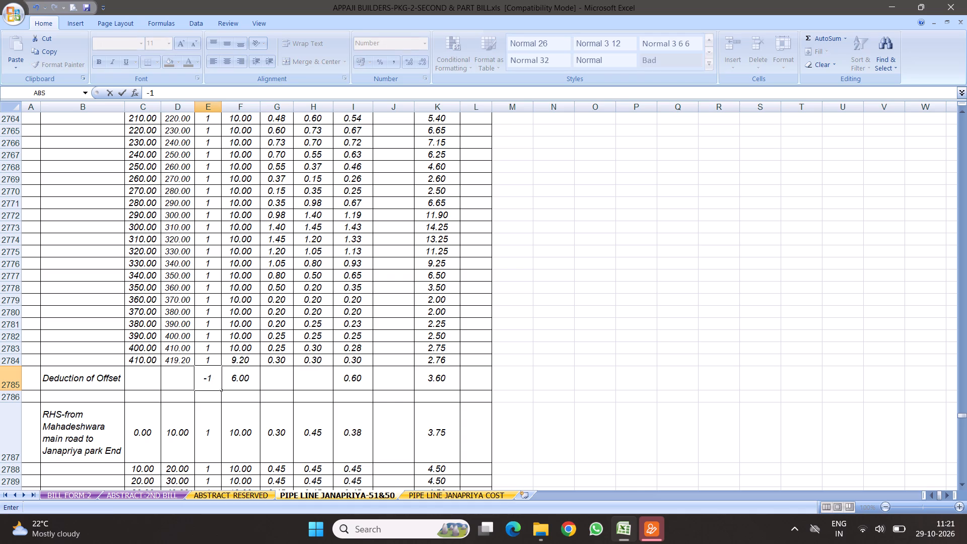
{"action": "left_click", "coordinate": [249, 358]}
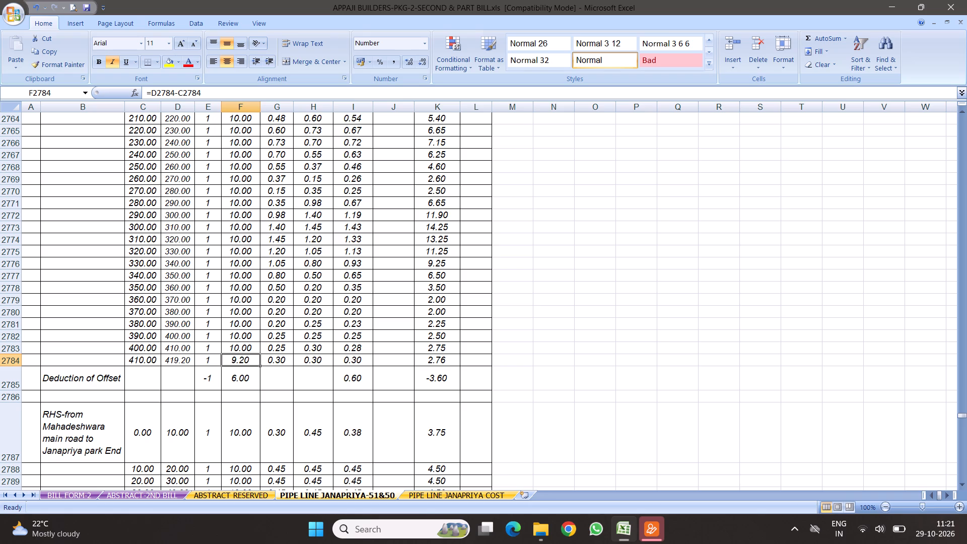
Set B1 to 0.25 and B2 to 0.3 in the first RHS row, chainage 0 to 10.
{"action": "left_click", "coordinate": [261, 322]}
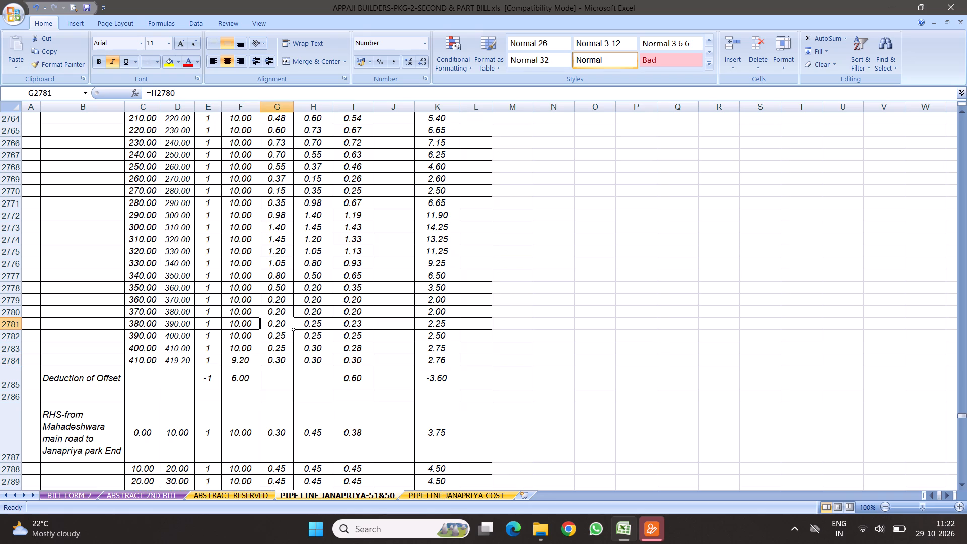
{"action": "scroll", "coordinate": [292, 391], "scroll_direction": "down", "scroll_amount": 5}
{"action": "left_click", "coordinate": [104, 253]}
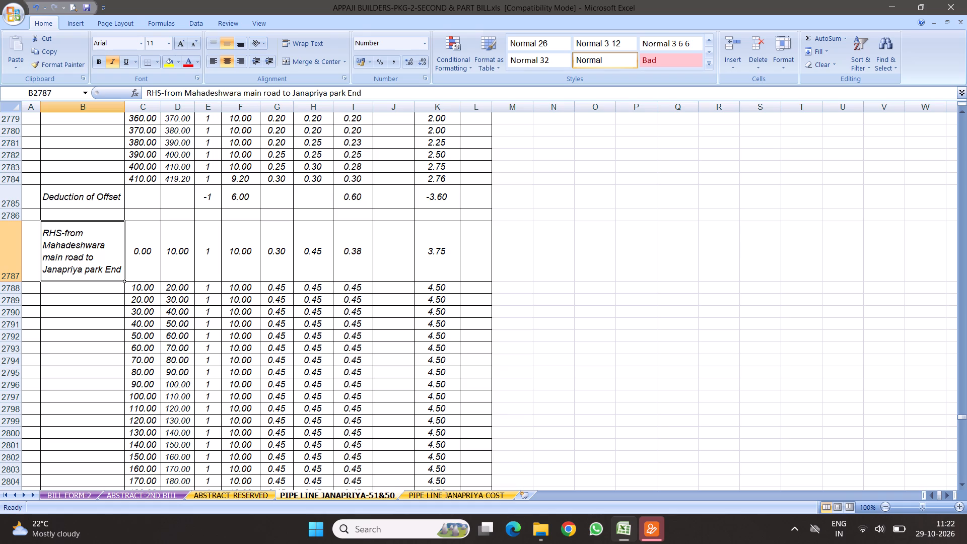
{"action": "left_click", "coordinate": [279, 252]}
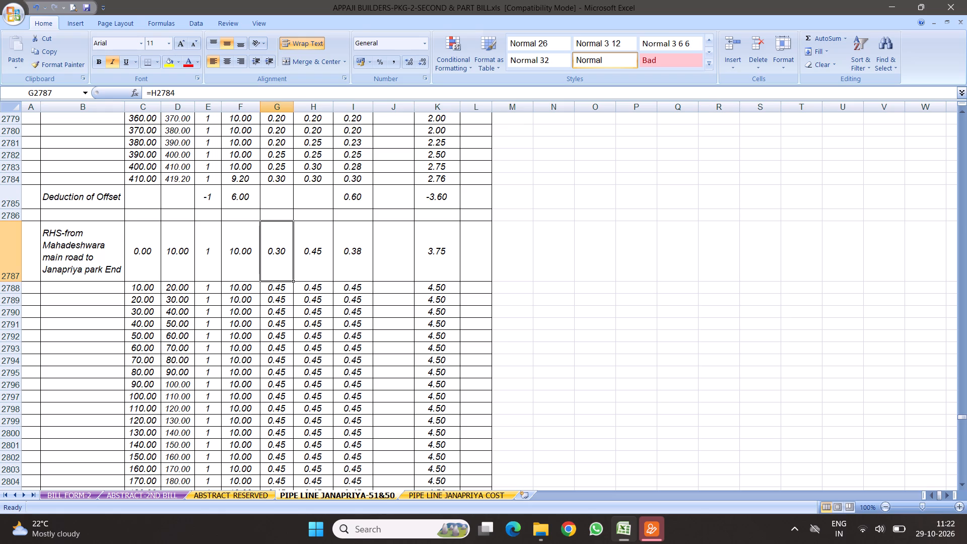
{"action": "type", "text": ".25"}
{"action": "key", "text": "Return"}
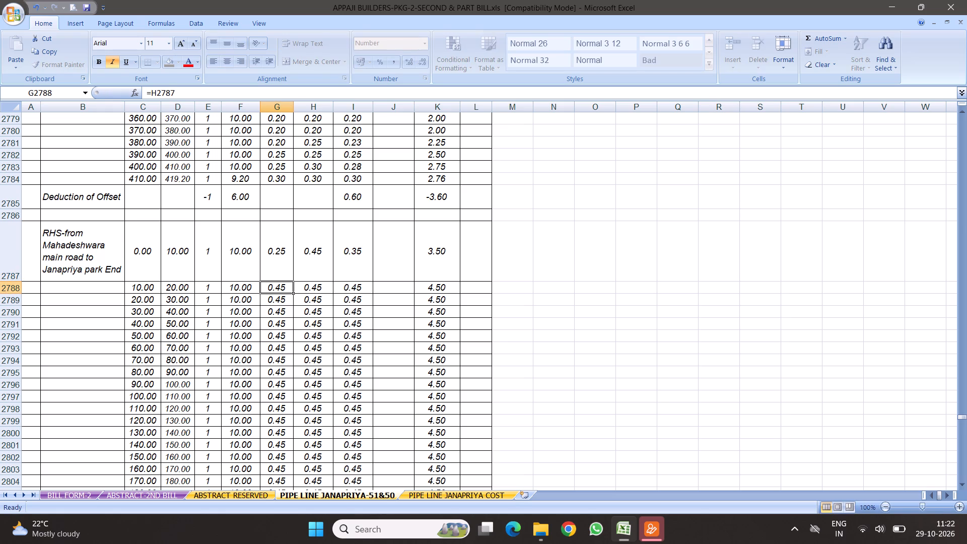
{"action": "key", "text": "Up"}
{"action": "key", "text": "Right"}
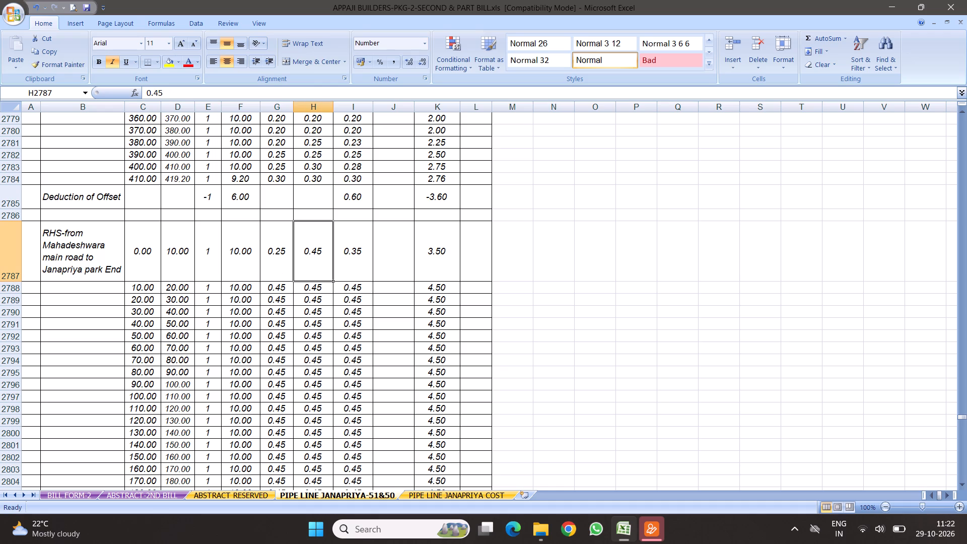
{"action": "type", "text": ".3"}
{"action": "key", "text": "Return"}
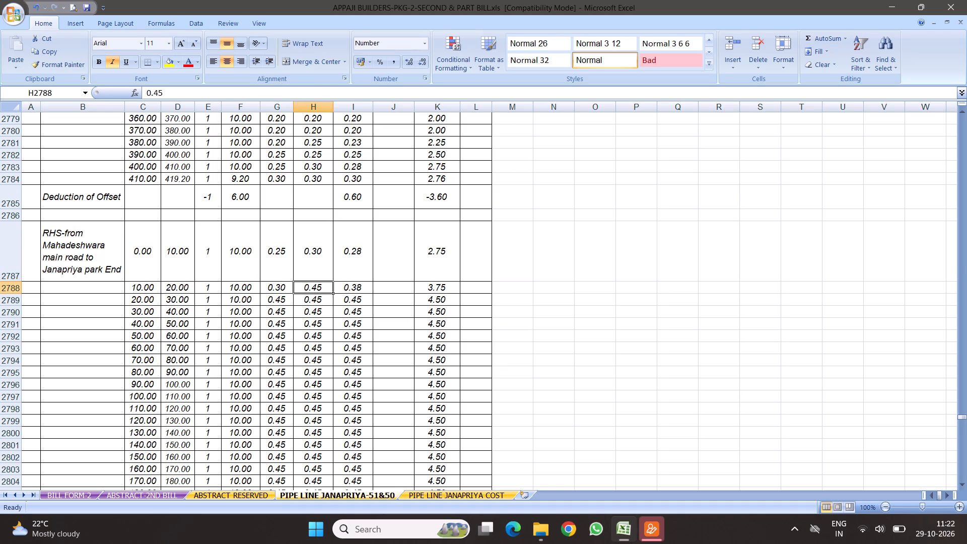
Enter B2 widths 0.38, 0.77, 1.1 and 1.25 for the four RHS rows from chainage 10 to 50.
{"action": "type", "text": ".38"}
{"action": "key", "text": "Return"}
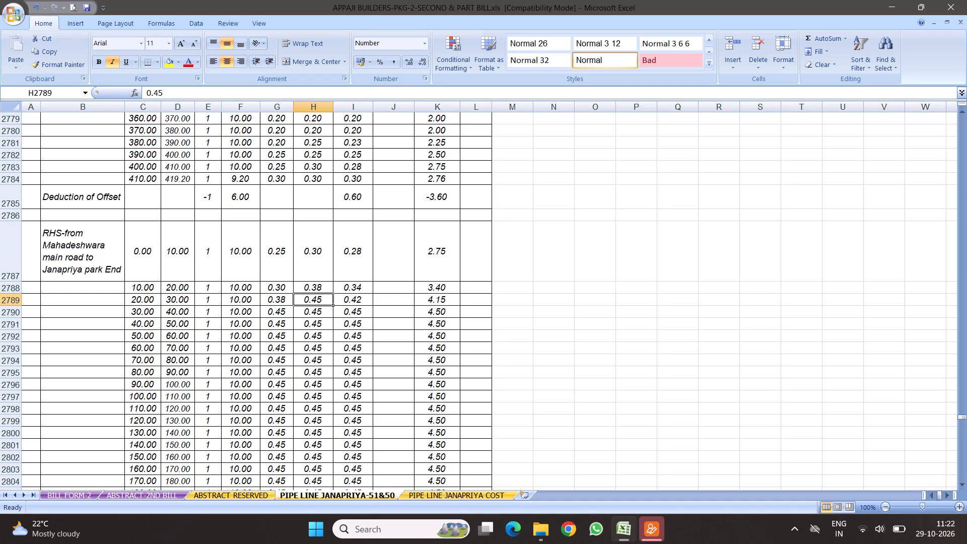
{"action": "type", "text": ".77"}
{"action": "key", "text": "Return"}
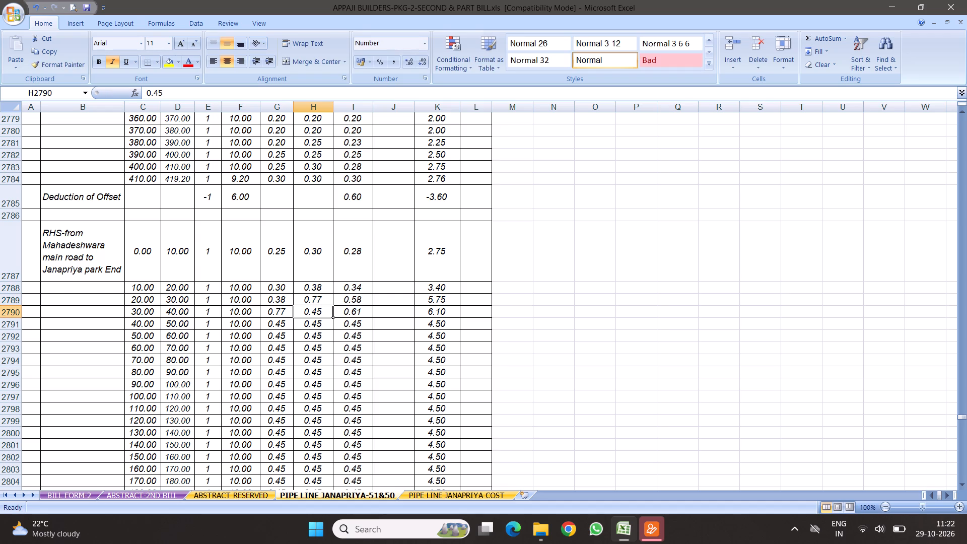
{"action": "type", "text": "1.1"}
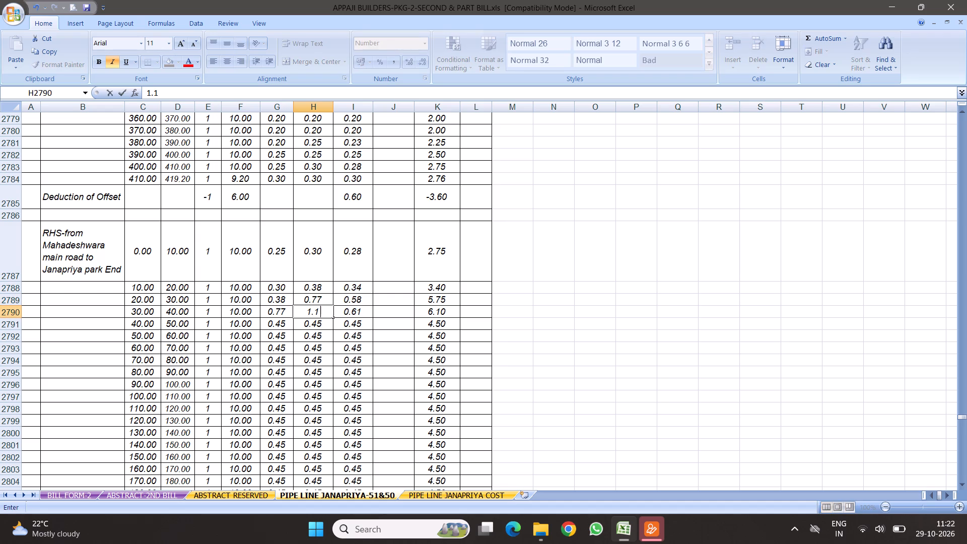
{"action": "key", "text": "Return"}
{"action": "type", "text": "1.25"}
{"action": "key", "text": "Return"}
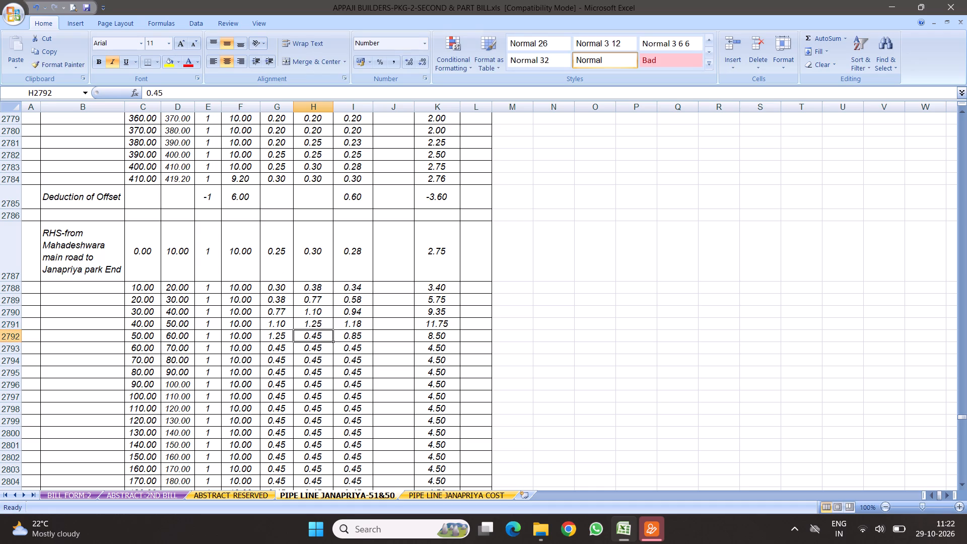
Enter B2 widths 1.05, 0.75 and 0.54 for the three RHS rows from chainage 50 to 80.
{"action": "type", "text": "1.05"}
{"action": "key", "text": "Return"}
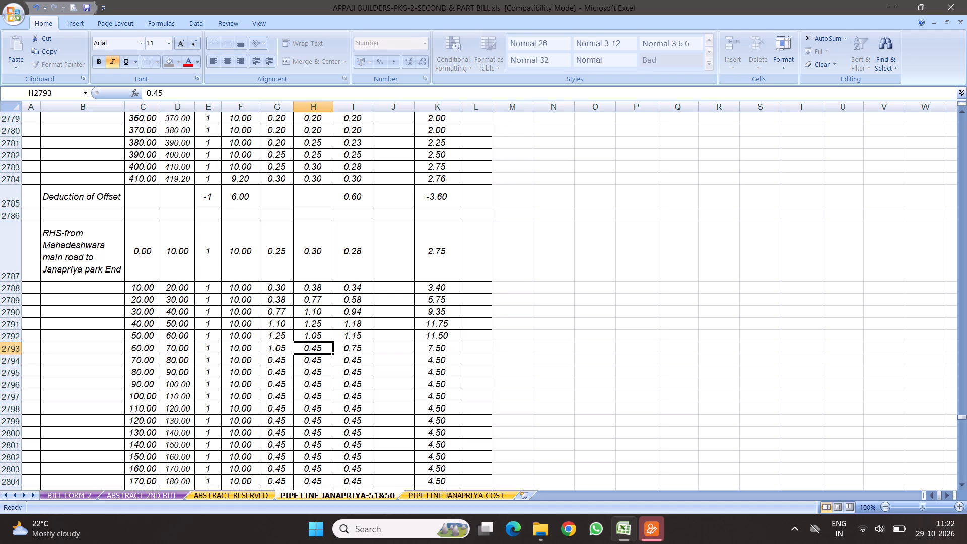
{"action": "type", "text": ".75"}
{"action": "key", "text": "Return"}
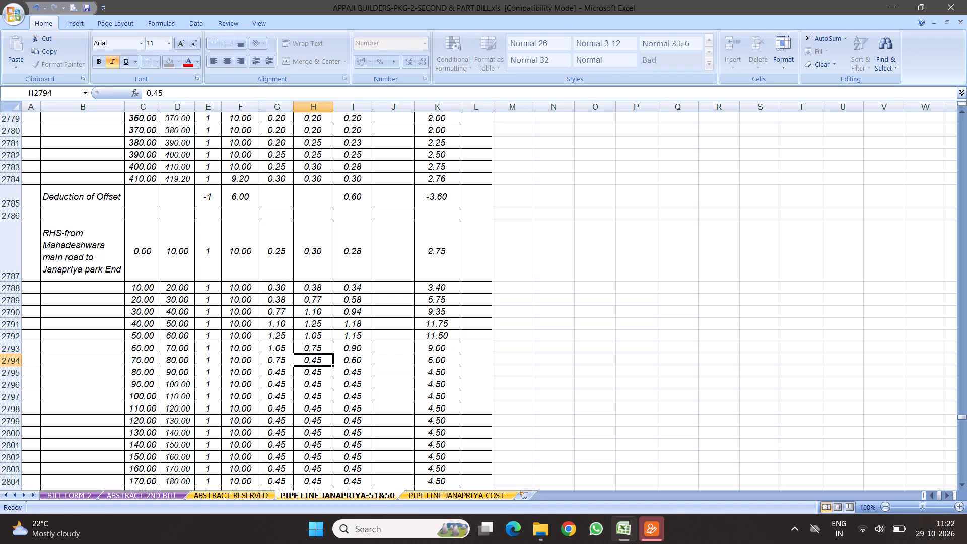
{"action": "key", "text": "period"}
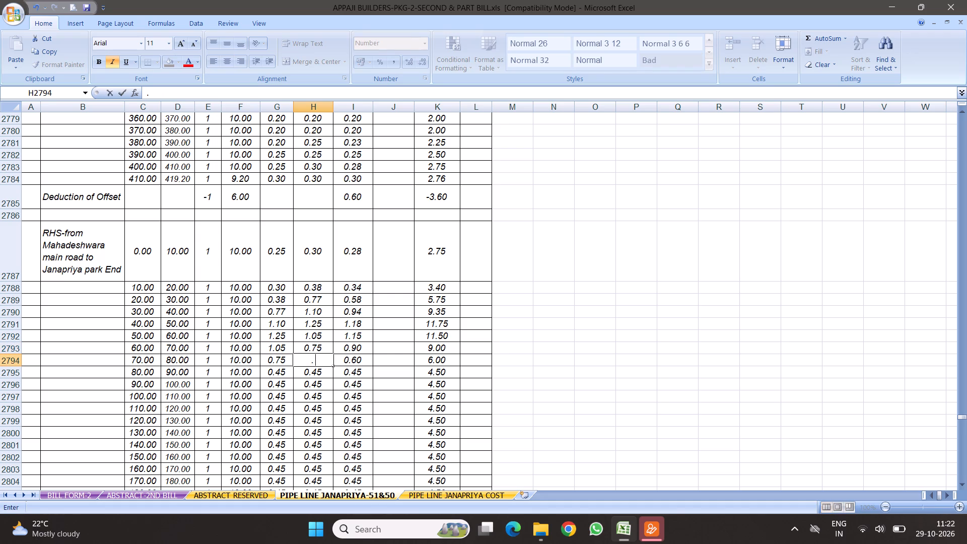
{"action": "type", "text": "54"}
{"action": "key", "text": "Return"}
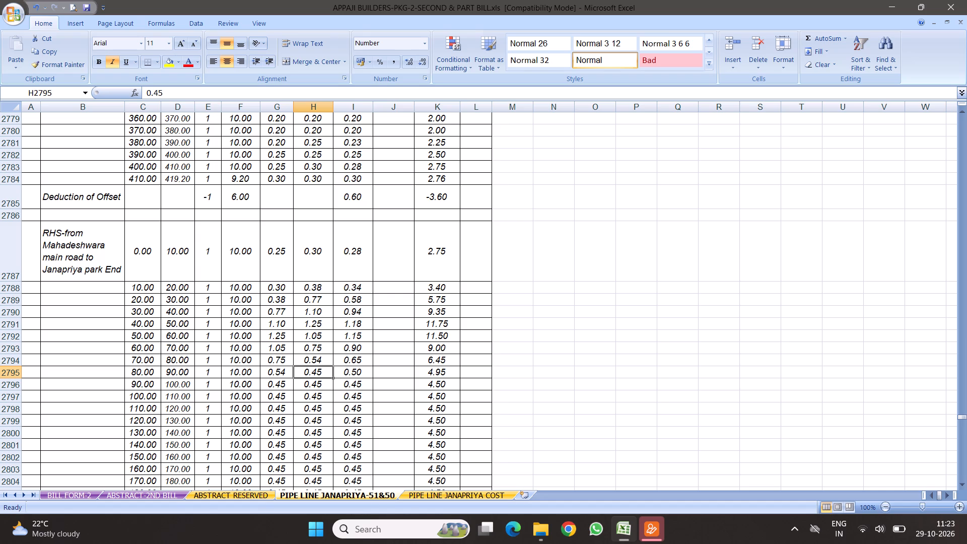
Set the end chainages of the four consecutive RHS rows starting at chainage 70 to 83, 95.3, 100 and 110.
{"action": "left_click", "coordinate": [171, 253]}
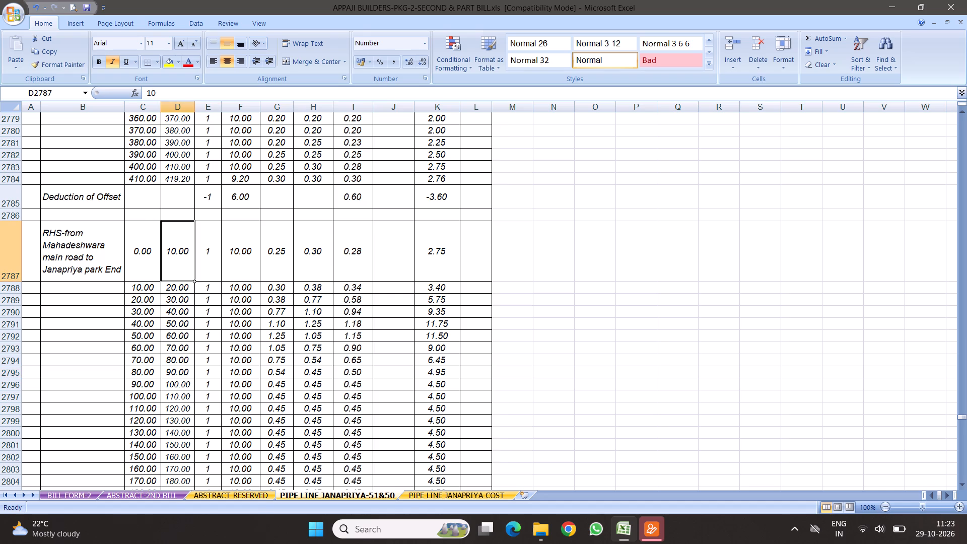
{"action": "left_click", "coordinate": [167, 293]}
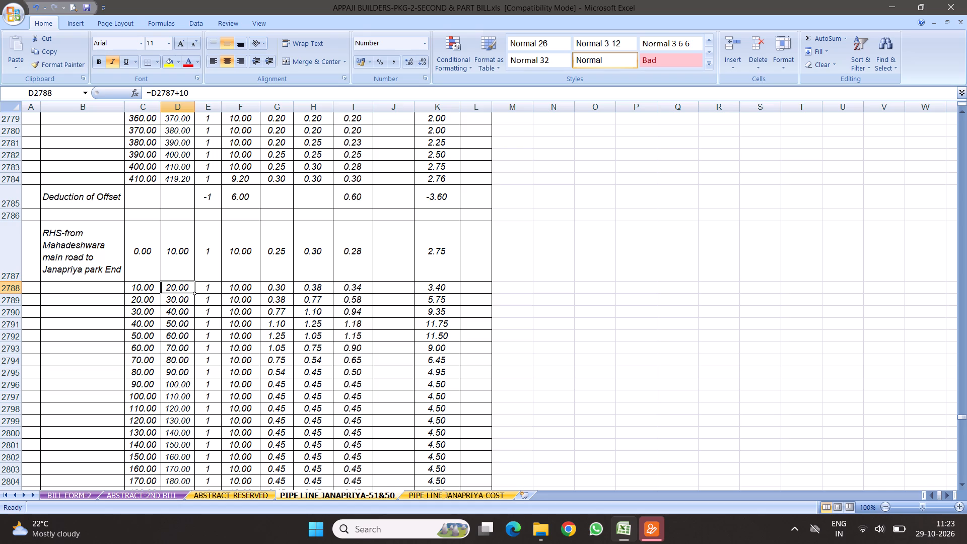
{"action": "key", "text": "Return"}
{"action": "key", "text": "Return"}
{"action": "key", "text": "Return"}
{"action": "key", "text": "Return"}
{"action": "key", "text": "Return"}
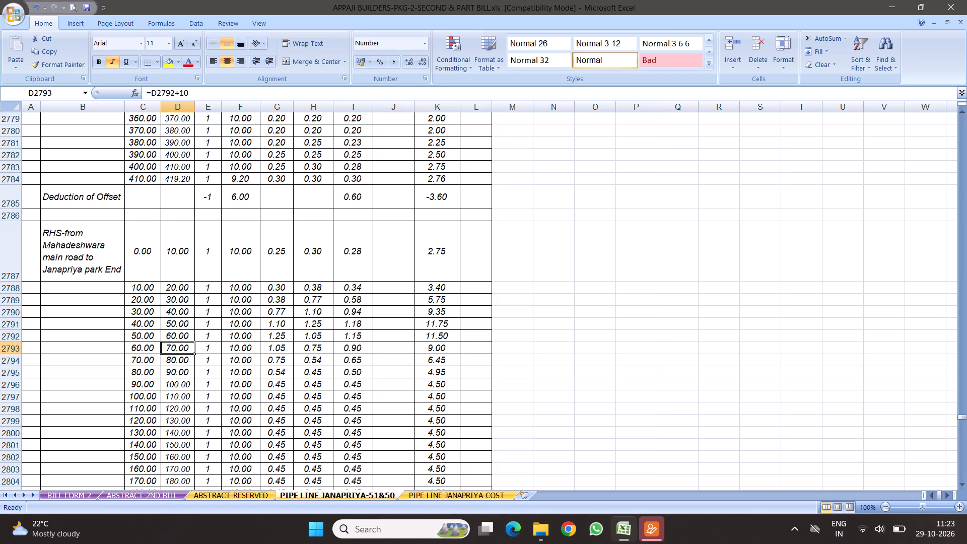
{"action": "key", "text": "Return"}
{"action": "key", "text": "Return"}
{"action": "key", "text": "Return"}
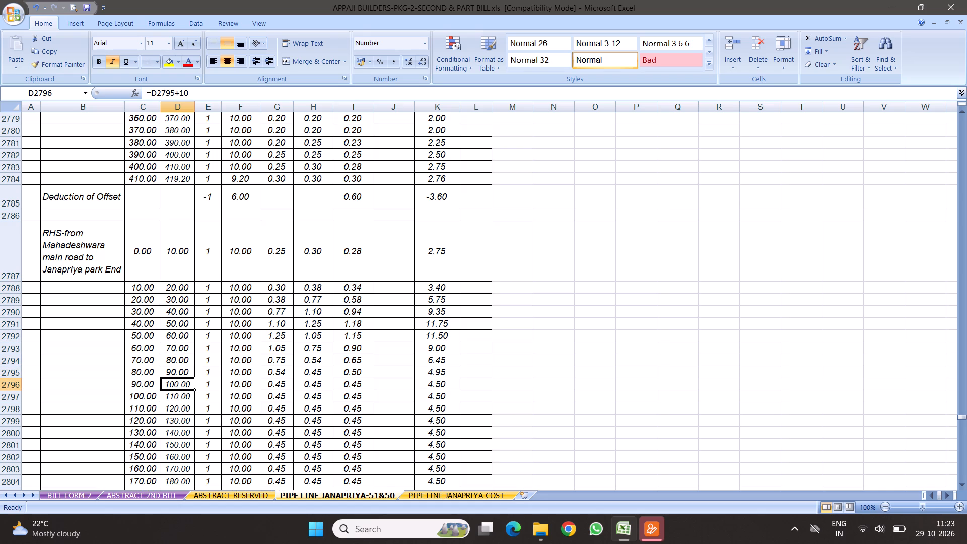
{"action": "key", "text": "Up"}
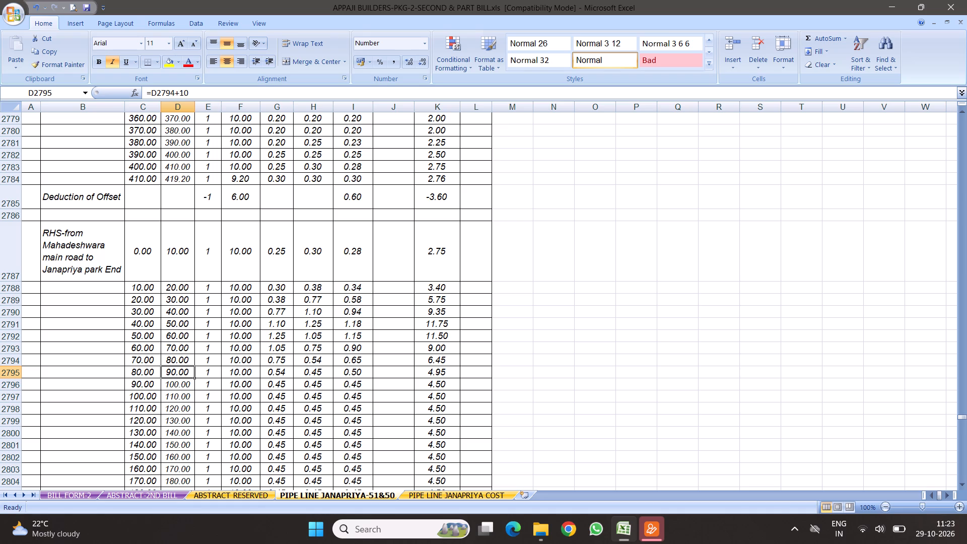
{"action": "key", "text": "Up"}
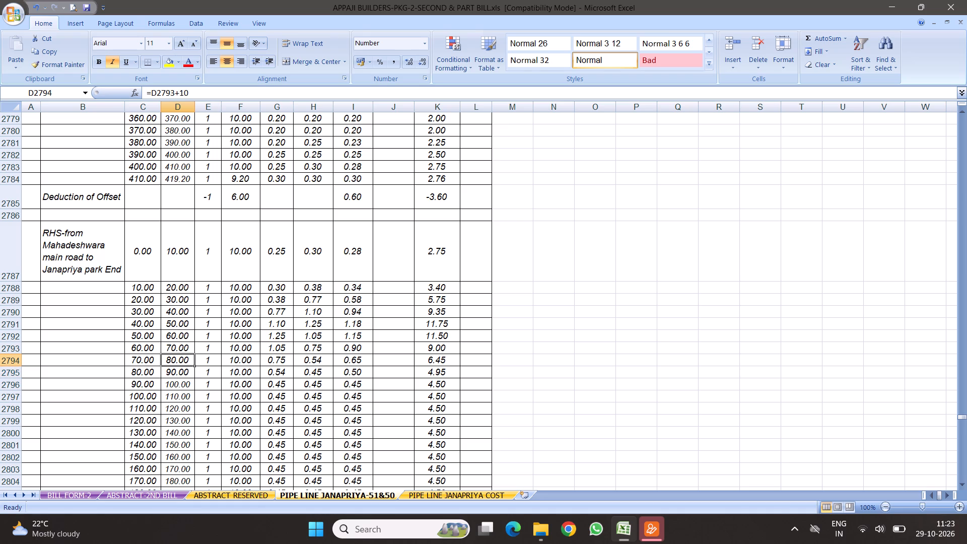
{"action": "type", "text": "83"}
{"action": "key", "text": "Return"}
{"action": "type", "text": "95.3"}
{"action": "key", "text": "Return"}
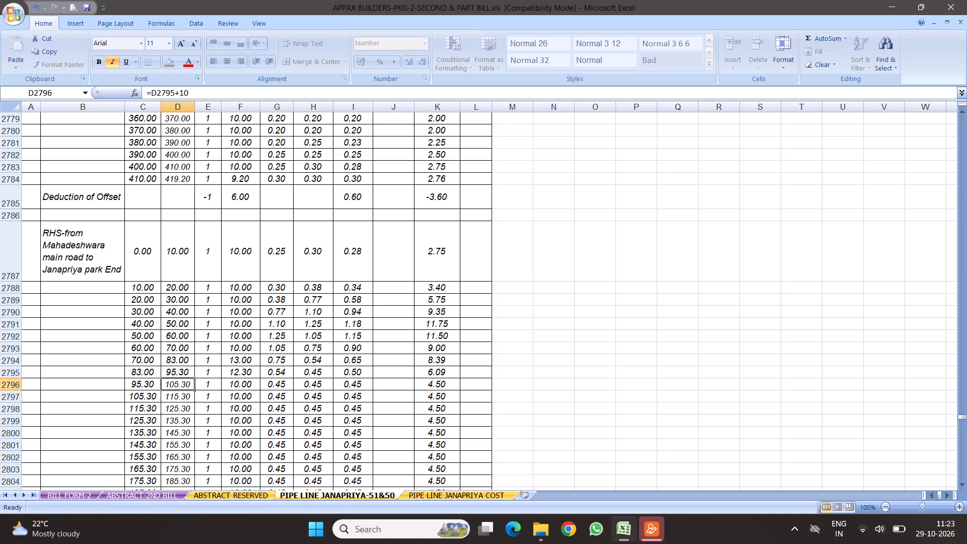
{"action": "type", "text": "100"}
{"action": "key", "text": "Return"}
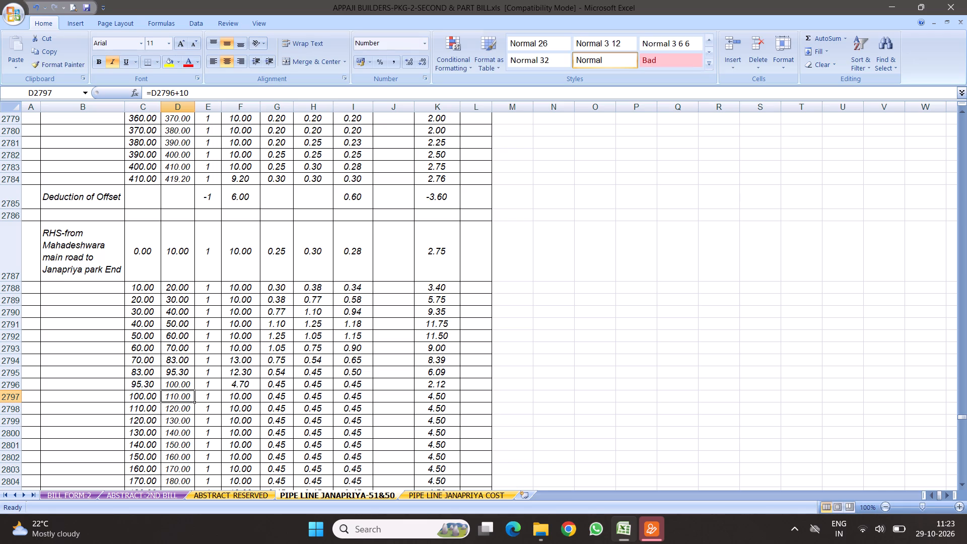
{"action": "type", "text": "110"}
{"action": "key", "text": "Return"}
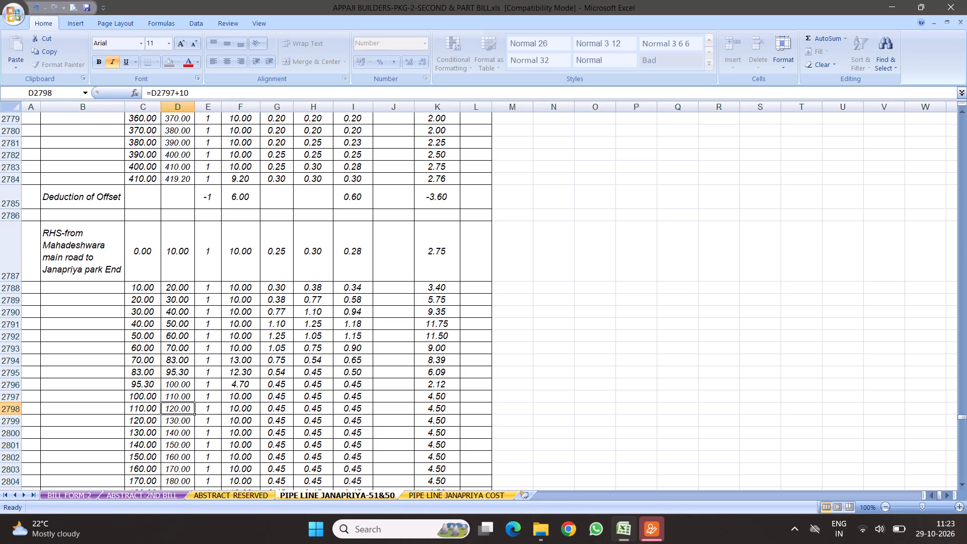
Set the end chainages of the three consecutive RHS rows starting at chainage 180 to 194.5, 205.2 and 210.
{"action": "key", "text": "Return"}
{"action": "key", "text": "Return"}
{"action": "key", "text": "Return"}
{"action": "key", "text": "Return"}
{"action": "key", "text": "Return"}
{"action": "key", "text": "Return"}
{"action": "key", "text": "Return"}
{"action": "key", "text": "Return"}
{"action": "key", "text": "Return"}
{"action": "key", "text": "Return"}
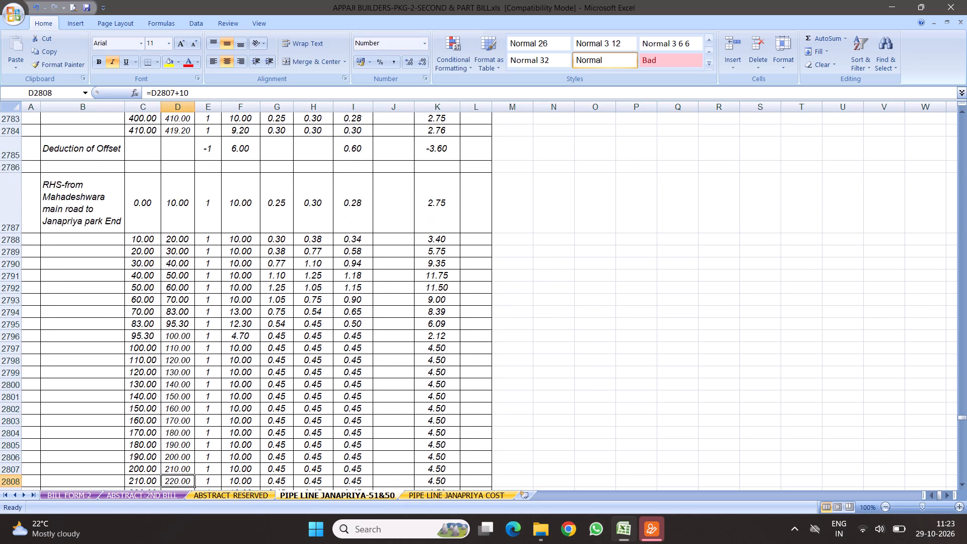
{"action": "key", "text": "Return"}
{"action": "key", "text": "Return"}
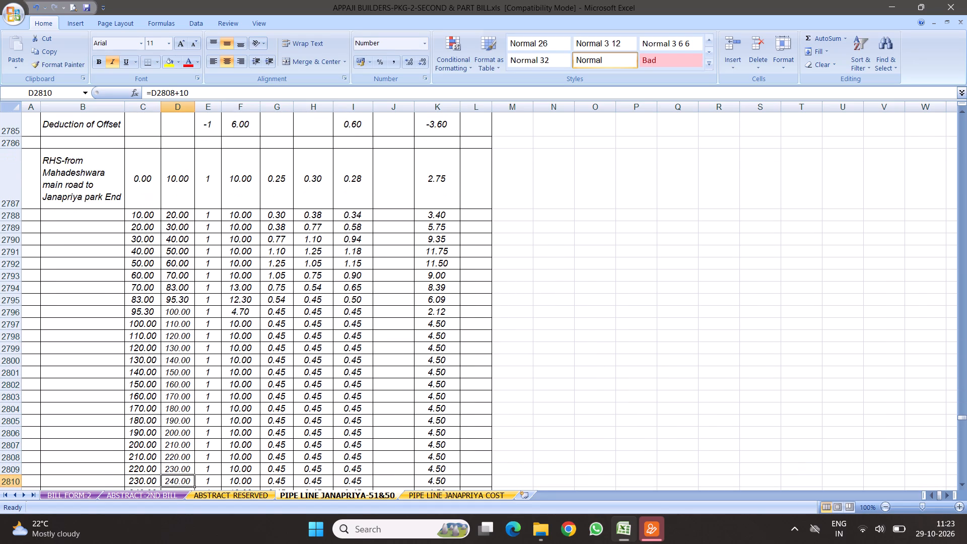
{"action": "left_click", "coordinate": [181, 407]}
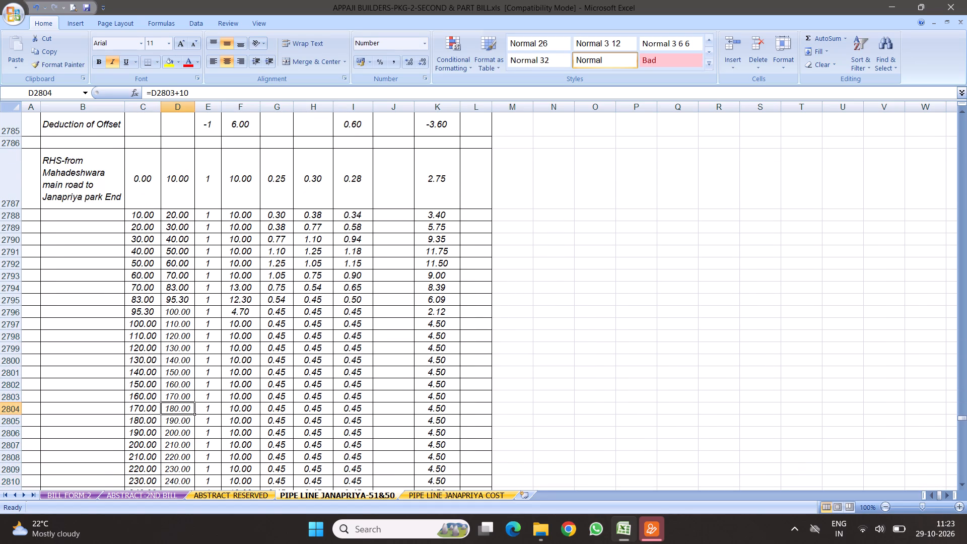
{"action": "key", "text": "Return"}
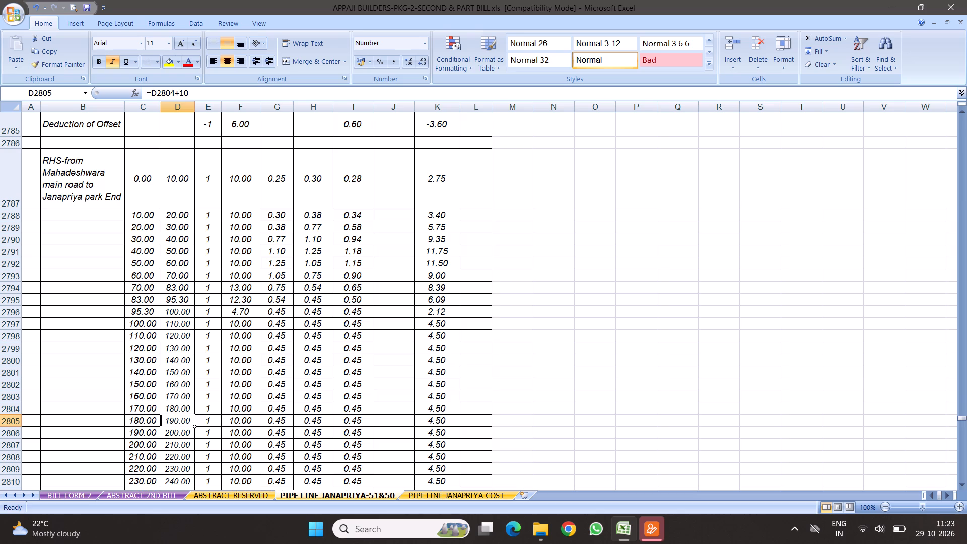
{"action": "type", "text": "194.5"}
{"action": "key", "text": "Return"}
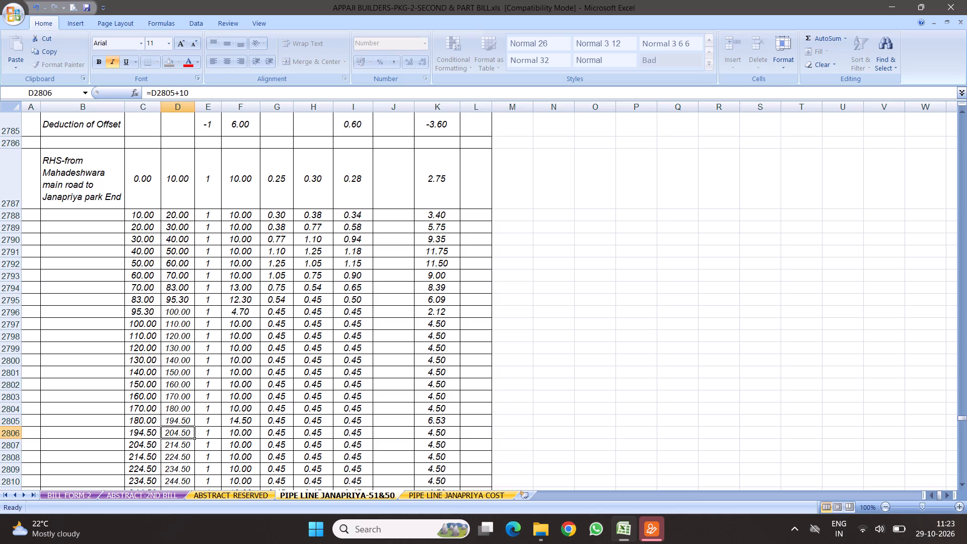
{"action": "type", "text": "205.2"}
{"action": "key", "text": "Return"}
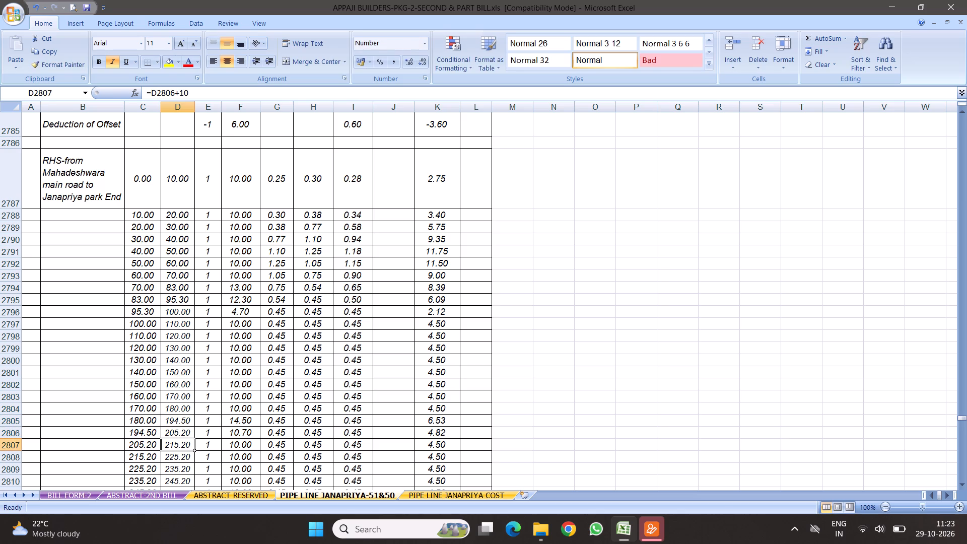
{"action": "type", "text": "210"}
{"action": "key", "text": "Return"}
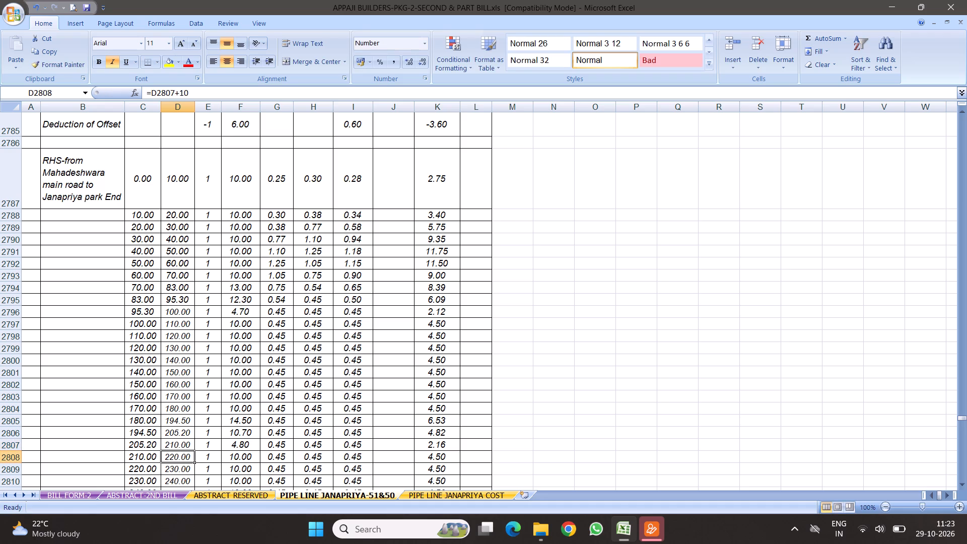
Set the end chainages of the three consecutive RHS rows starting at chainage 230 to 234.5, 241.8 and 250.
{"action": "key", "text": "Return"}
{"action": "key", "text": "Return"}
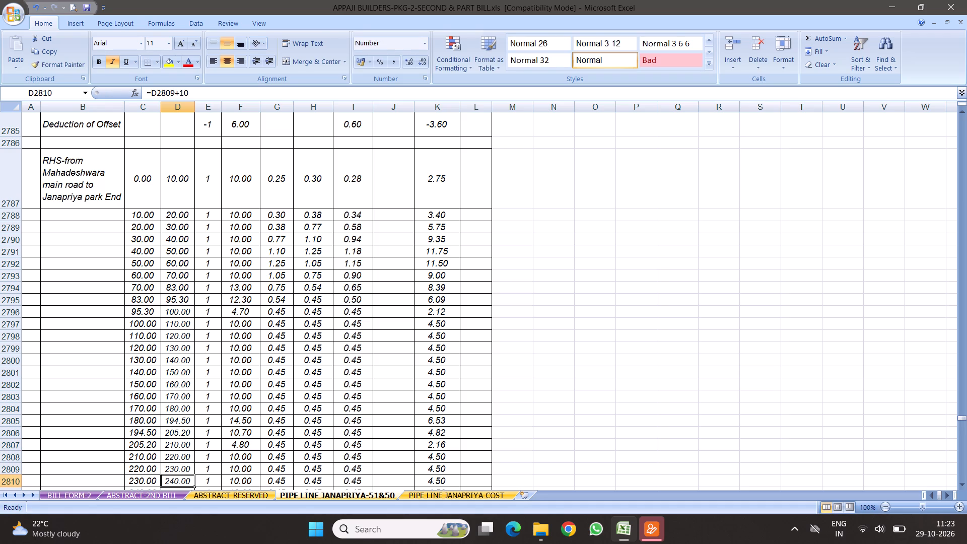
{"action": "type", "text": "234.5"}
{"action": "key", "text": "Return"}
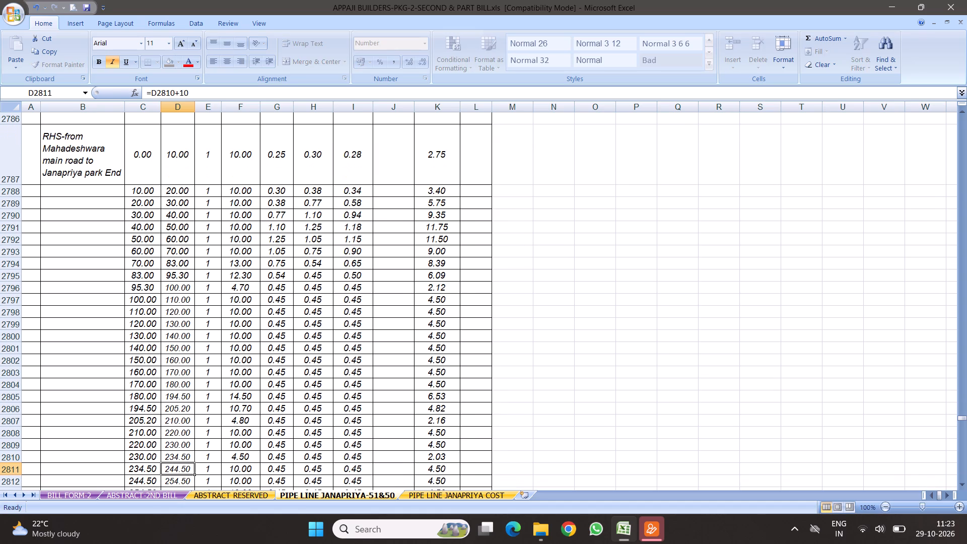
{"action": "type", "text": "241.8"}
{"action": "key", "text": "Return"}
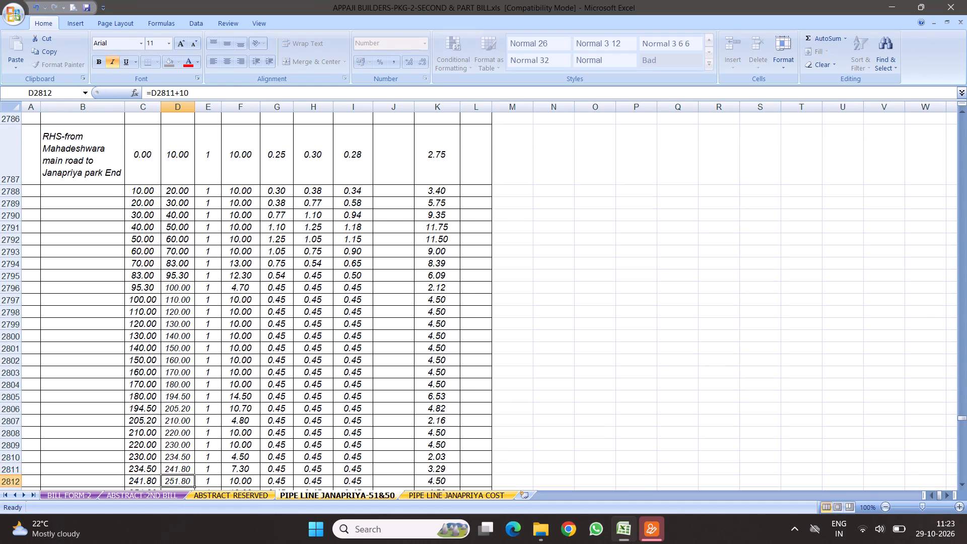
{"action": "type", "text": "250"}
{"action": "key", "text": "Return"}
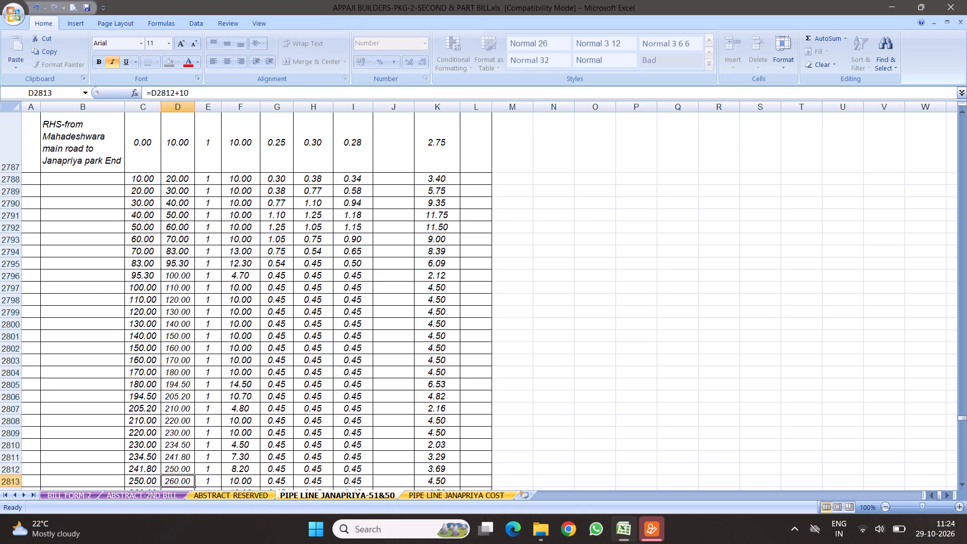
Set the end chainages of the two consecutive RHS rows starting at chainage 260 to 266 and 270.
{"action": "key", "text": "Return"}
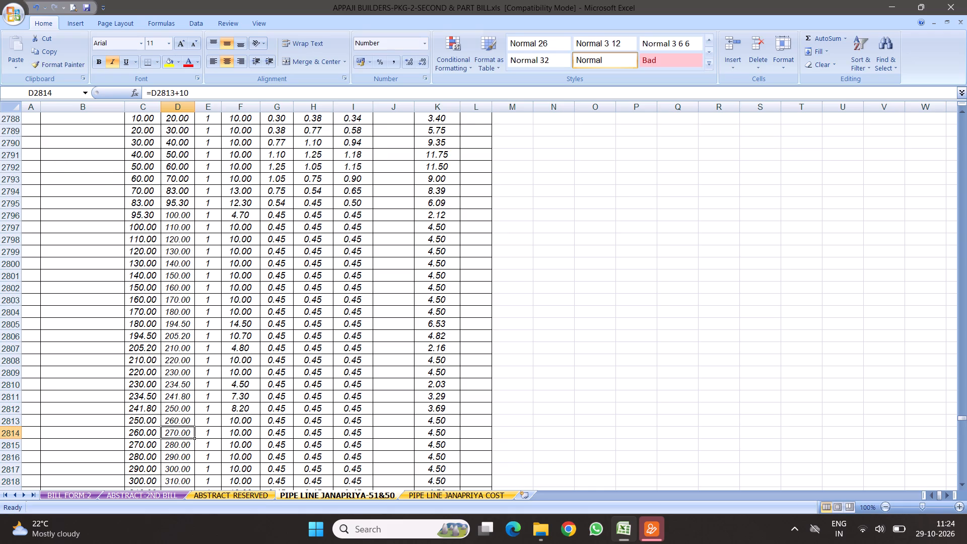
{"action": "key", "text": "Return"}
{"action": "key", "text": "Return"}
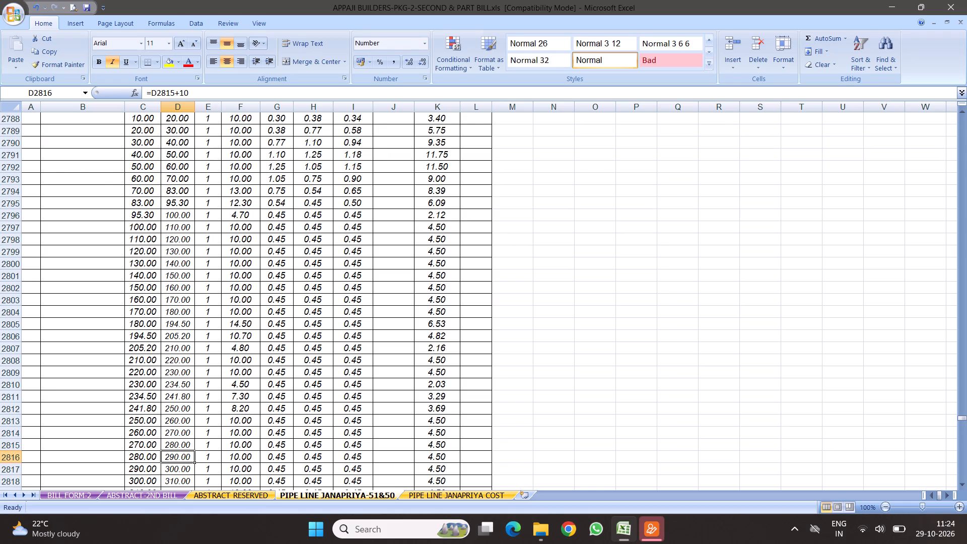
{"action": "key", "text": "Up"}
{"action": "key", "text": "Up"}
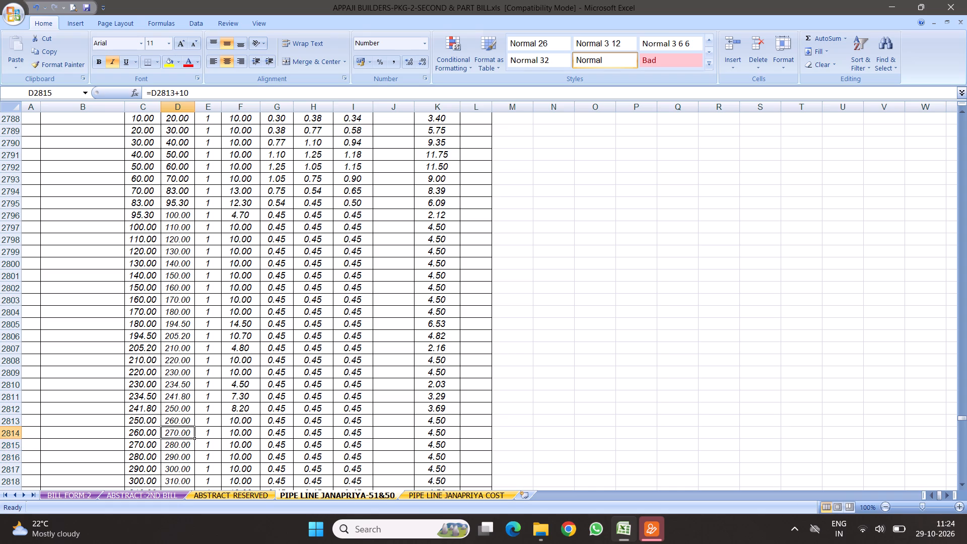
{"action": "type", "text": "266"}
{"action": "key", "text": "Return"}
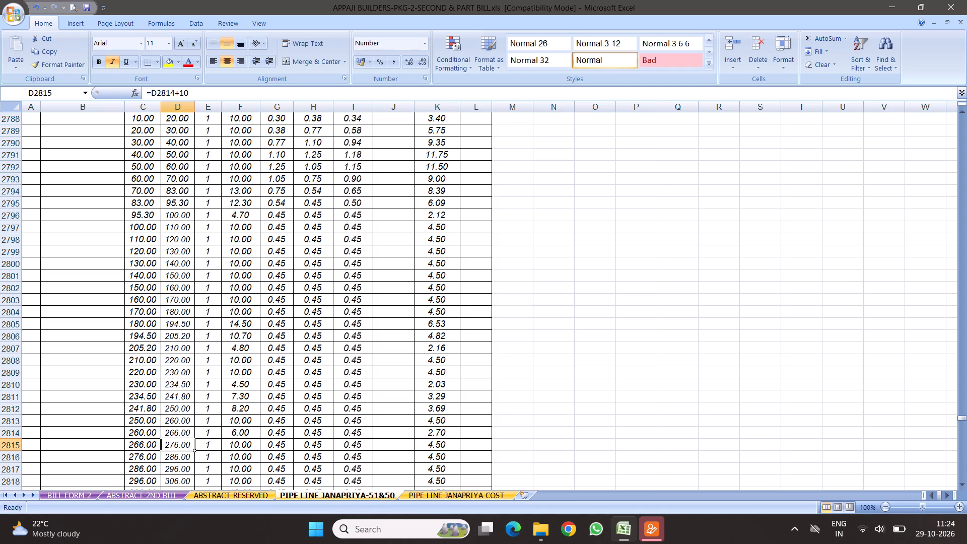
{"action": "type", "text": "270"}
{"action": "key", "text": "Return"}
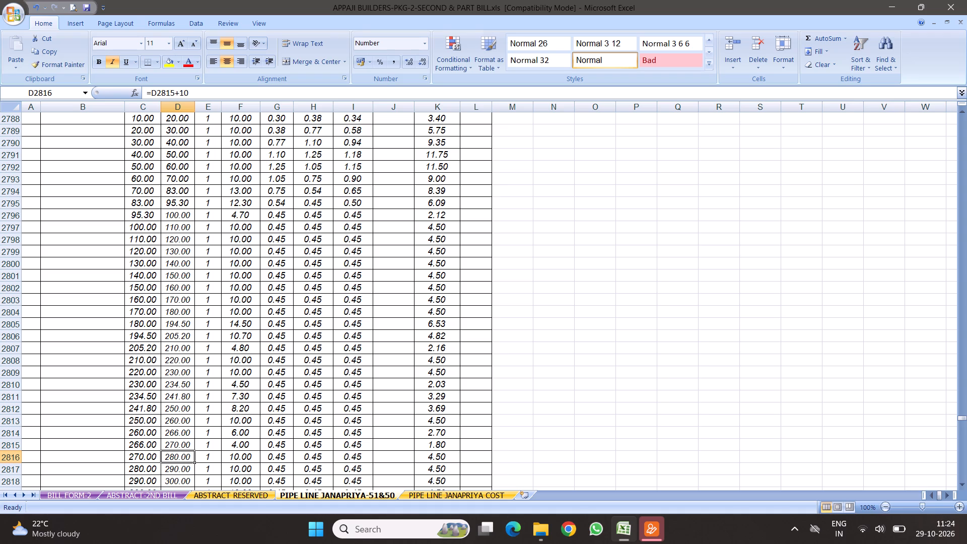
Set the end chainages of the three consecutive RHS rows starting at chainage 280 to 290.5, 301.5 and 310.
{"action": "key", "text": "Return"}
{"action": "key", "text": "Return"}
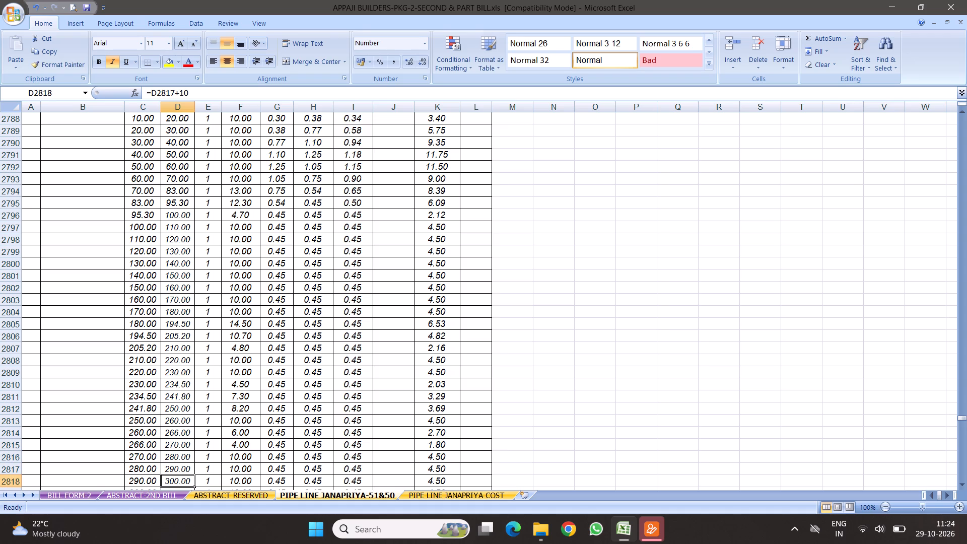
{"action": "key", "text": "Up"}
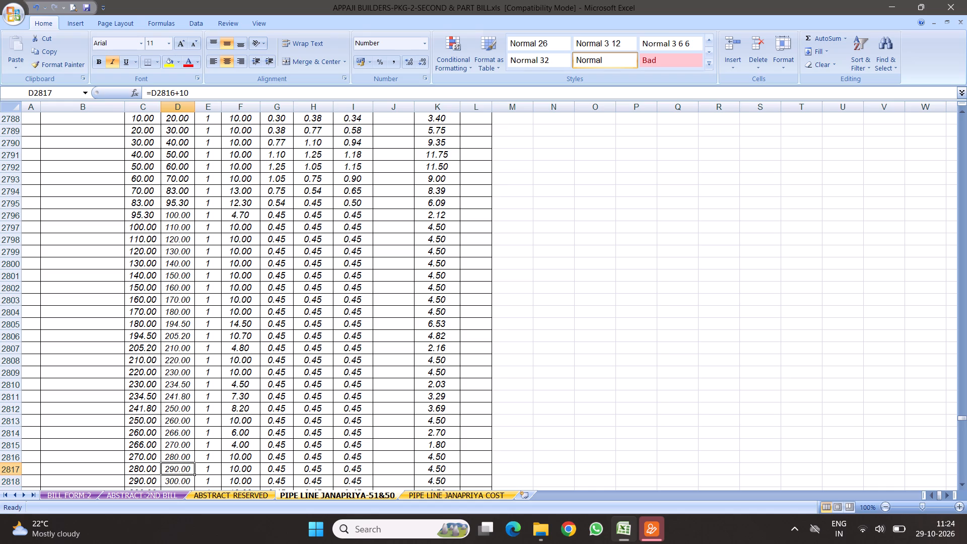
{"action": "key", "text": "2"}
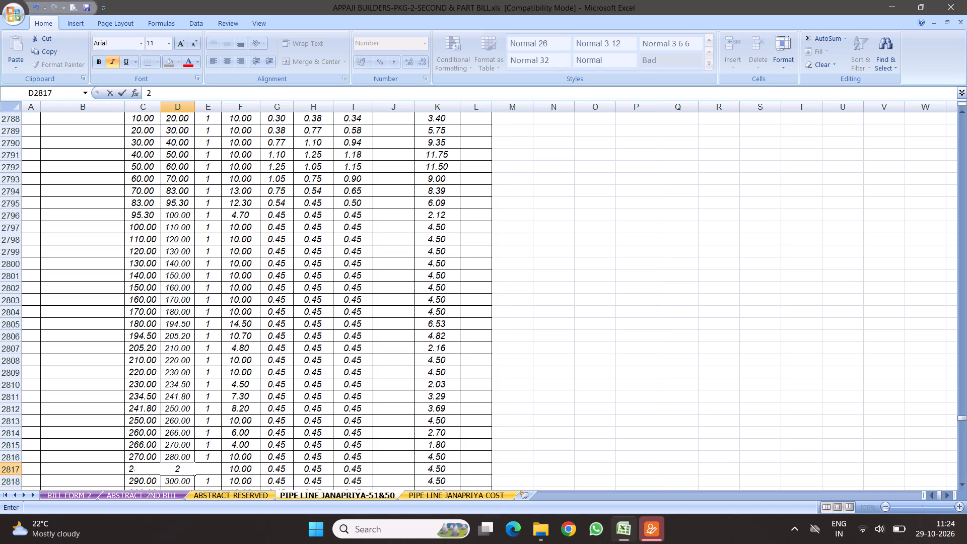
{"action": "type", "text": "90.5"}
{"action": "key", "text": "Return"}
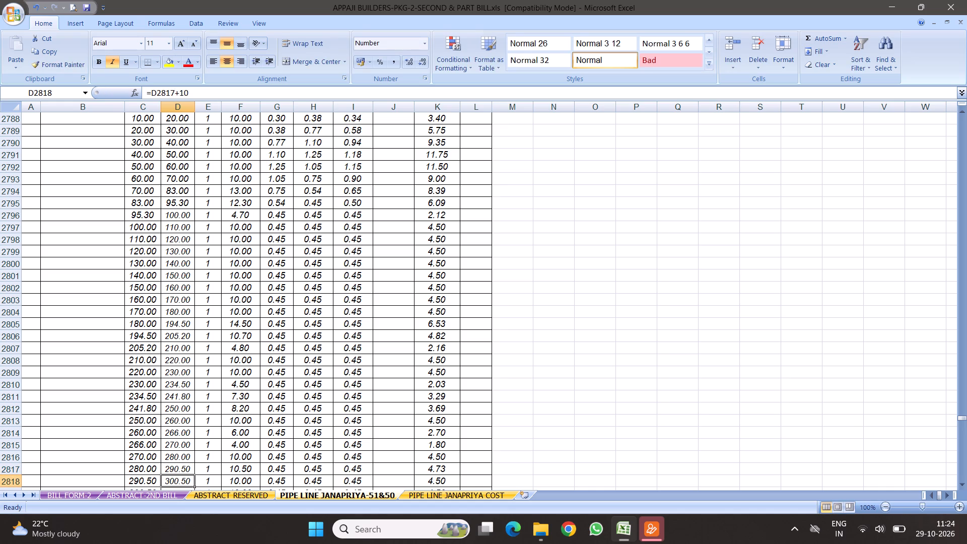
{"action": "type", "text": "301.5"}
{"action": "key", "text": "Return"}
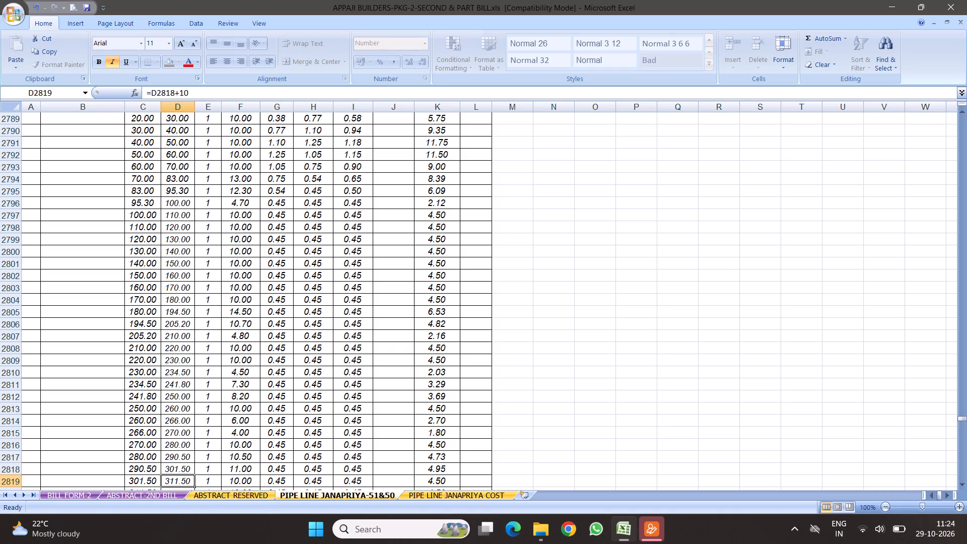
{"action": "scroll", "coordinate": [270, 456], "scroll_direction": "down", "scroll_amount": 6}
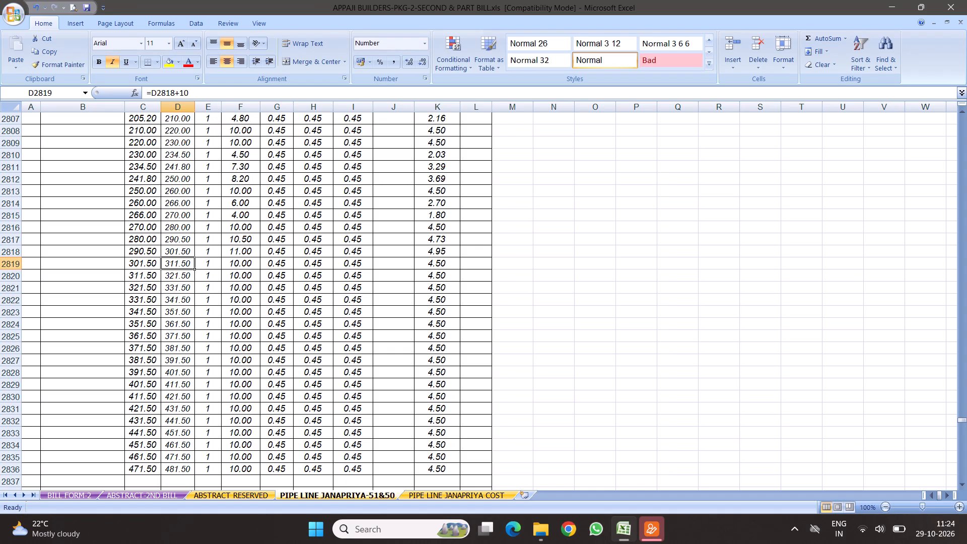
{"action": "type", "text": "310"}
{"action": "key", "text": "Return"}
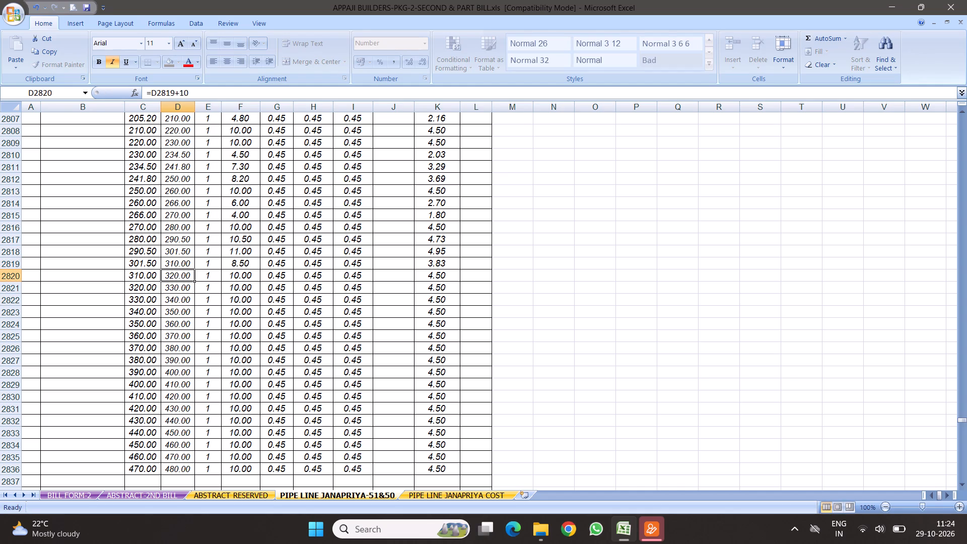
Set the end chainage of the RHS row starting at chainage 320 to 330.8.
{"action": "key", "text": "Return"}
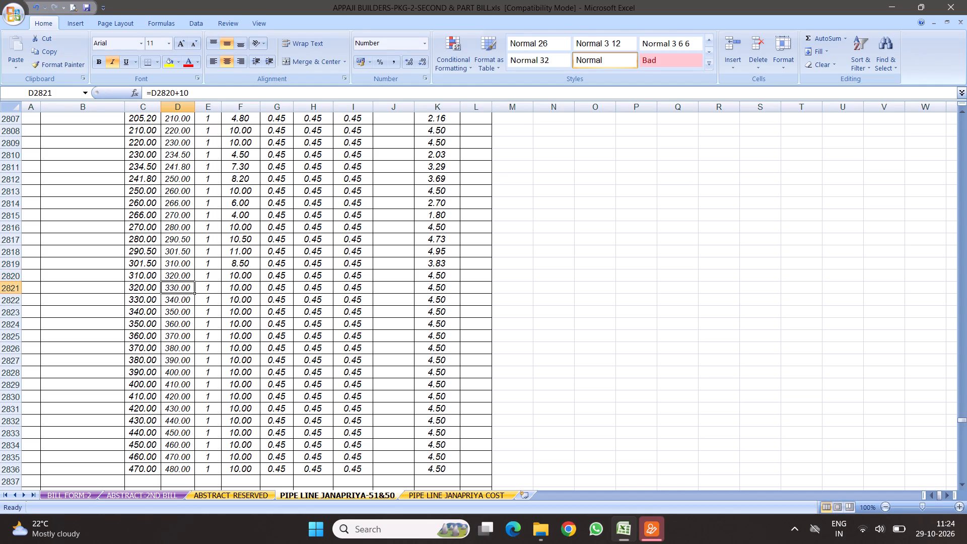
{"action": "type", "text": "330.8"}
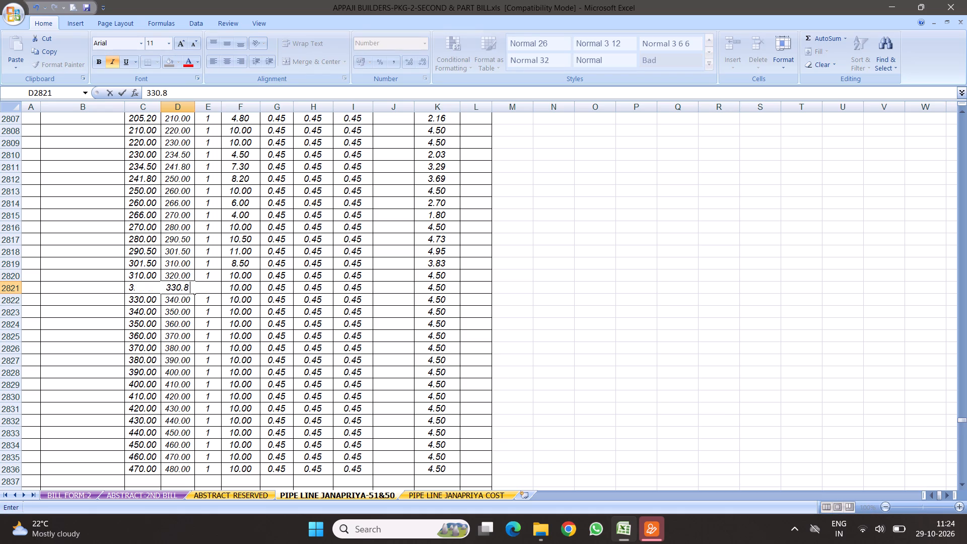
{"action": "key", "text": "Return"}
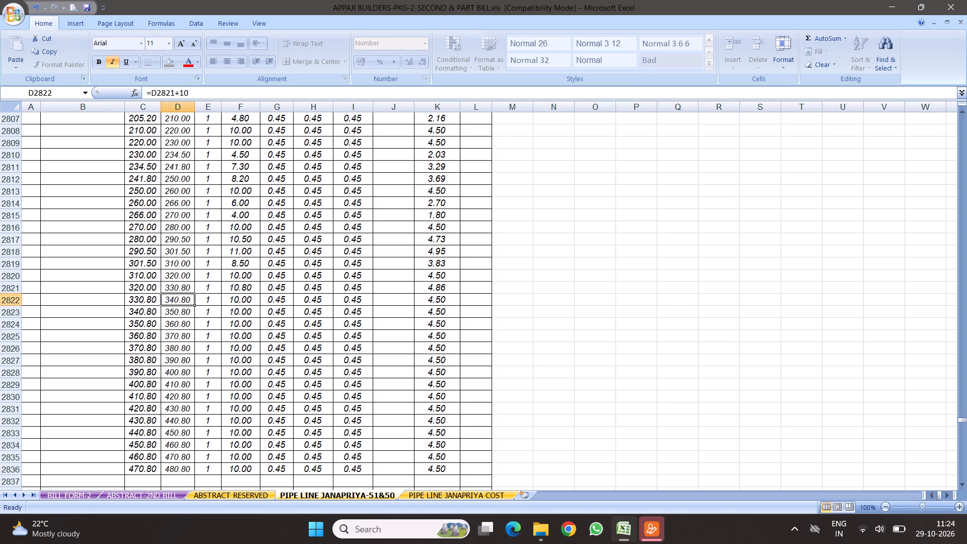
Set the end chainages of the two consecutive RHS rows starting at chainage 330.8 to 342.7 and 350.
{"action": "type", "text": "342.7"}
{"action": "key", "text": "Return"}
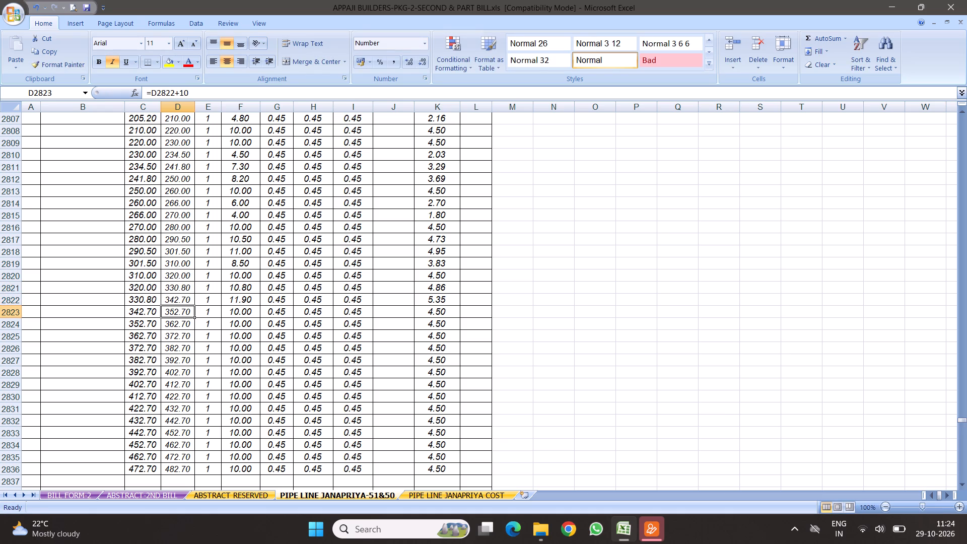
{"action": "type", "text": "350"}
{"action": "key", "text": "Return"}
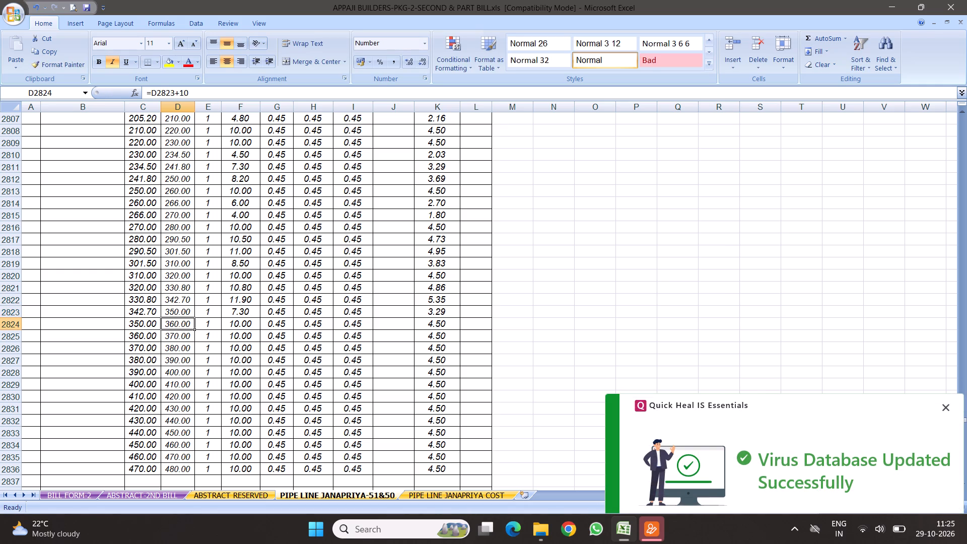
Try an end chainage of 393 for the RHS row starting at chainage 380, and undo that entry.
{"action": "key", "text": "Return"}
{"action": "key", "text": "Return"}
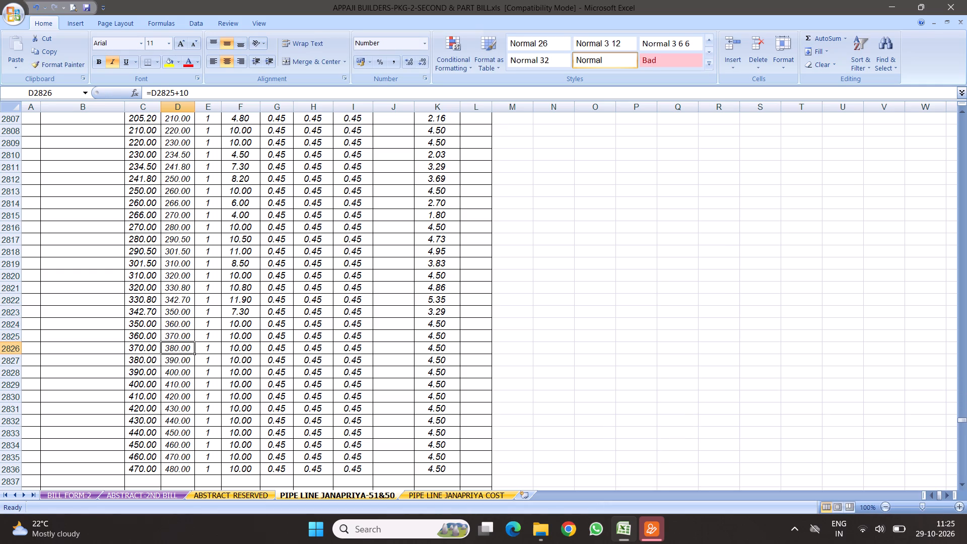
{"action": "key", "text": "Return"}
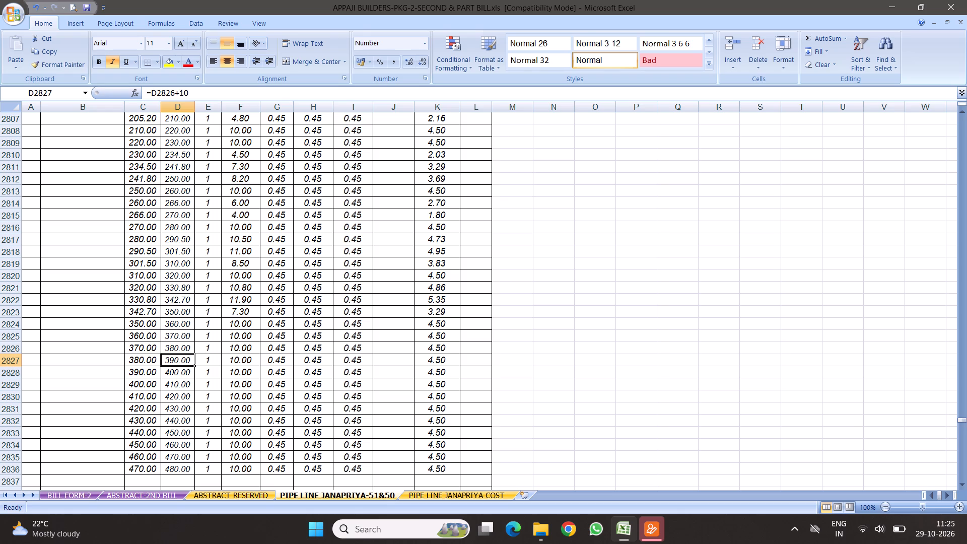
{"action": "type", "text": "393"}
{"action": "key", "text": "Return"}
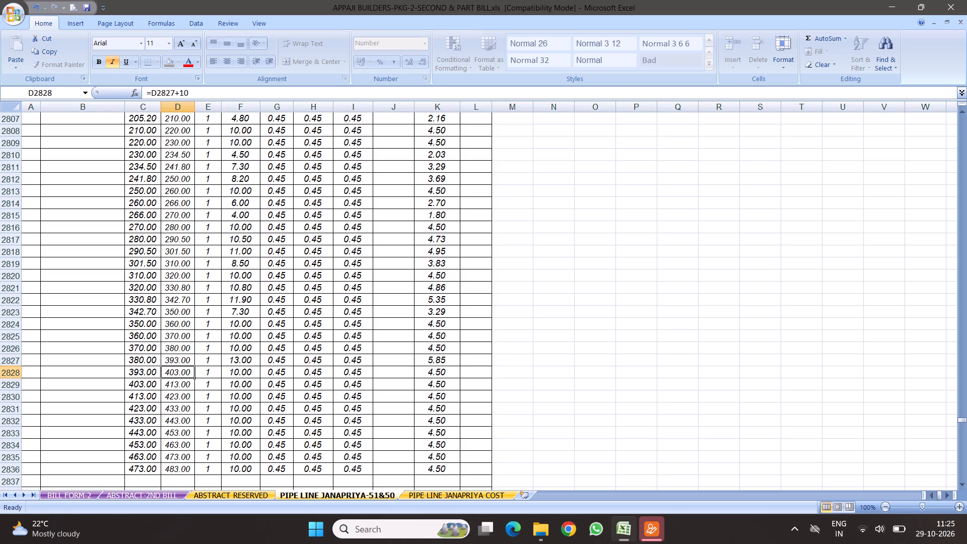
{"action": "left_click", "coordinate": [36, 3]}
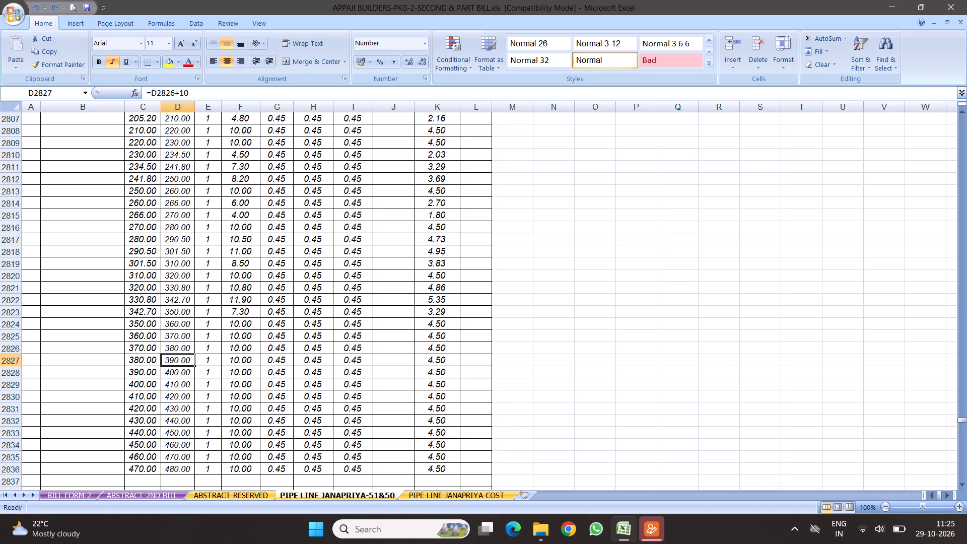
Set the end chainages of the three consecutive RHS rows starting at chainage 390 to 393, 398 and 400.
{"action": "key", "text": "Return"}
{"action": "type", "text": "393"}
{"action": "key", "text": "Return"}
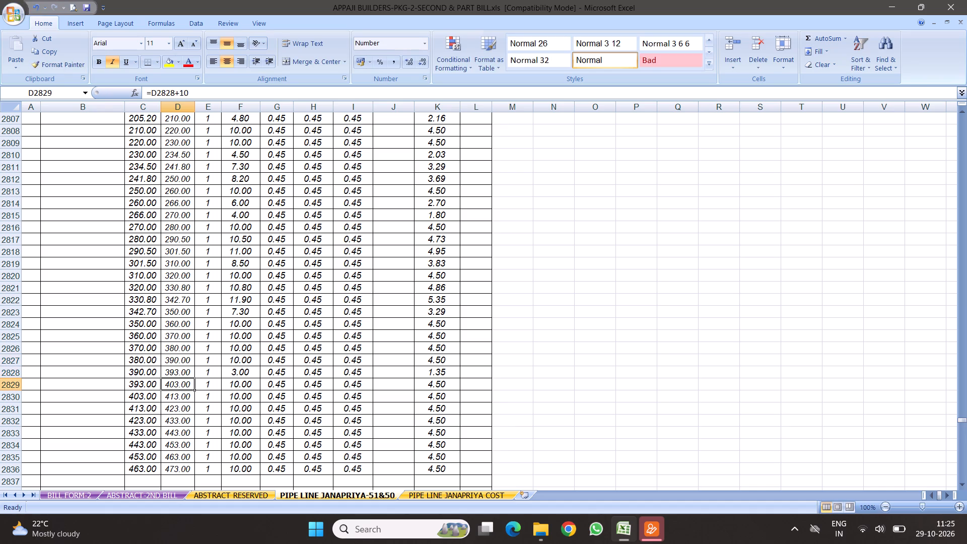
{"action": "type", "text": "398"}
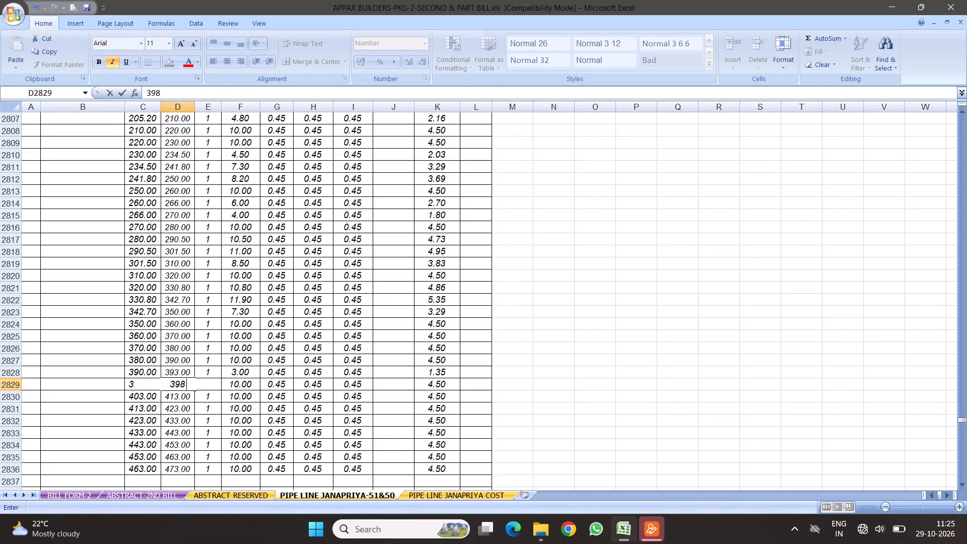
{"action": "key", "text": "Return"}
{"action": "type", "text": "400"}
{"action": "key", "text": "Return"}
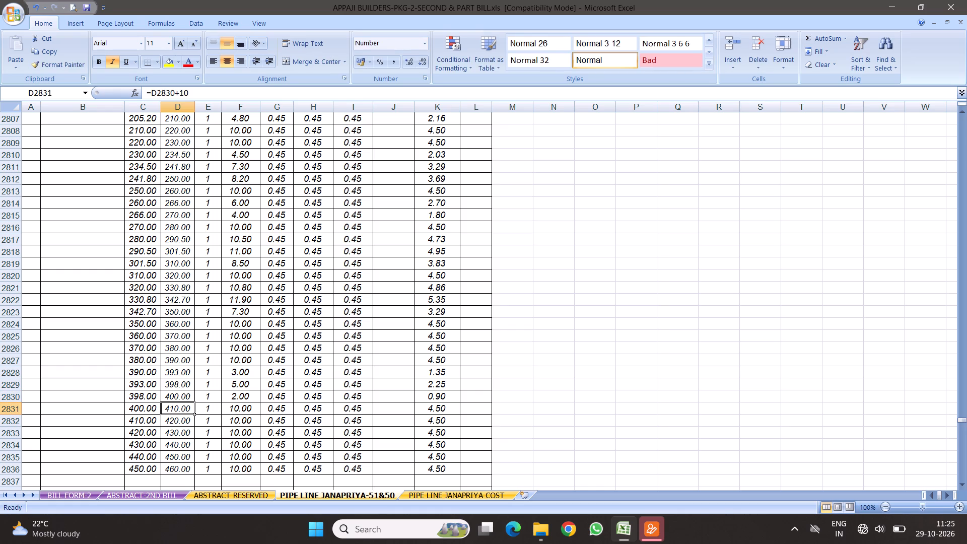
Set the end chainages of the two consecutive RHS rows starting at chainage 400 to 410.5 and 413.8.
{"action": "type", "text": "410.5"}
{"action": "key", "text": "Return"}
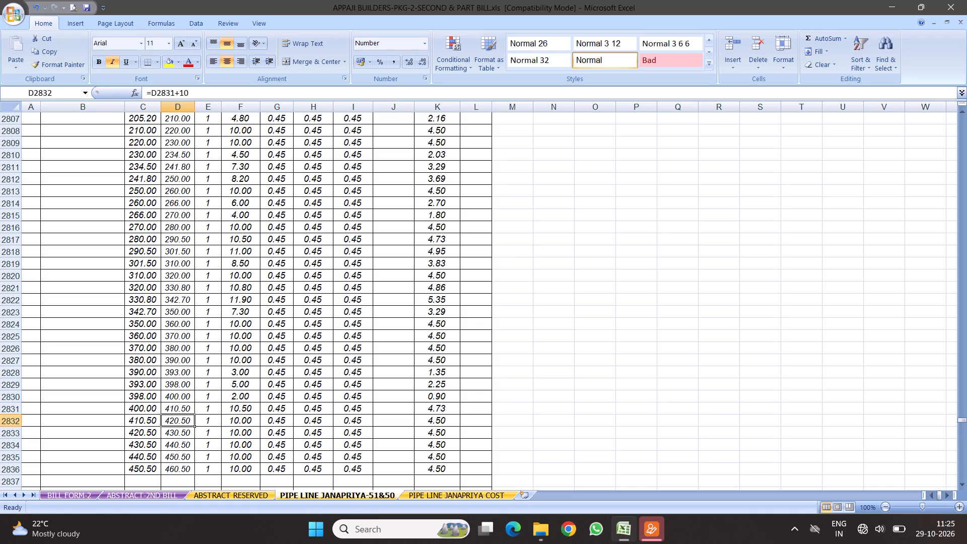
{"action": "type", "text": "413."}
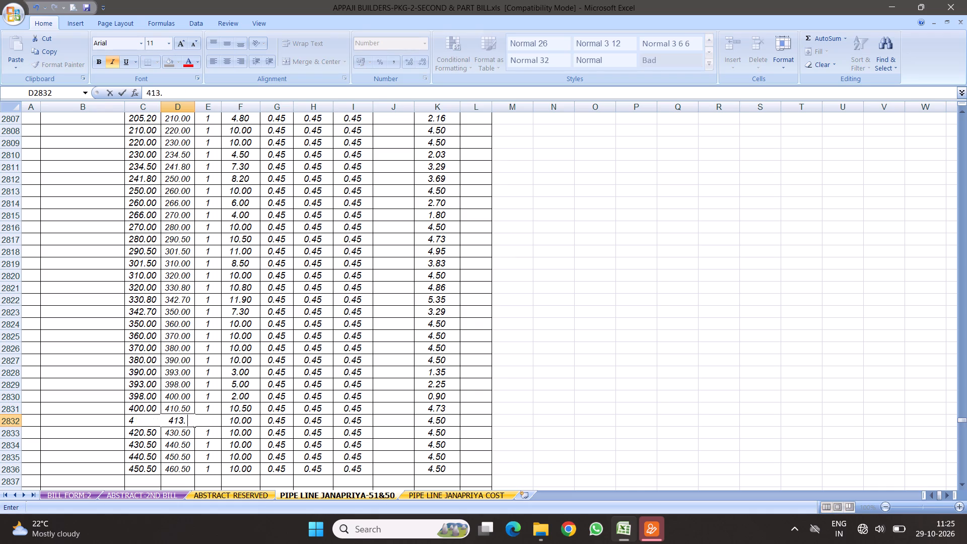
{"action": "key", "text": "8"}
{"action": "key", "text": "Return"}
Delete sheet rows 2833 to 2838, directly below the RHS row ending at chainage 413.8.
{"action": "scroll", "coordinate": [313, 334], "scroll_direction": "down", "scroll_amount": 5}
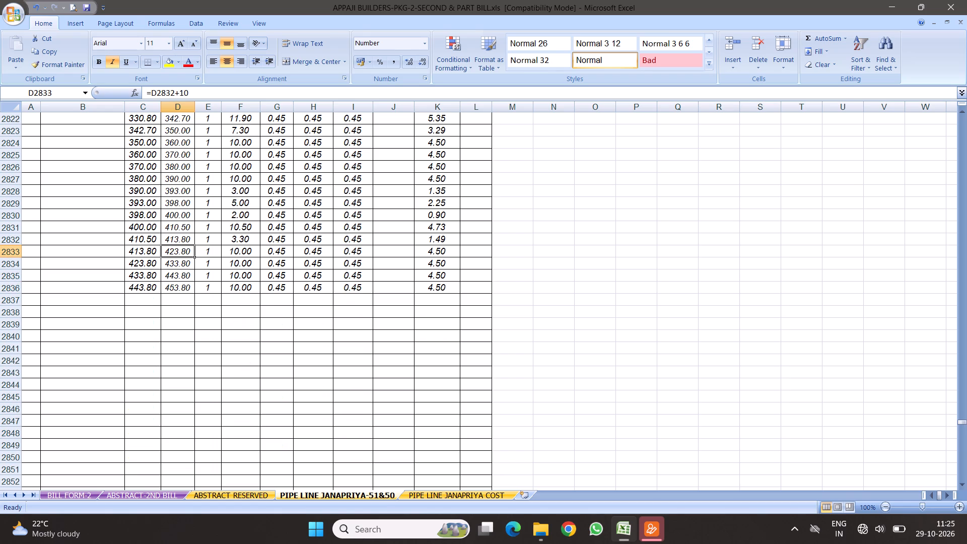
{"action": "left_click_drag", "start_coordinate": [13, 250], "coordinate": [13, 304]}
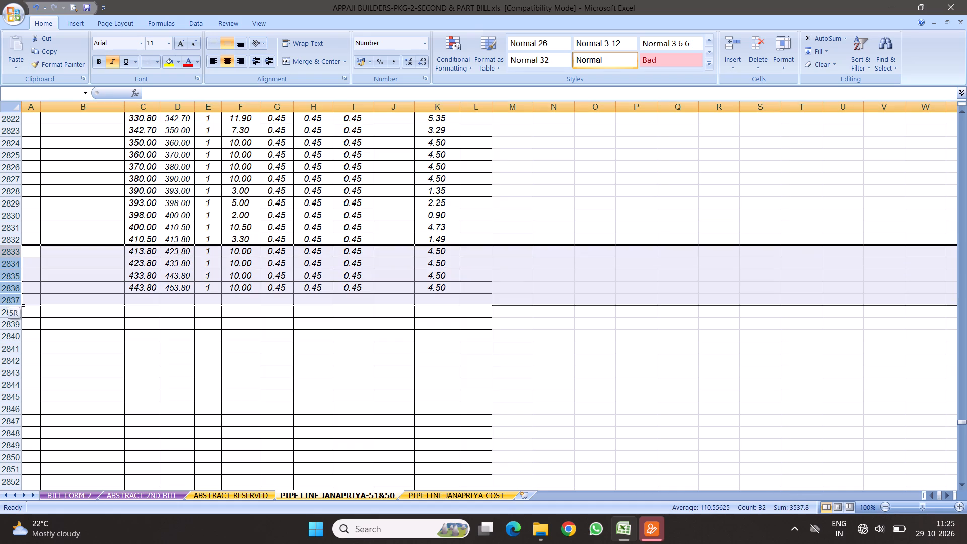
{"action": "left_click_drag", "start_coordinate": [13, 304], "coordinate": [13, 317]}
{"action": "right_click", "coordinate": [76, 270]}
{"action": "left_click", "coordinate": [108, 349]}
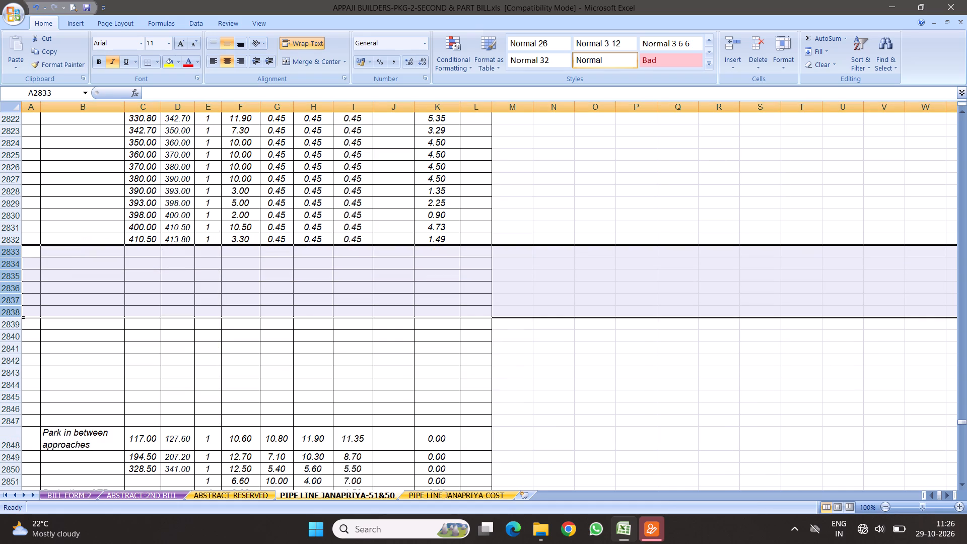
Save the workbook.
{"action": "left_click", "coordinate": [85, 4]}
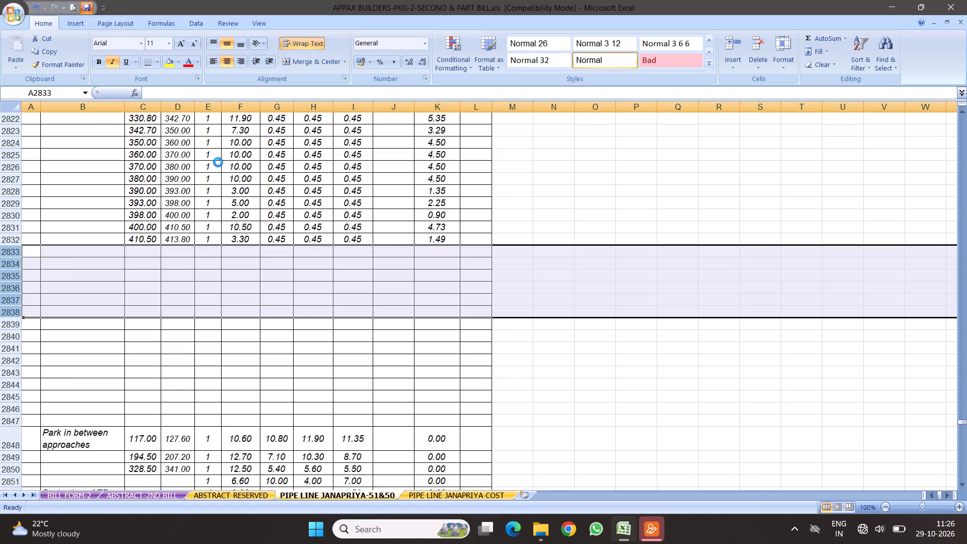
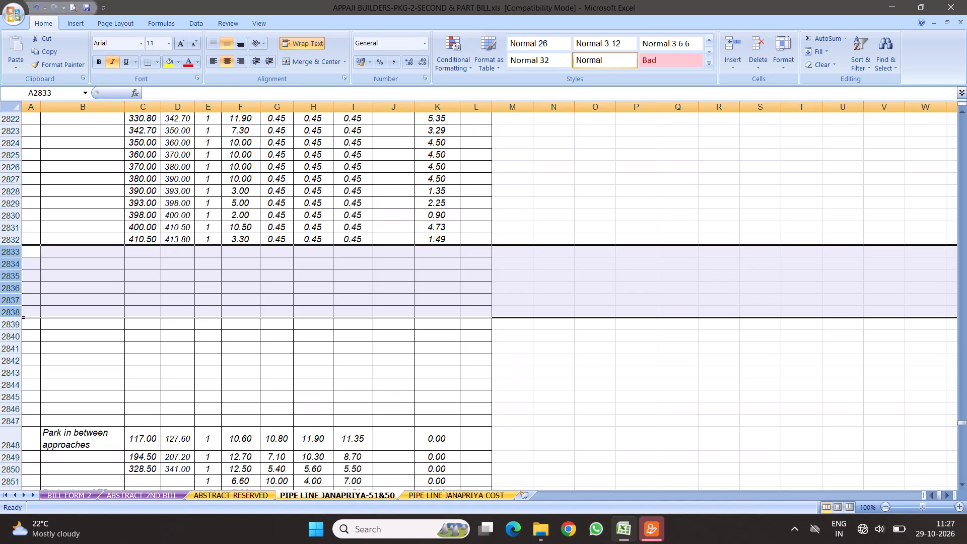
Set the count of the RHS row from chainage 83 to 95.3 to 0 and clear its widths, average and quantity.
{"action": "scroll", "coordinate": [217, 325], "scroll_direction": "up", "scroll_amount": 5}
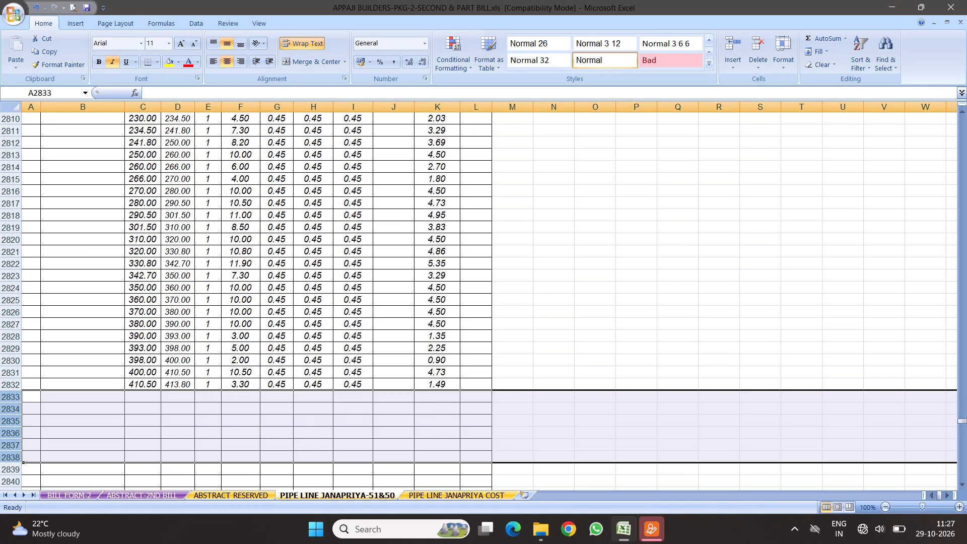
{"action": "scroll", "coordinate": [250, 303], "scroll_direction": "up", "scroll_amount": 9}
{"action": "scroll", "coordinate": [292, 297], "scroll_direction": "down", "scroll_amount": 2}
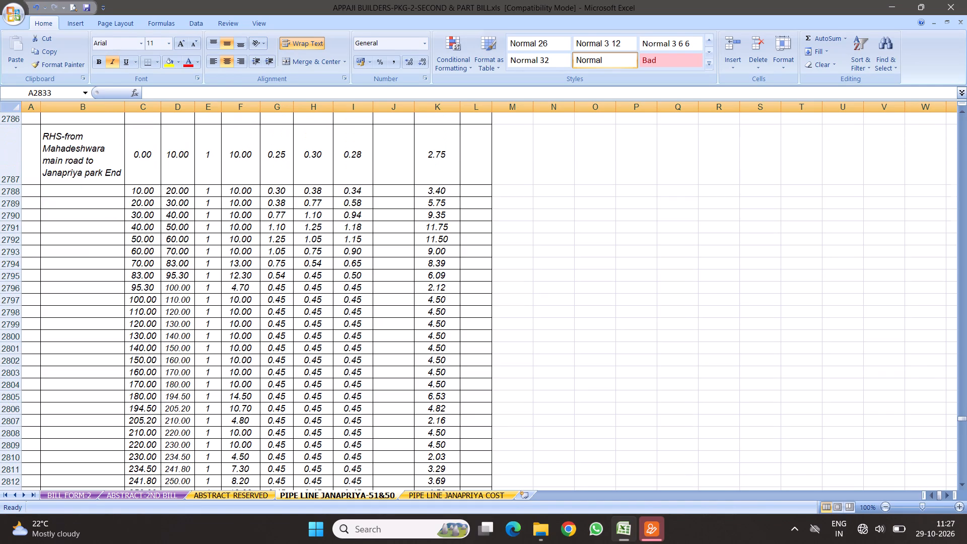
{"action": "left_click", "coordinate": [314, 264]}
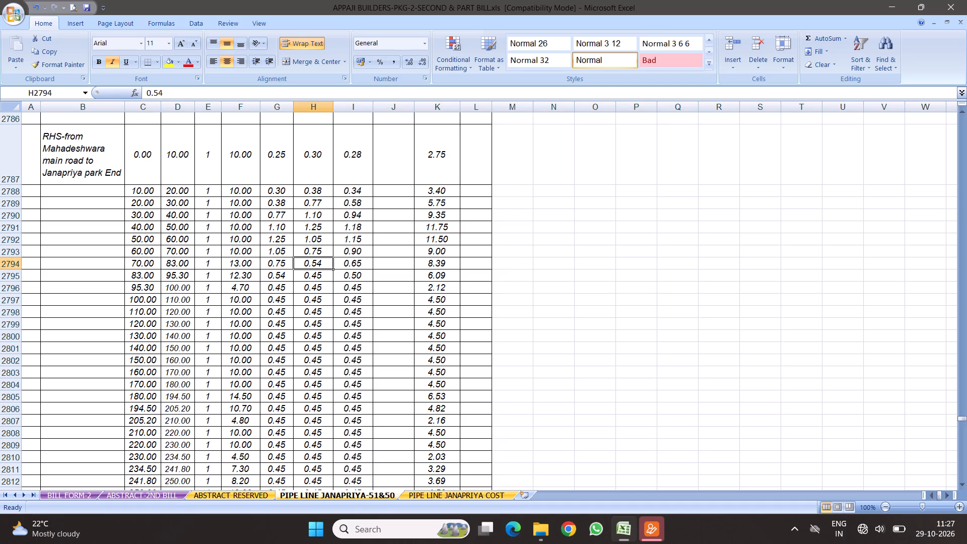
{"action": "left_click", "coordinate": [309, 277]}
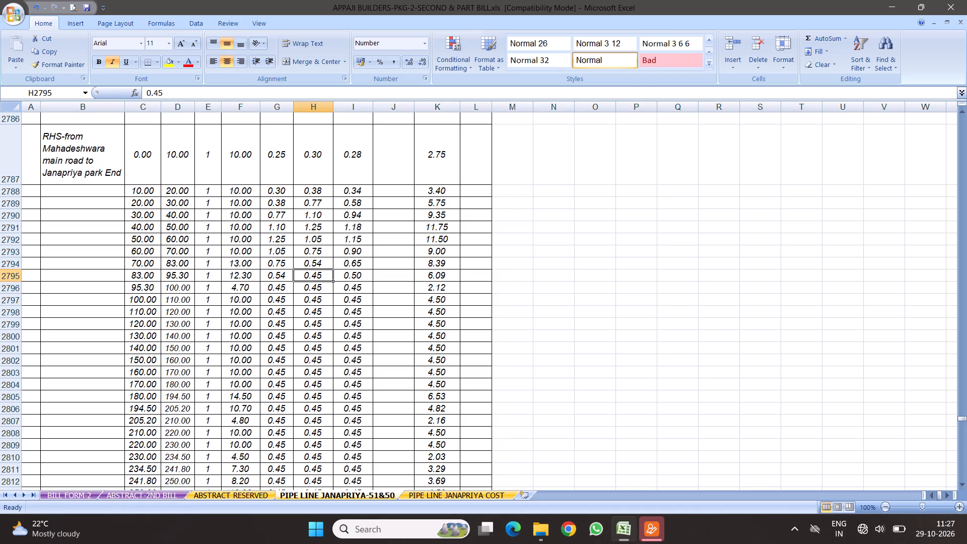
{"action": "left_click", "coordinate": [209, 277]}
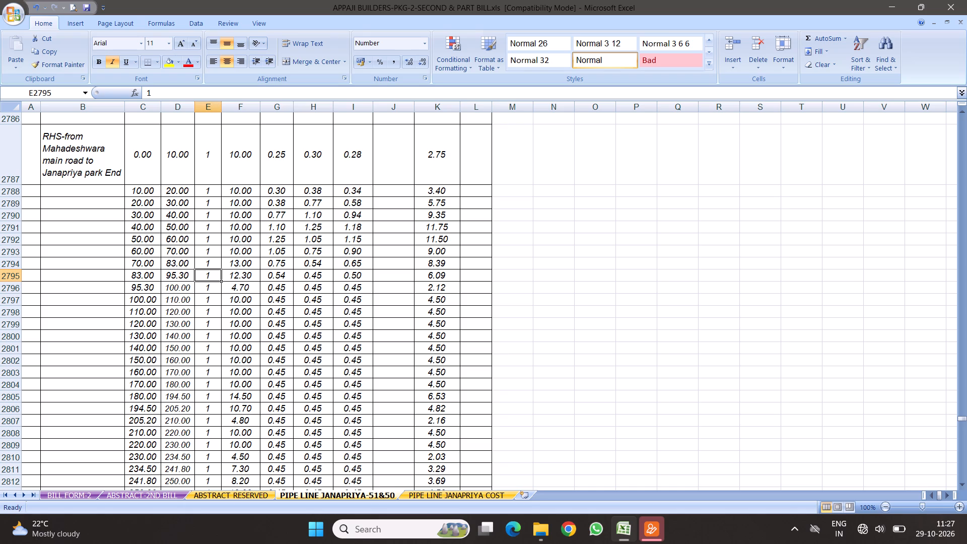
{"action": "key", "text": "0"}
{"action": "key", "text": "Return"}
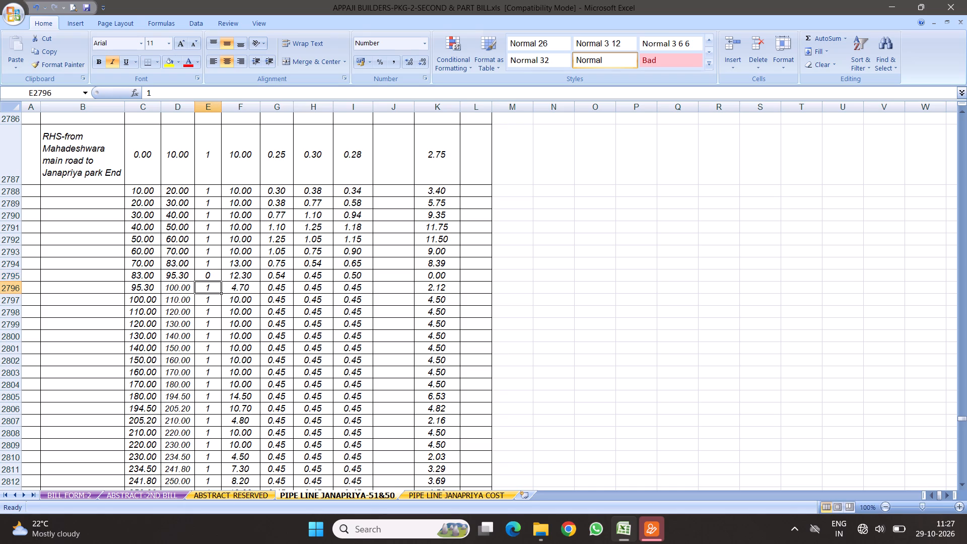
{"action": "left_click_drag", "start_coordinate": [271, 275], "coordinate": [442, 275]}
{"action": "key", "text": "Delete"}
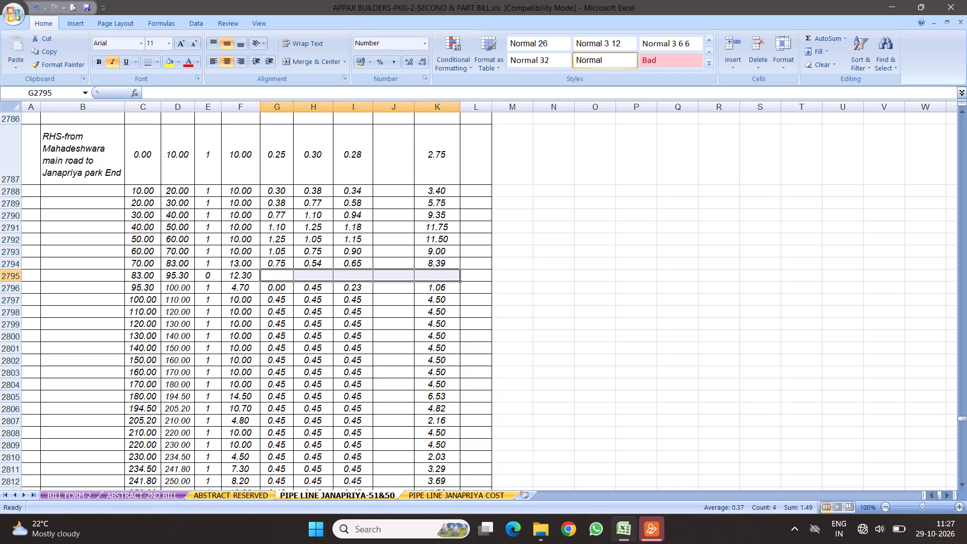
Set both the start and end widths of the RHS row starting at chainage 95.3 to 0.25.
{"action": "left_click", "coordinate": [282, 290]}
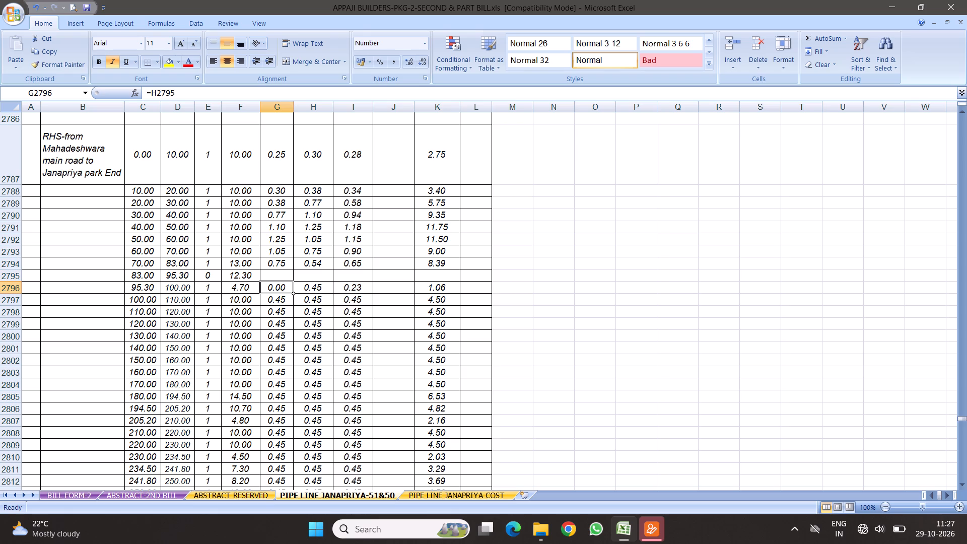
{"action": "key", "text": "period"}
{"action": "type", "text": "25"}
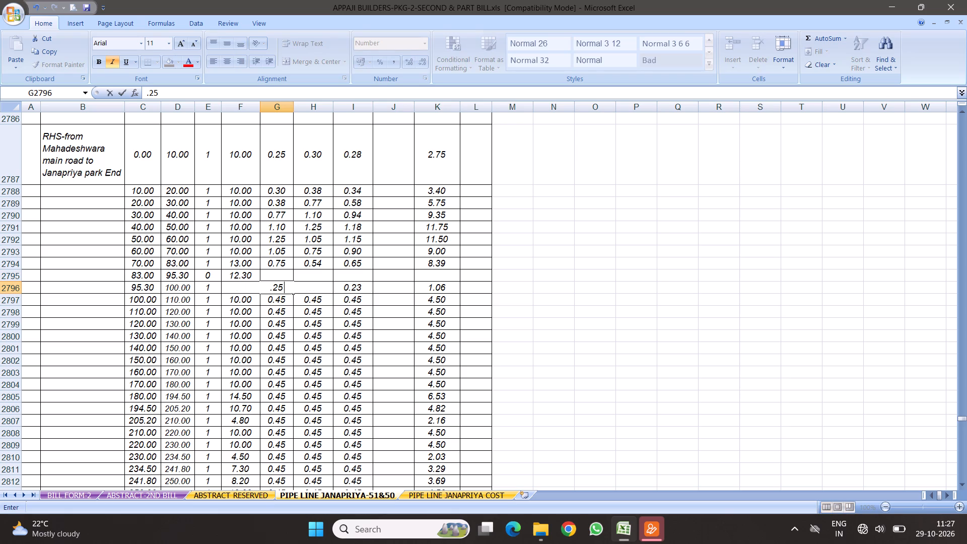
{"action": "key", "text": "Right"}
{"action": "type", "text": ".25"}
{"action": "key", "text": "Return"}
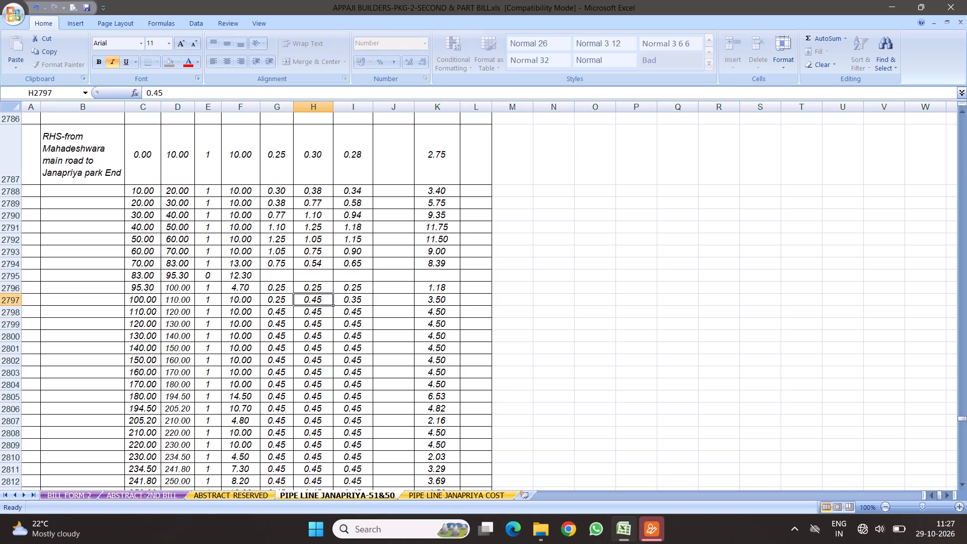
Set the end widths of the four consecutive RHS rows starting at chainages 100 to 130 to 0.25 each.
{"action": "type", "text": ".25"}
{"action": "key", "text": "Return"}
{"action": "key", "text": "period"}
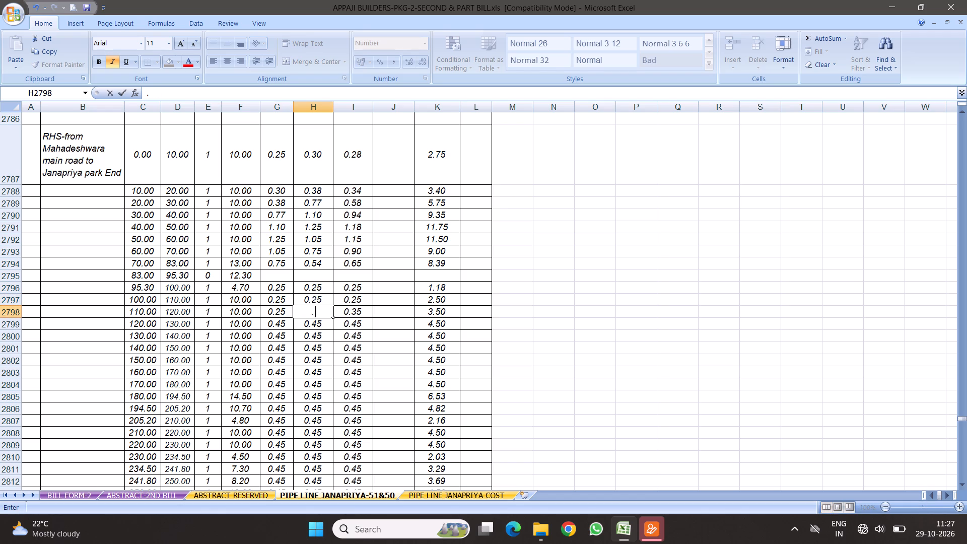
{"action": "type", "text": "25"}
{"action": "key", "text": "Return"}
{"action": "type", "text": ".25"}
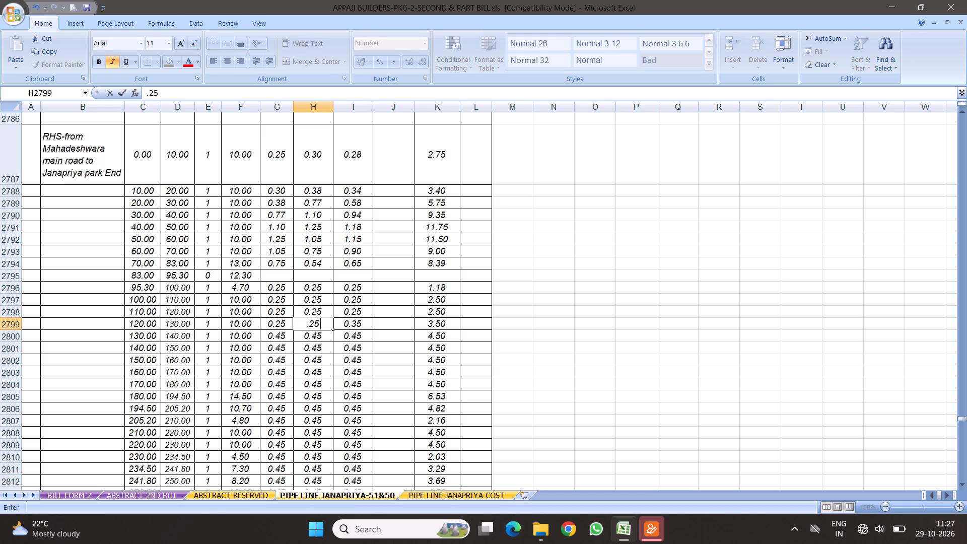
{"action": "key", "text": "Return"}
{"action": "type", "text": ".25"}
{"action": "key", "text": "Return"}
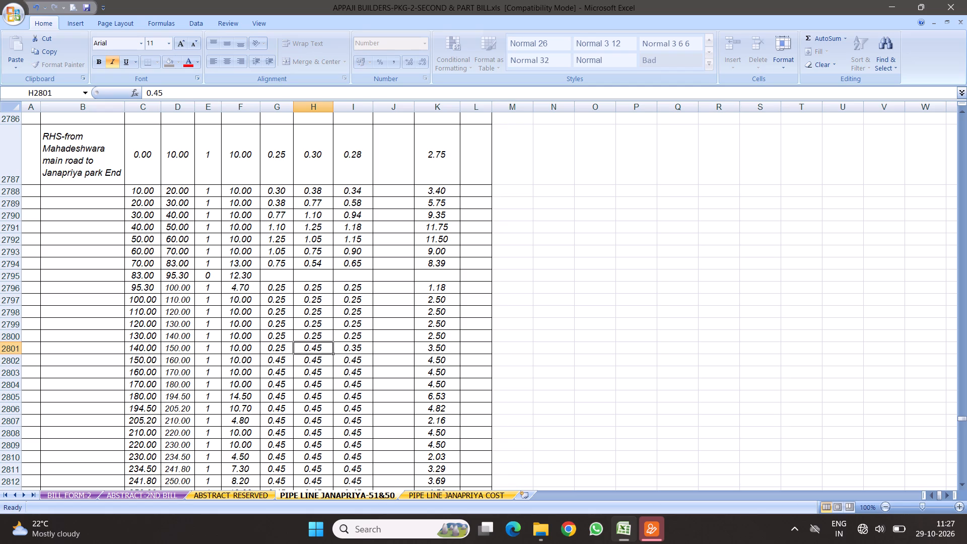
Set the end widths of the five consecutive RHS rows starting at chainage 140 to 0.3, 0.38, 0.46, 0.55 and 0.65.
{"action": "type", "text": ".3"}
{"action": "key", "text": "Return"}
{"action": "type", "text": ".38"}
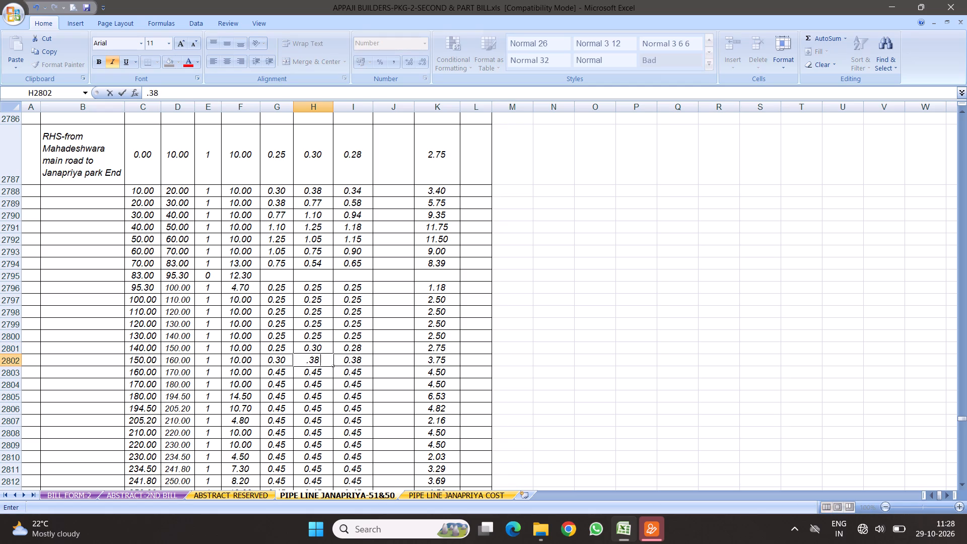
{"action": "key", "text": "Return"}
{"action": "type", "text": ".46"}
{"action": "key", "text": "Return"}
{"action": "type", "text": ".55"}
{"action": "key", "text": "Return"}
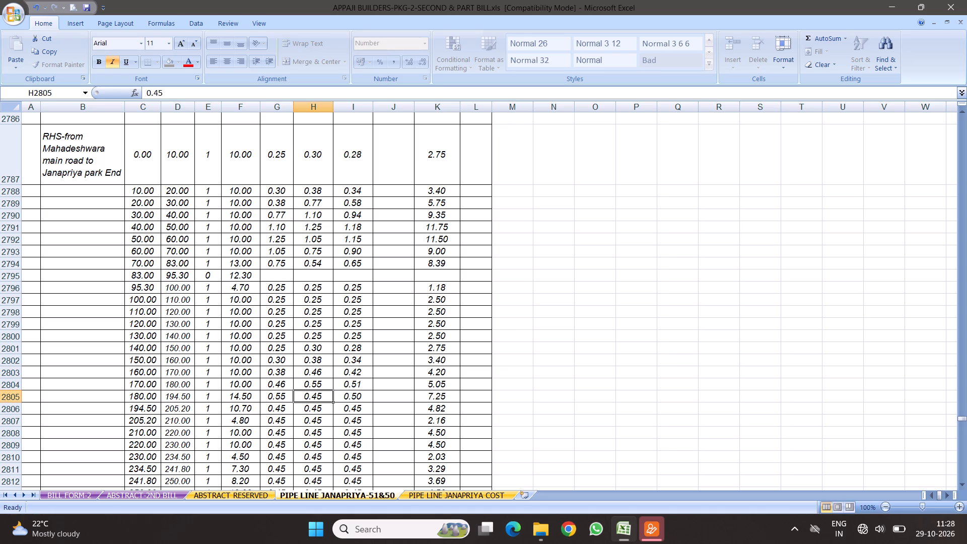
{"action": "type", "text": ".65"}
{"action": "key", "text": "Return"}
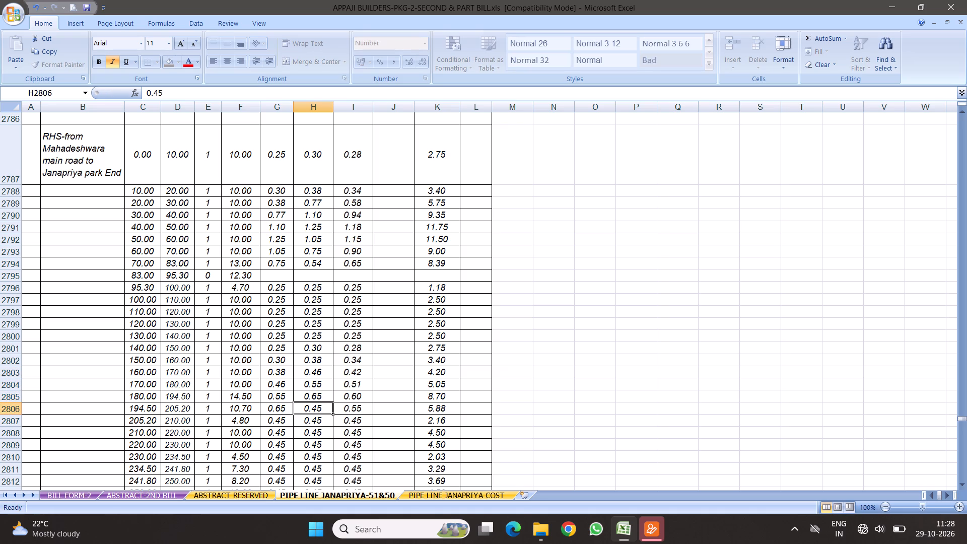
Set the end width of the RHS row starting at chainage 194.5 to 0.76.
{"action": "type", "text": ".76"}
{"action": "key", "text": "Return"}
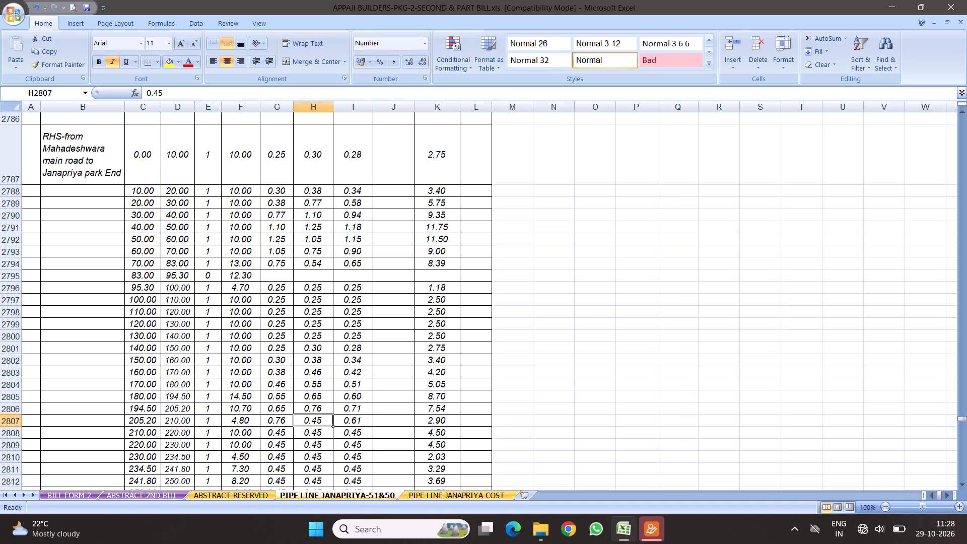
Set the count of the RHS row from chainage 194.5 to 205.2 to 0 and clear its widths, average and quantity.
{"action": "left_click", "coordinate": [246, 397]}
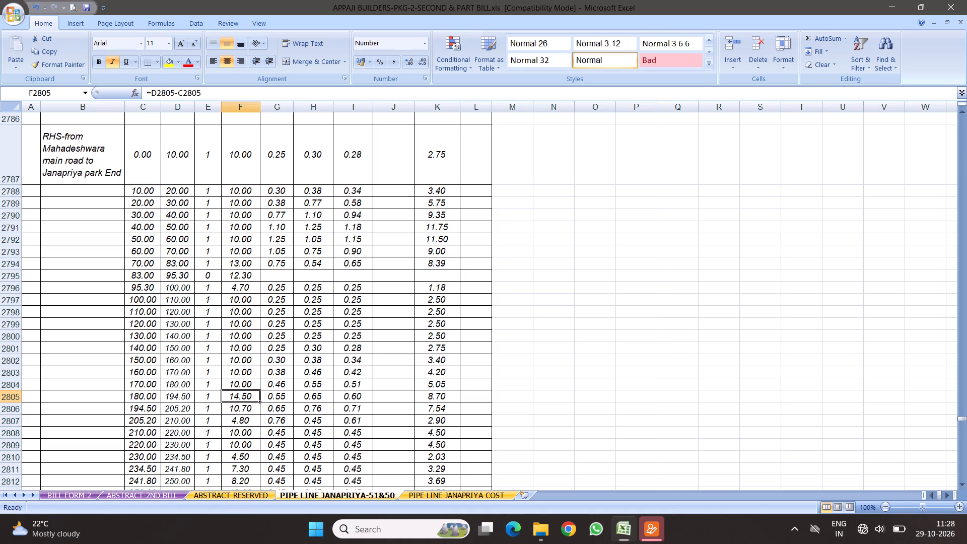
{"action": "left_click", "coordinate": [178, 409]}
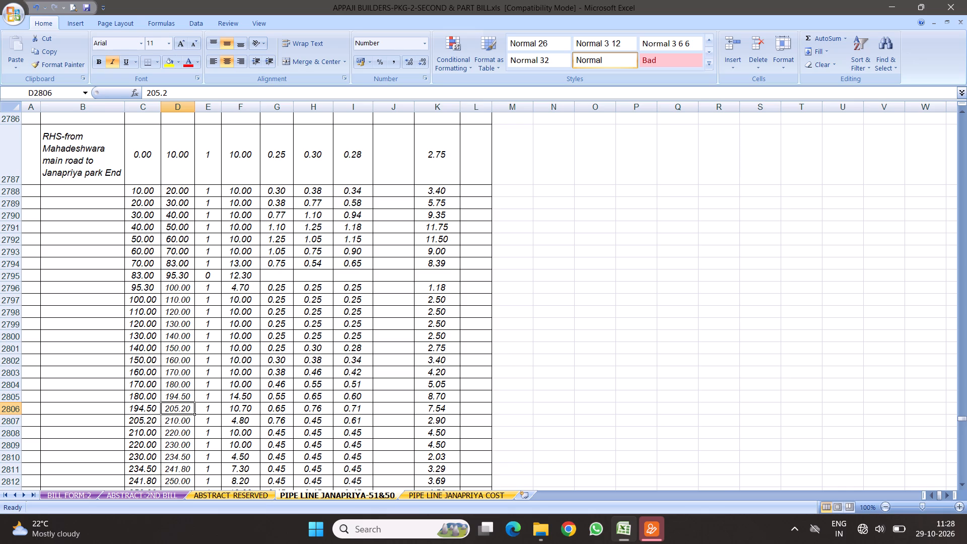
{"action": "left_click", "coordinate": [211, 413]}
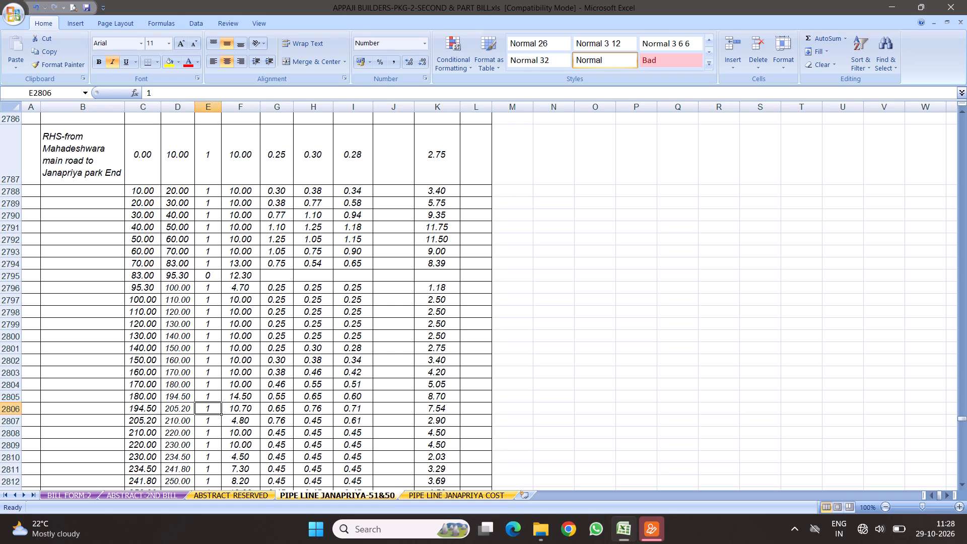
{"action": "key", "text": "0"}
{"action": "key", "text": "Right"}
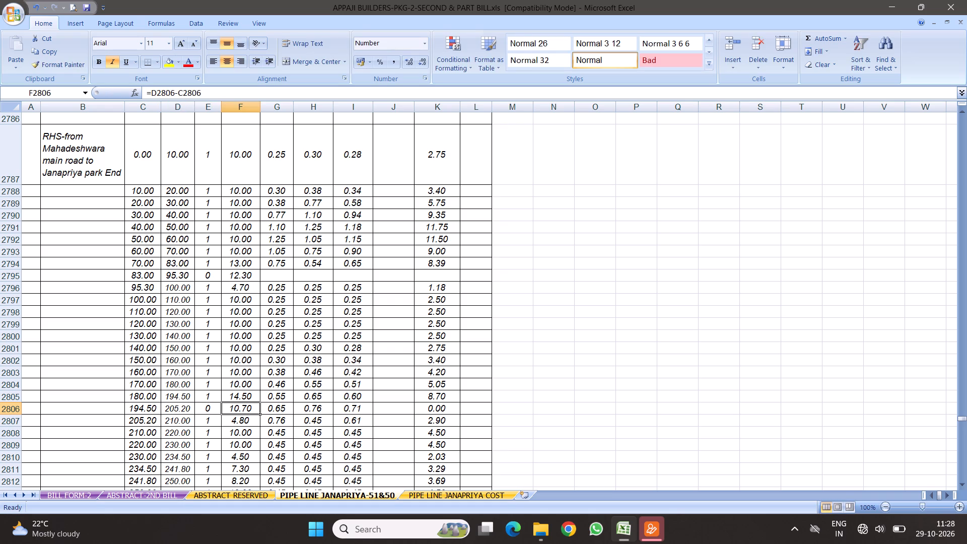
{"action": "left_click_drag", "start_coordinate": [281, 408], "coordinate": [465, 409]}
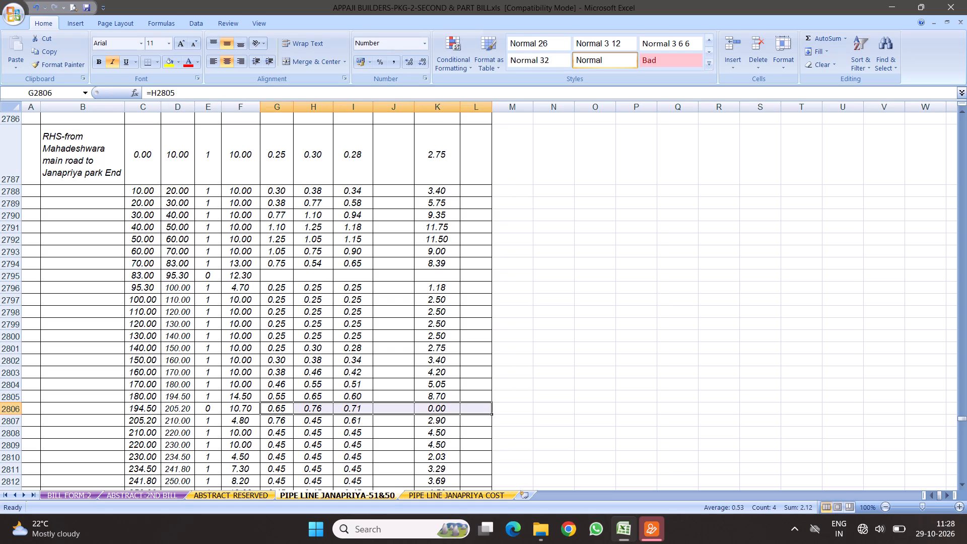
{"action": "key", "text": "Delete"}
Set the start width to 0.6 and the end width to 0.62 in the RHS row starting at chainage 205.2.
{"action": "scroll", "coordinate": [387, 409], "scroll_direction": "down", "scroll_amount": 3}
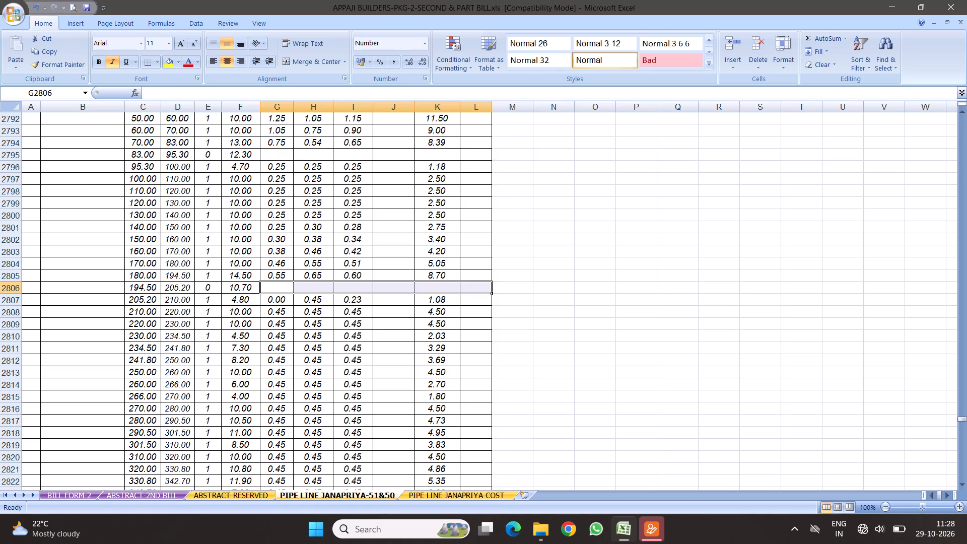
{"action": "left_click", "coordinate": [267, 261]}
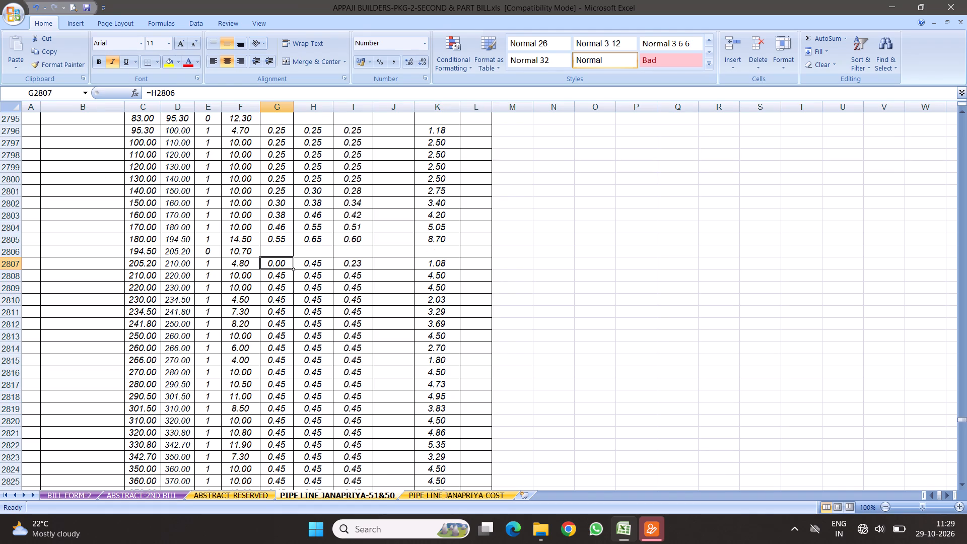
{"action": "type", "text": ".6"}
{"action": "key", "text": "Right"}
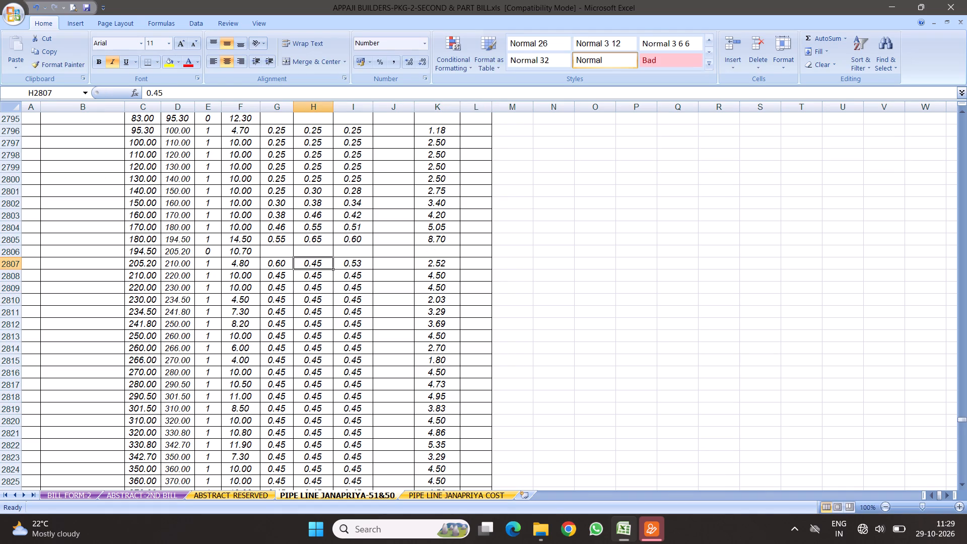
{"action": "type", "text": ".62"}
{"action": "key", "text": "Return"}
Set the end widths of the three consecutive RHS rows starting at chainage 210 to 0.5, 0.57 and 0.39.
{"action": "type", "text": ".5"}
{"action": "key", "text": "Return"}
{"action": "type", "text": ".57"}
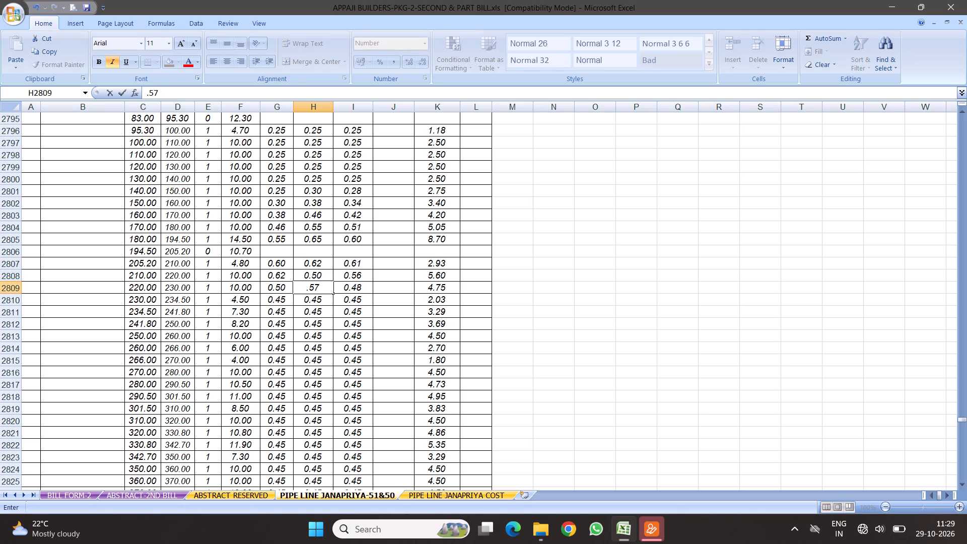
{"action": "key", "text": "Return"}
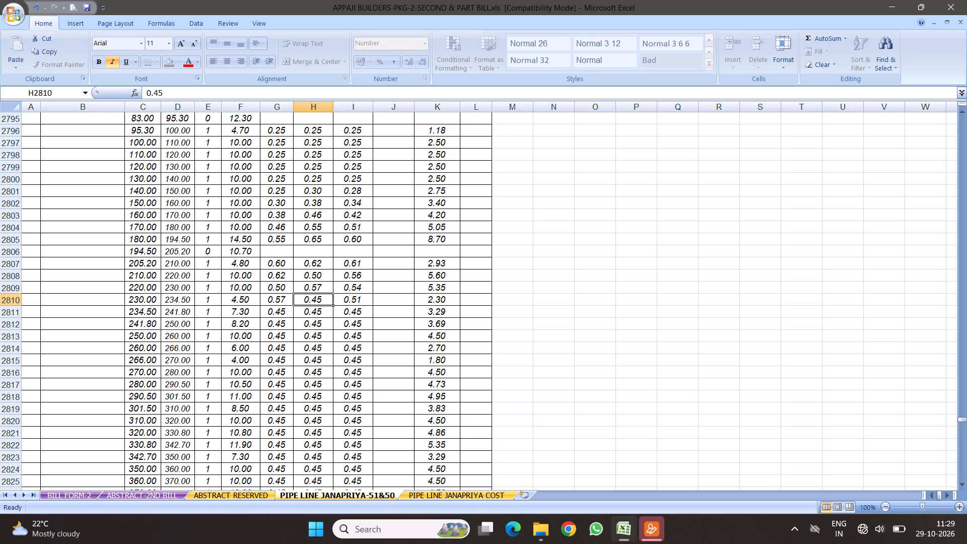
{"action": "type", "text": ".39"}
{"action": "key", "text": "Return"}
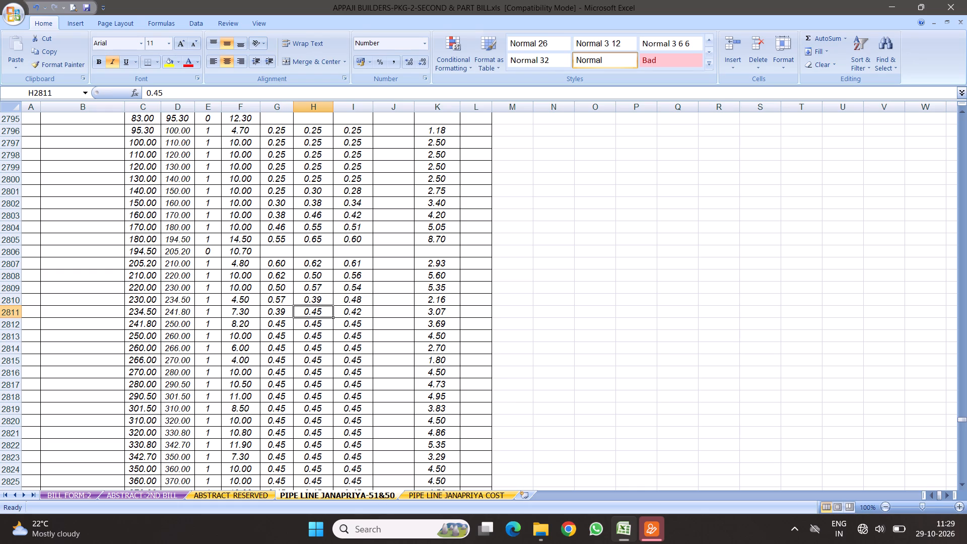
Set the count of the RHS row from chainage 234.5 to 241.8 to 0 and clear its length, widths, average and quantity.
{"action": "left_click", "coordinate": [200, 312]}
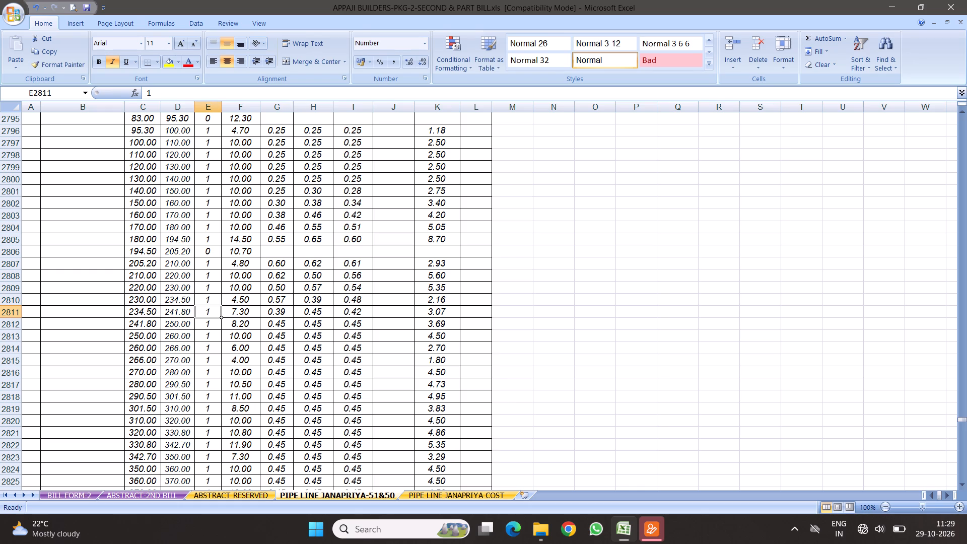
{"action": "key", "text": "0"}
{"action": "left_click_drag", "start_coordinate": [256, 311], "coordinate": [404, 319]}
{"action": "left_click_drag", "start_coordinate": [239, 311], "coordinate": [307, 314]}
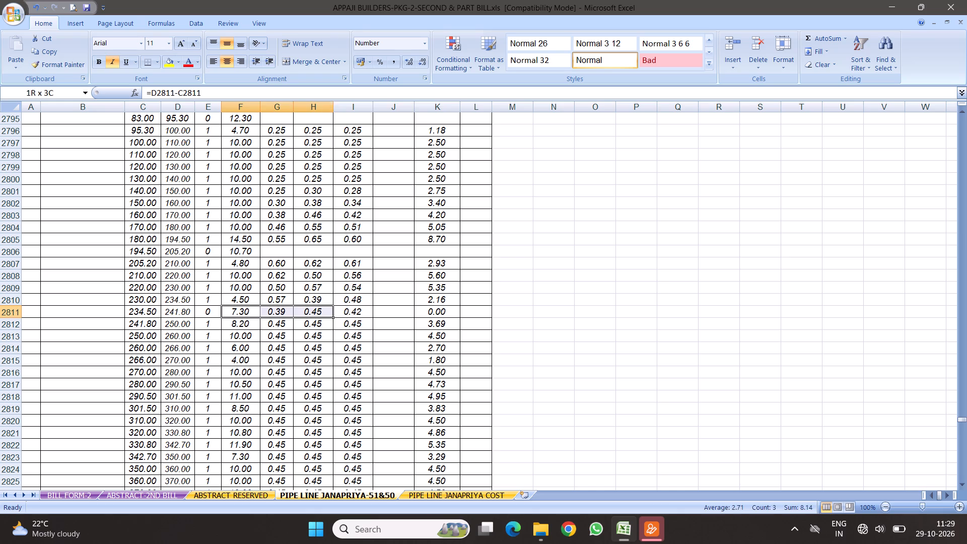
{"action": "left_click_drag", "start_coordinate": [307, 314], "coordinate": [442, 309]}
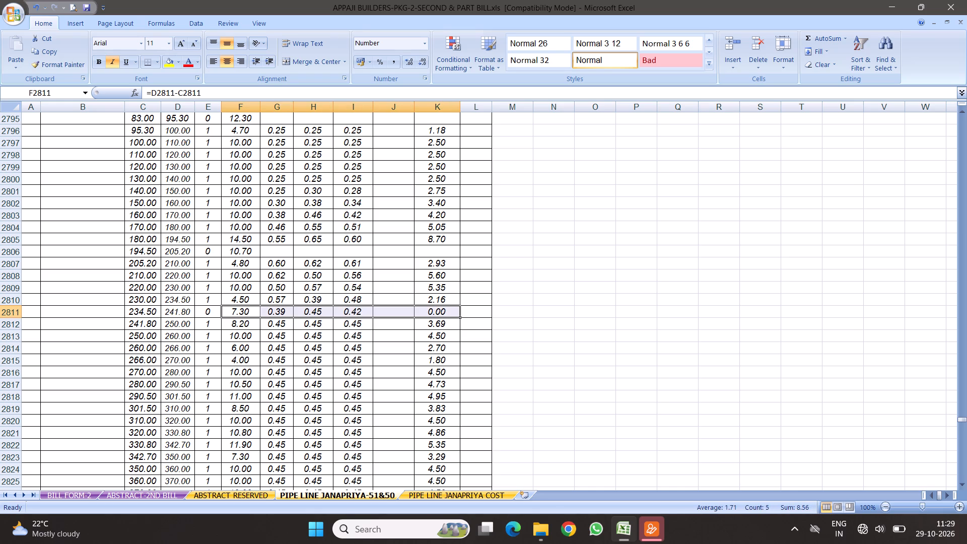
{"action": "key", "text": "Delete"}
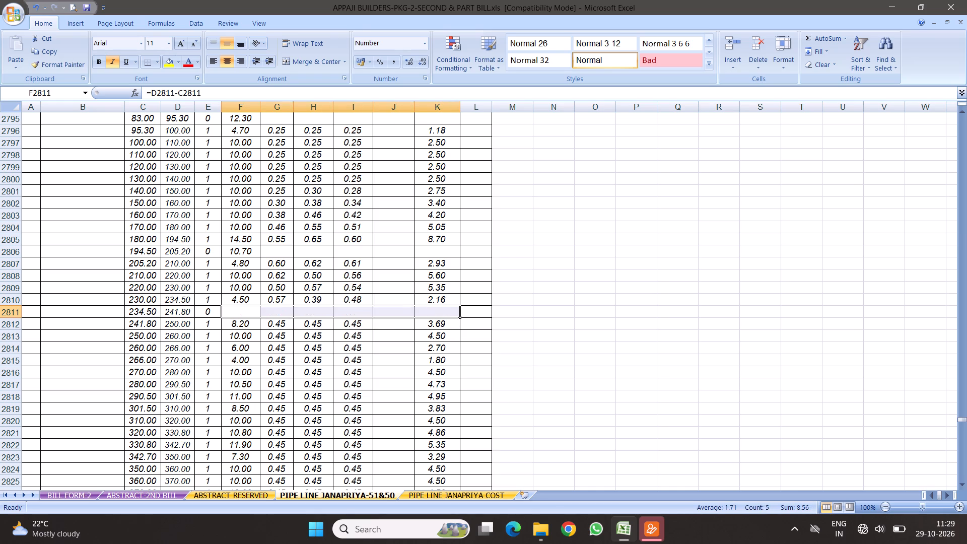
Enter start width 0.33 and end width 0.44 for the RHS row at chainage 241.8, and end width 0.6 for the following row.
{"action": "left_click", "coordinate": [281, 323]}
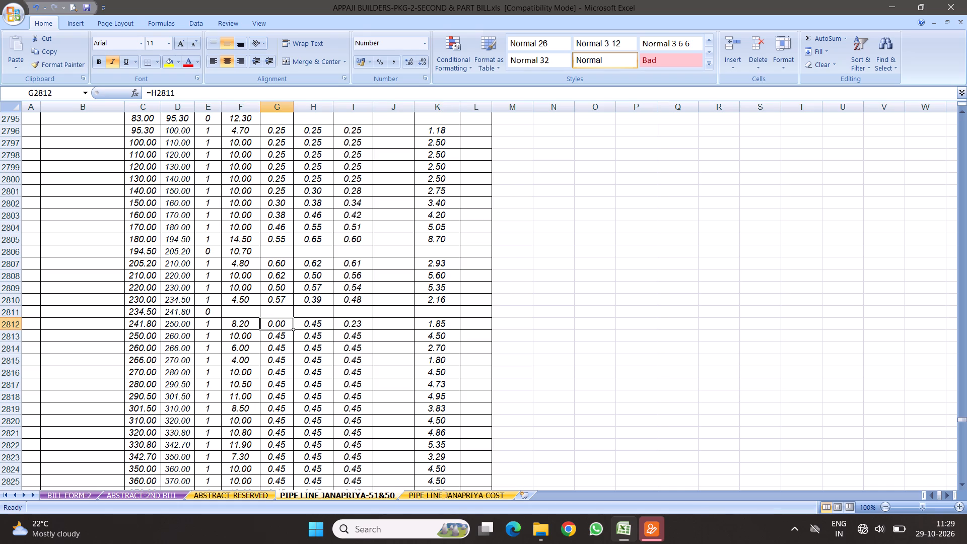
{"action": "type", "text": ".33"}
{"action": "key", "text": "Right"}
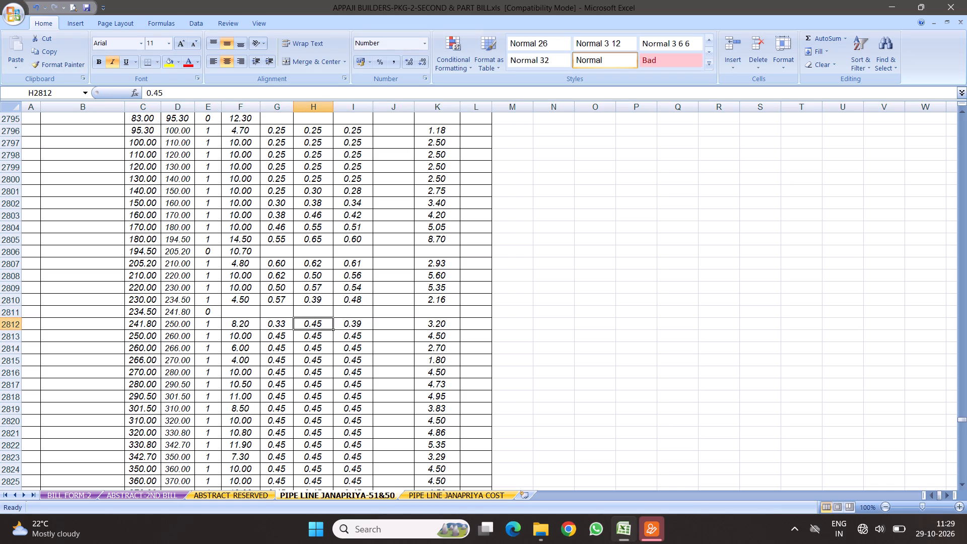
{"action": "type", "text": ".44"}
{"action": "key", "text": "Return"}
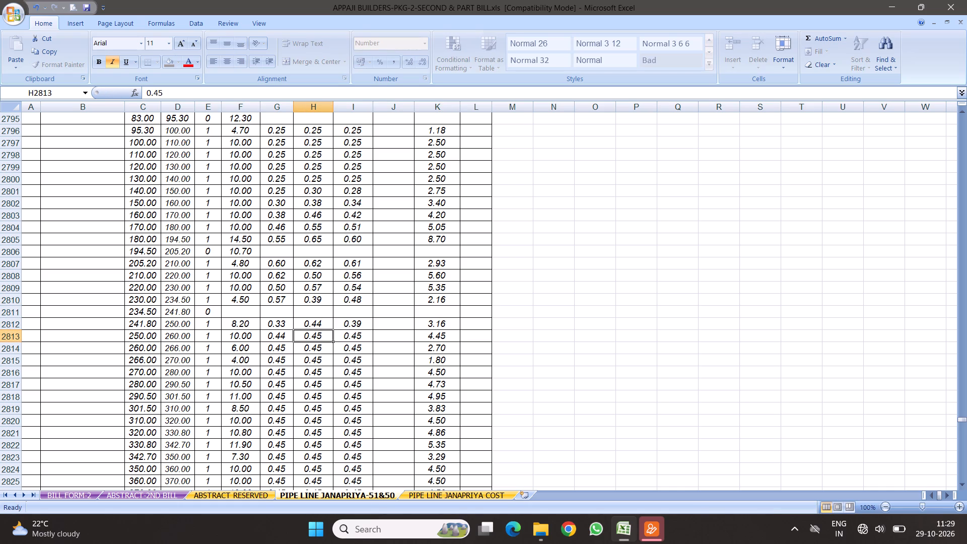
{"action": "type", "text": ".6"}
{"action": "key", "text": "Return"}
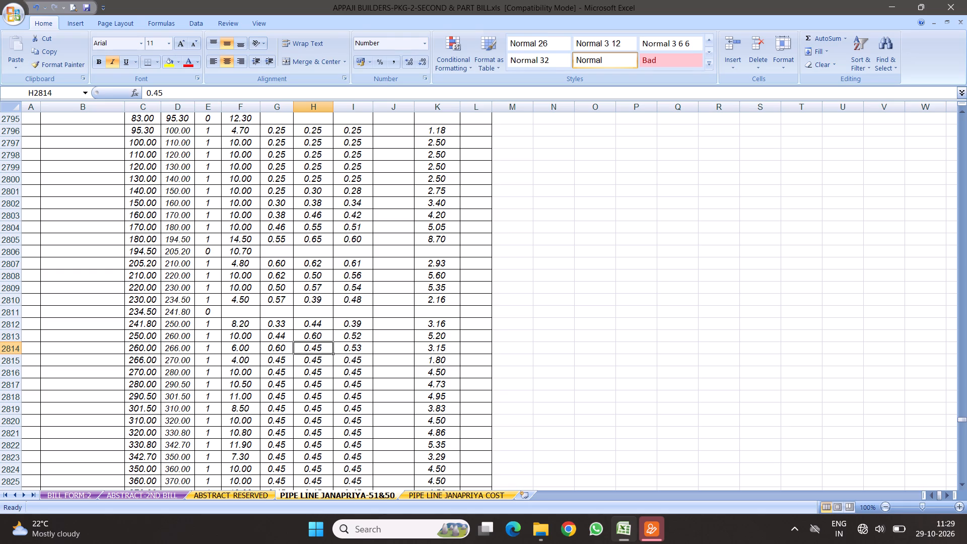
Select the count of the RHS row from chainage 260 to 266.
{"action": "left_click", "coordinate": [201, 347]}
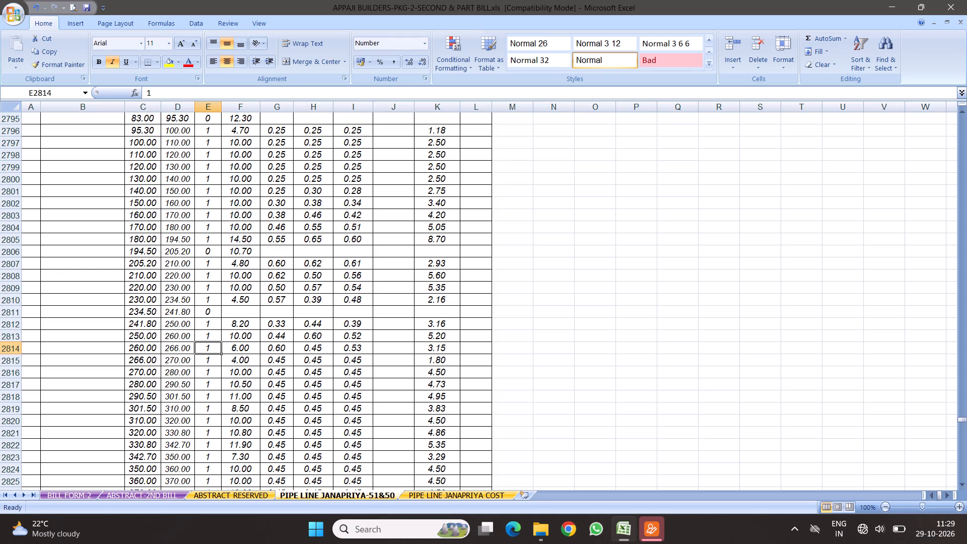
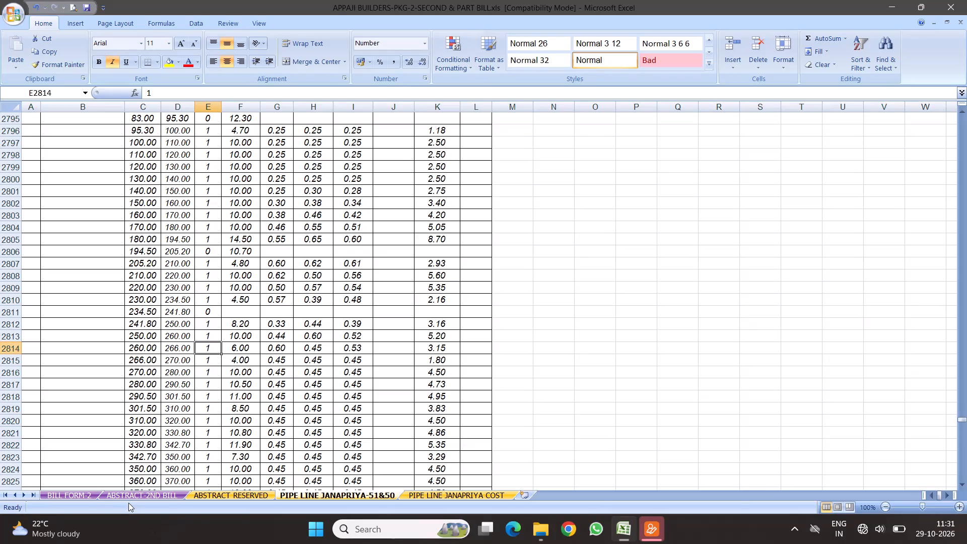
Set the count of the RHS row from chainage 260 to 266 to 0 and clear its length, widths, average and quantity.
{"action": "left_click", "coordinate": [285, 324]}
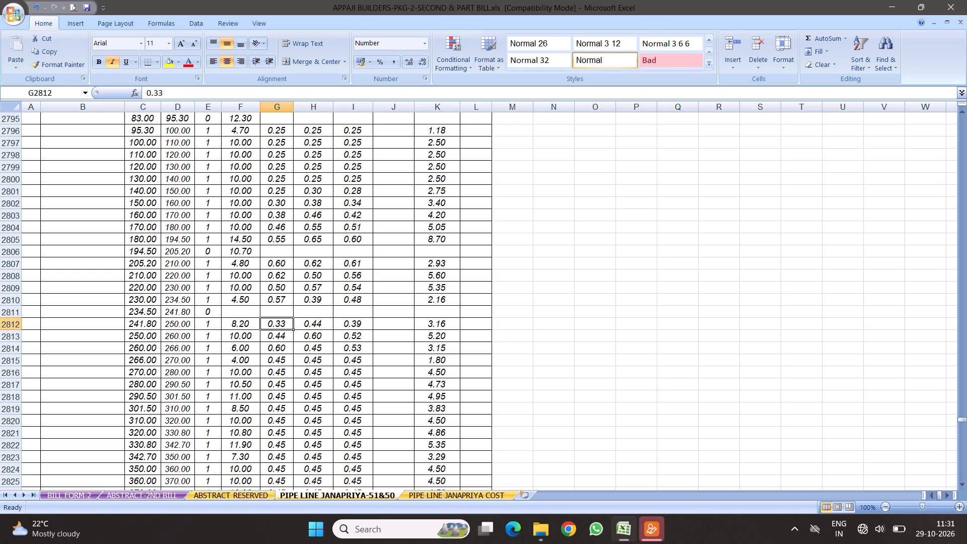
{"action": "left_click", "coordinate": [181, 324]}
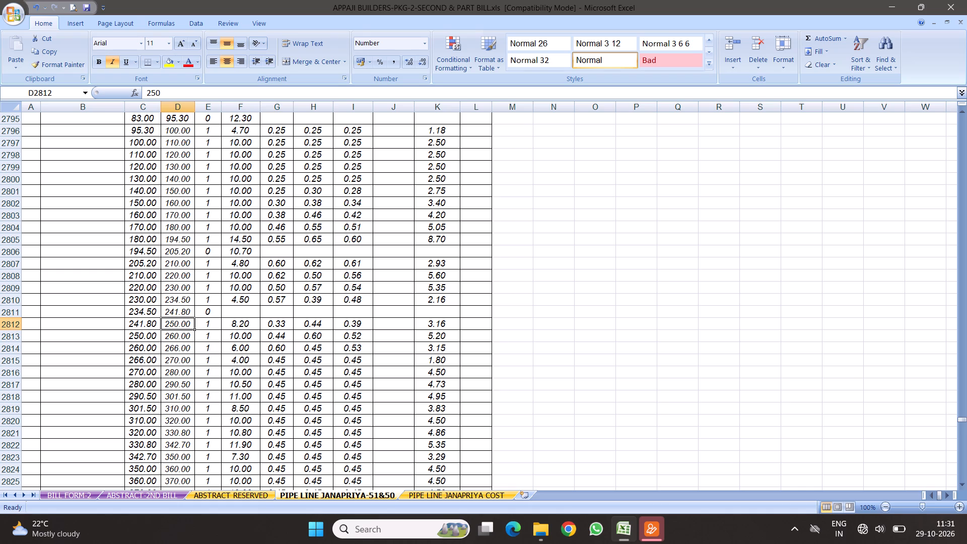
{"action": "left_click", "coordinate": [177, 335]}
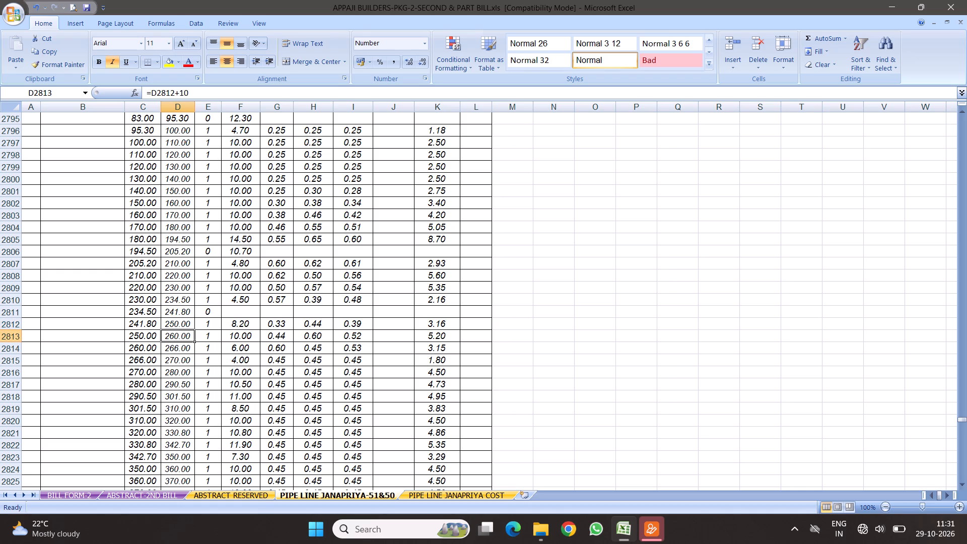
{"action": "left_click", "coordinate": [185, 350]}
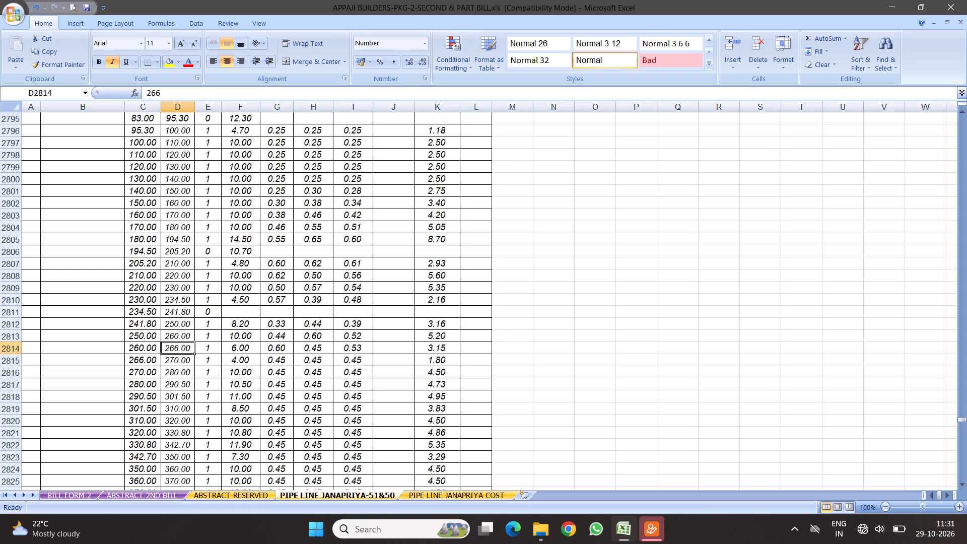
{"action": "left_click", "coordinate": [206, 347]}
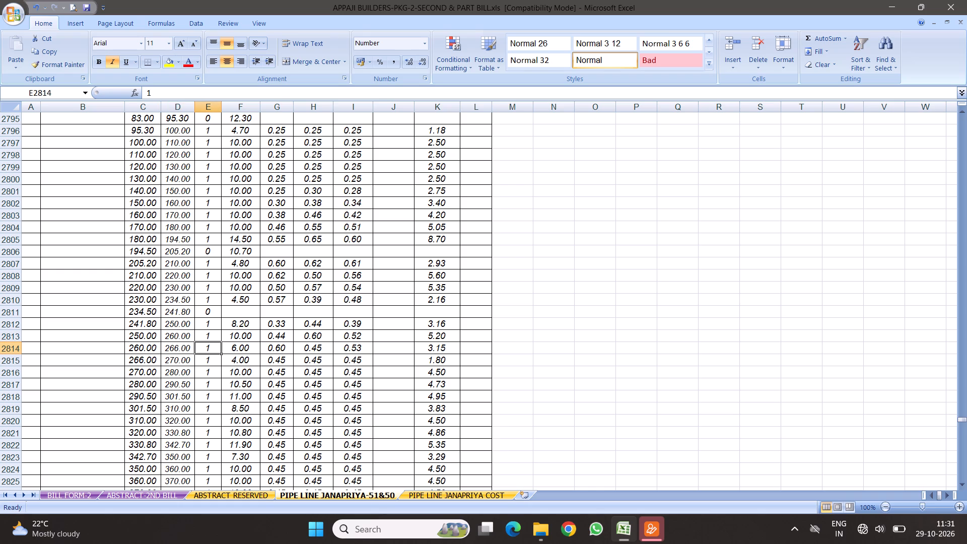
{"action": "key", "text": "0"}
{"action": "left_click", "coordinate": [318, 390]}
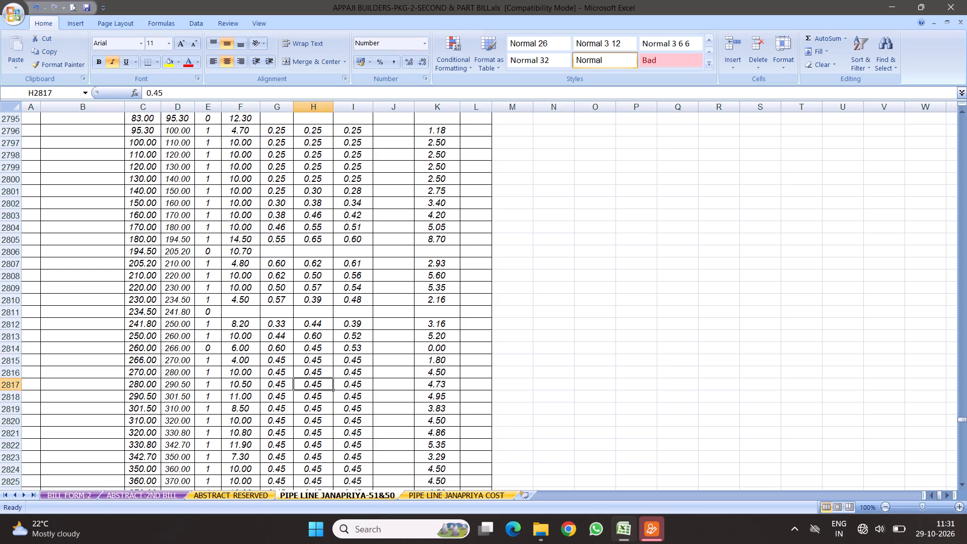
{"action": "left_click_drag", "start_coordinate": [236, 348], "coordinate": [451, 345]}
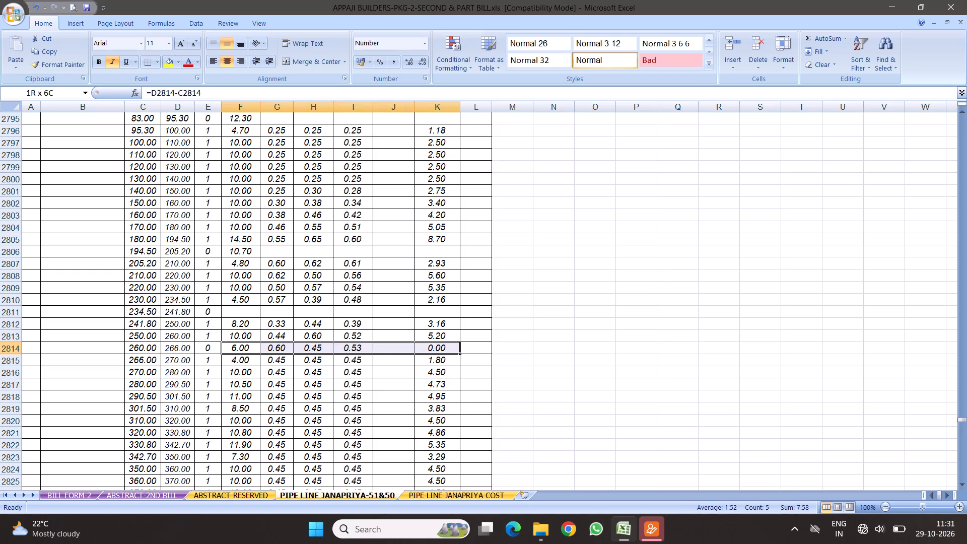
{"action": "left_click_drag", "start_coordinate": [451, 345], "coordinate": [451, 347]}
{"action": "key", "text": "Delete"}
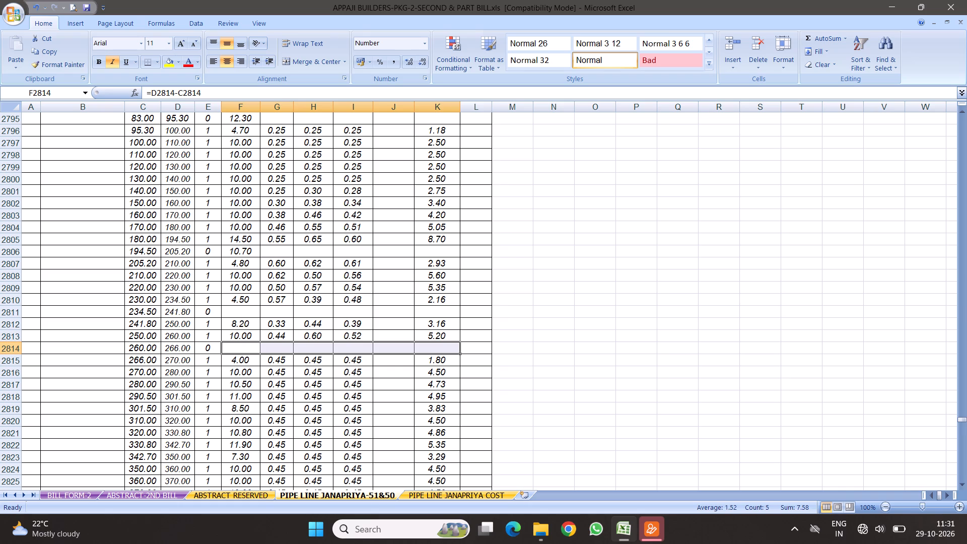
Save the workbook.
{"action": "scroll", "coordinate": [516, 336], "scroll_direction": "up", "scroll_amount": 6}
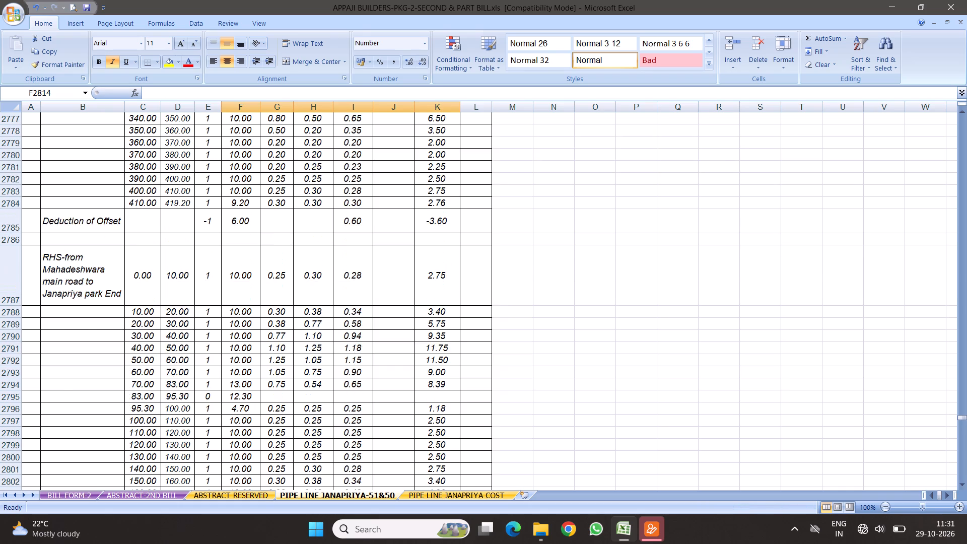
{"action": "scroll", "coordinate": [531, 342], "scroll_direction": "up", "scroll_amount": 10}
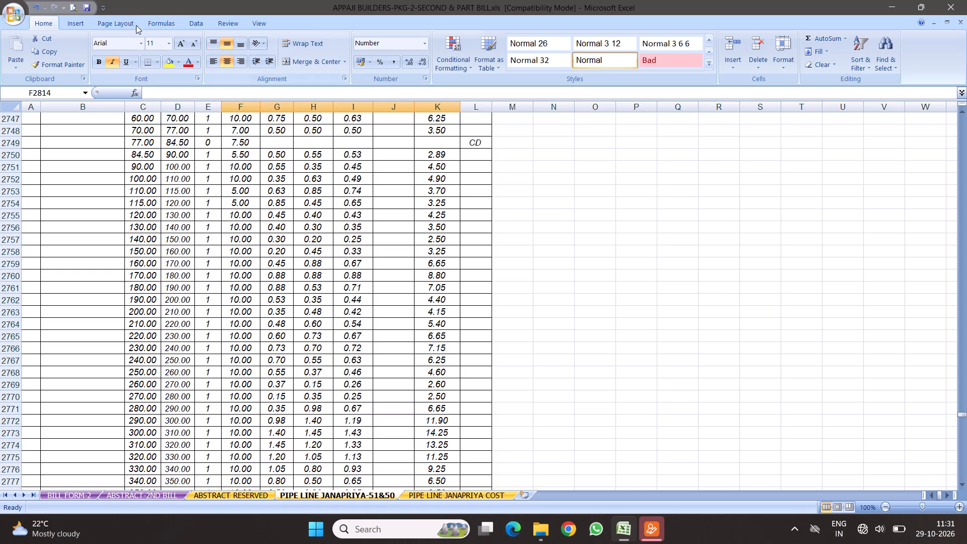
{"action": "left_click", "coordinate": [86, 8]}
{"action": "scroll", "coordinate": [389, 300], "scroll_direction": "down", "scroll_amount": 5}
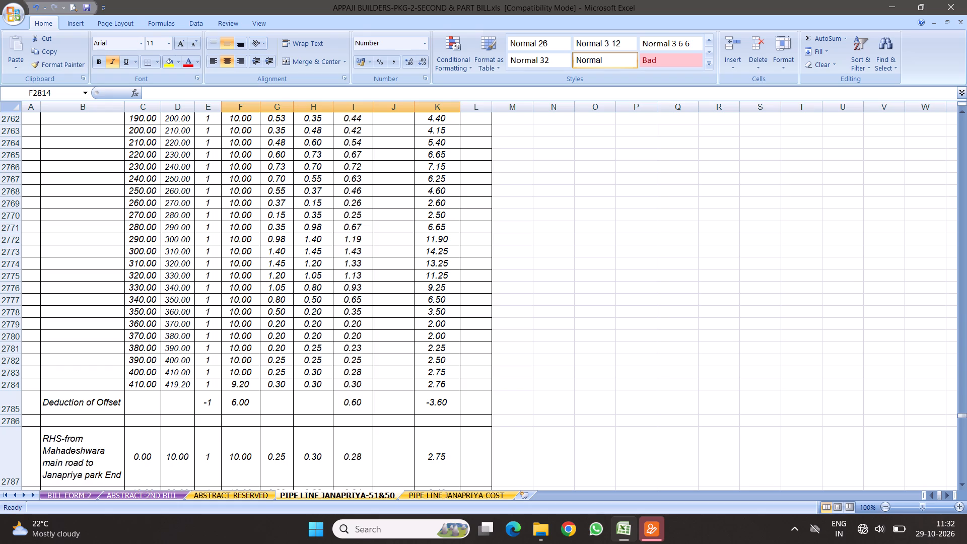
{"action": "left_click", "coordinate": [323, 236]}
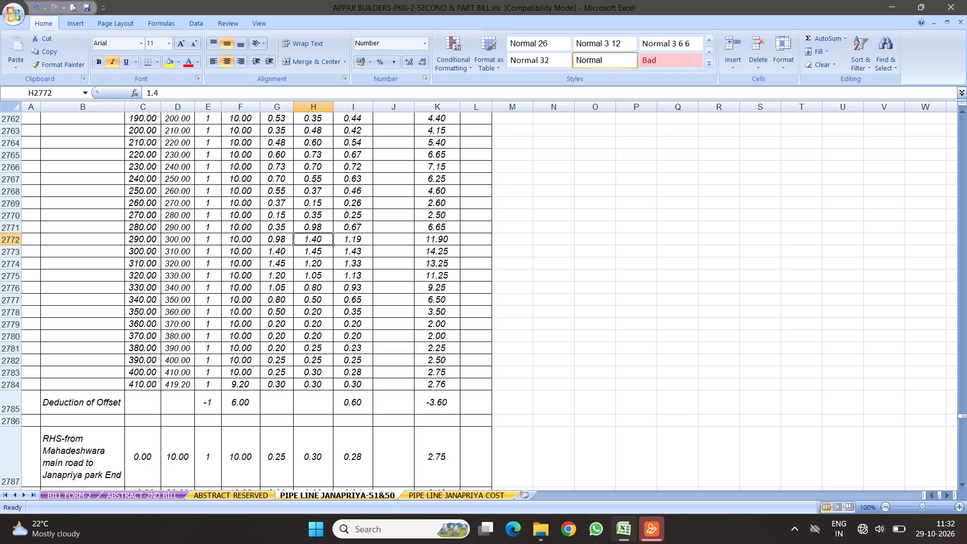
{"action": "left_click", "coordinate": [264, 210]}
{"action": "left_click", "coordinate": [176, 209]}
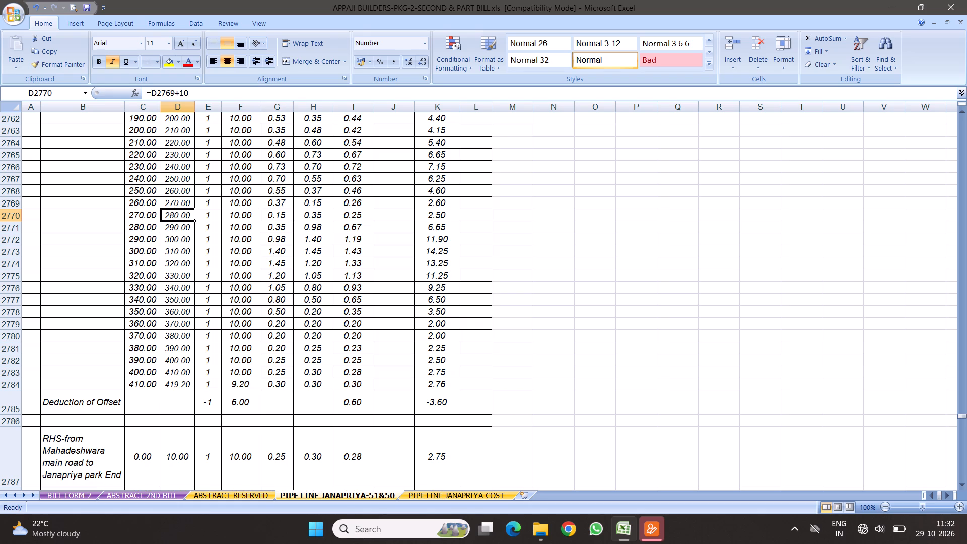
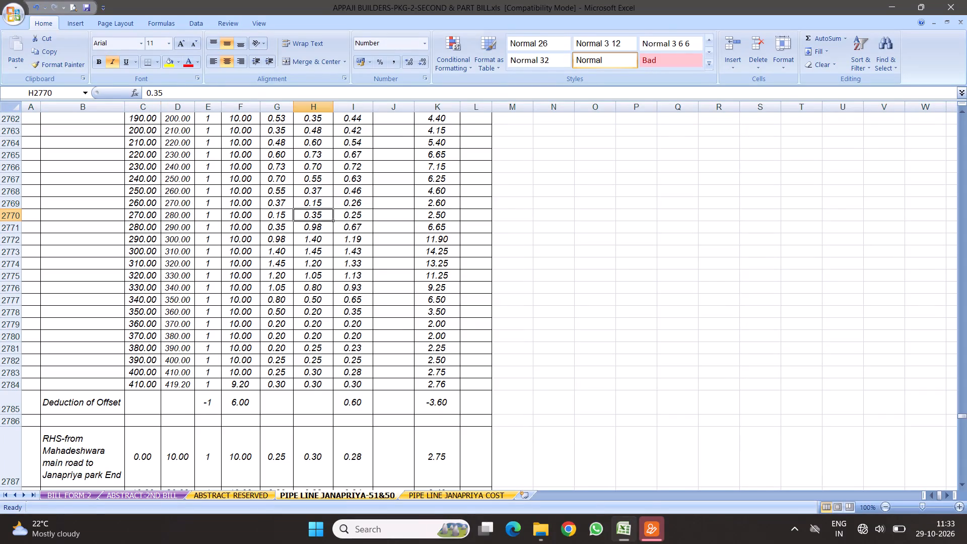
Review the end chainages, counts, lengths and widths in the measurement rows from chainage 240 to 280.
{"action": "left_click", "coordinate": [274, 201]}
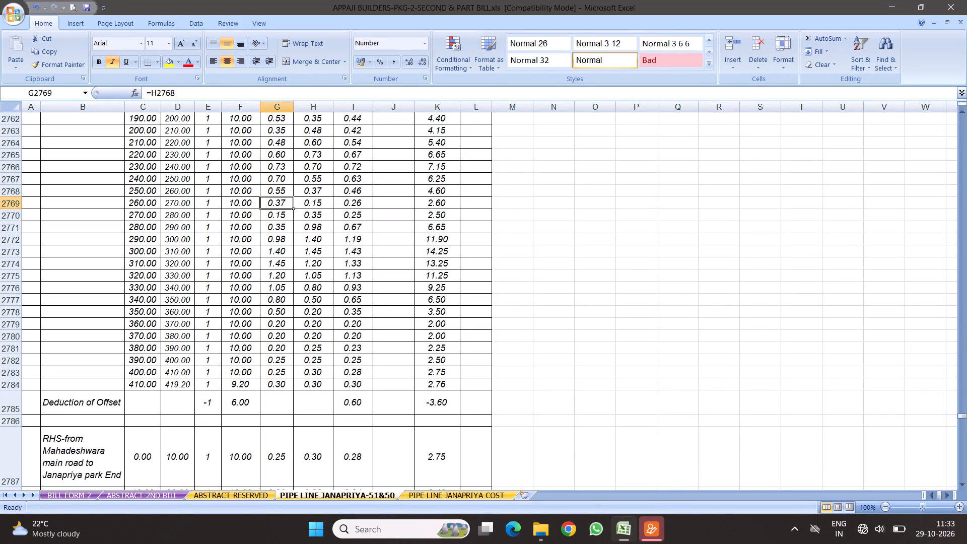
{"action": "left_click", "coordinate": [322, 202]}
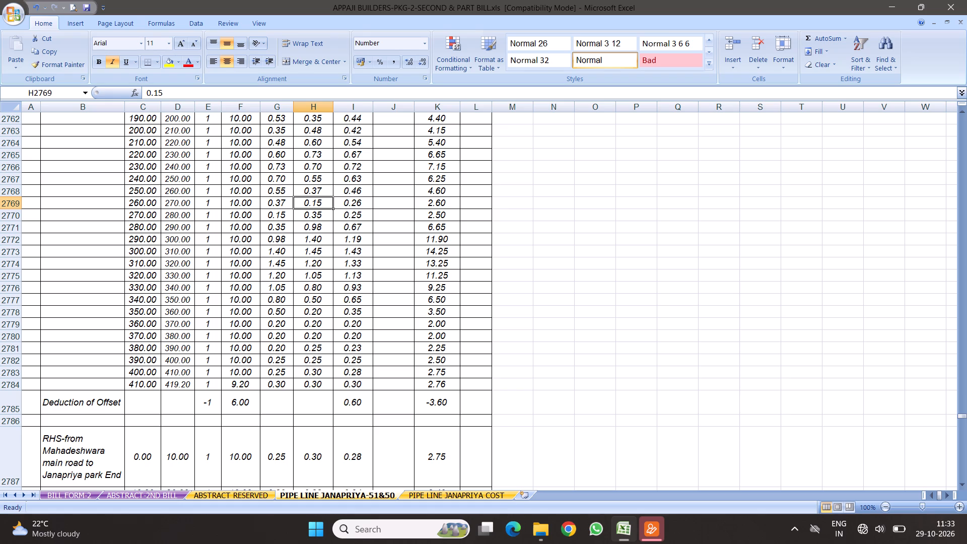
{"action": "left_click", "coordinate": [246, 235]}
{"action": "left_click", "coordinate": [239, 199]}
{"action": "left_click", "coordinate": [252, 212]}
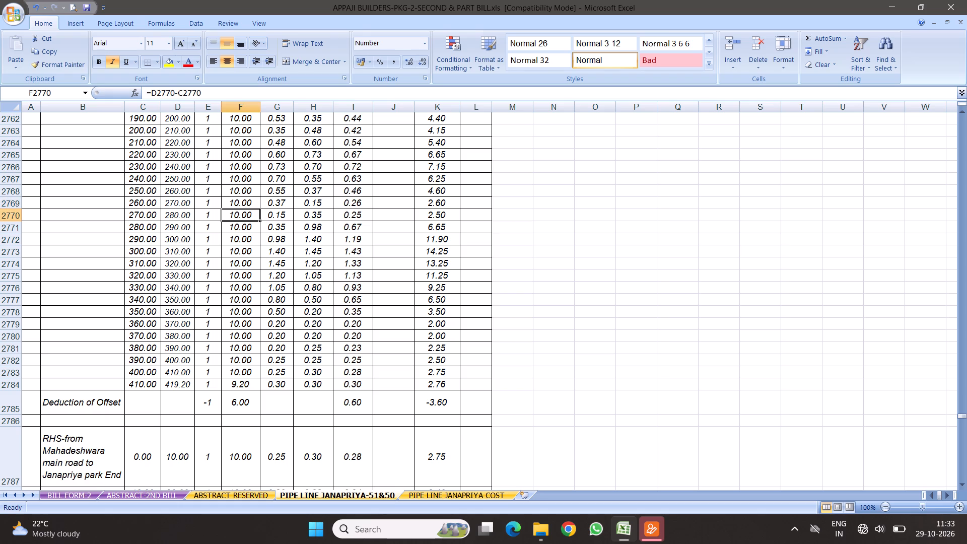
{"action": "left_click", "coordinate": [228, 192]}
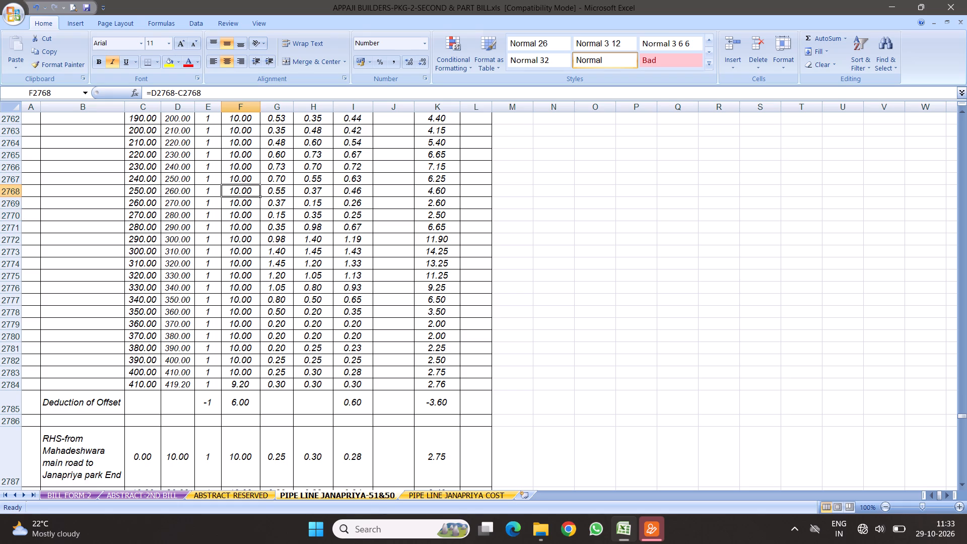
{"action": "left_click", "coordinate": [205, 191]}
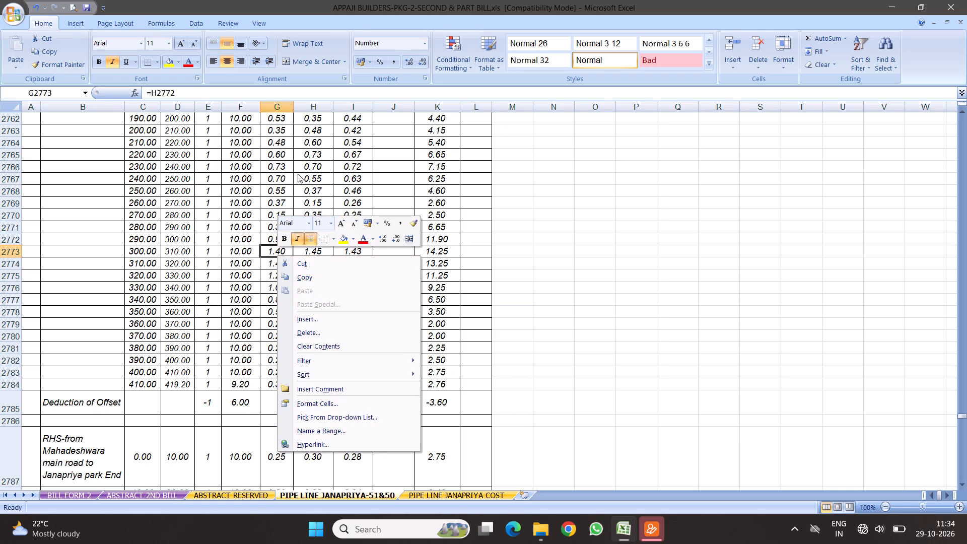
{"action": "right_click_drag", "start_coordinate": [298, 179], "coordinate": [298, 185]}
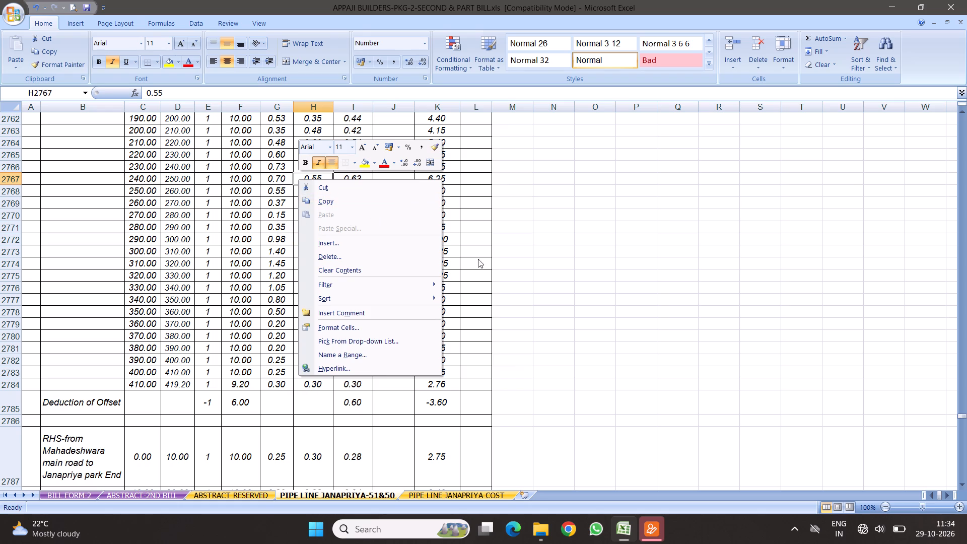
{"action": "left_click", "coordinate": [513, 260]}
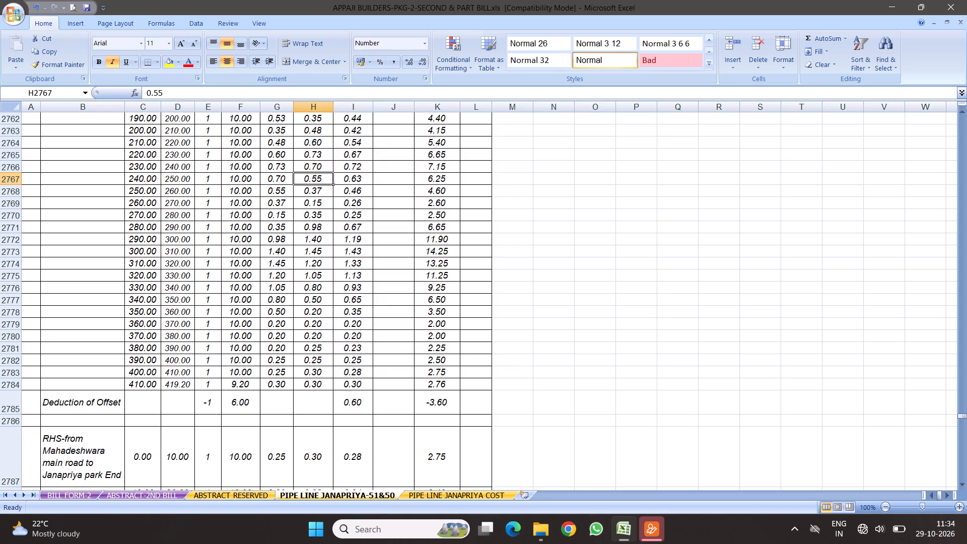
{"action": "left_click", "coordinate": [182, 173]}
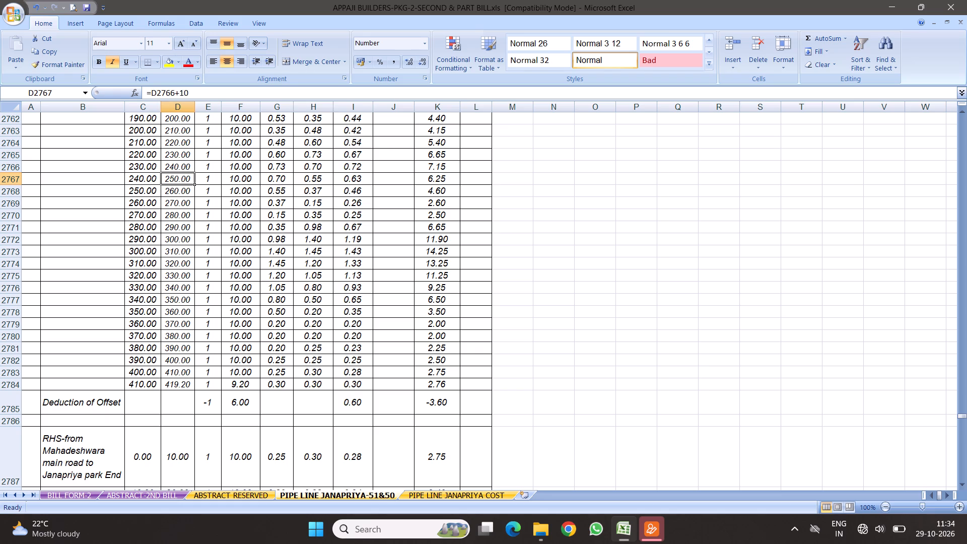
{"action": "left_click", "coordinate": [200, 177]}
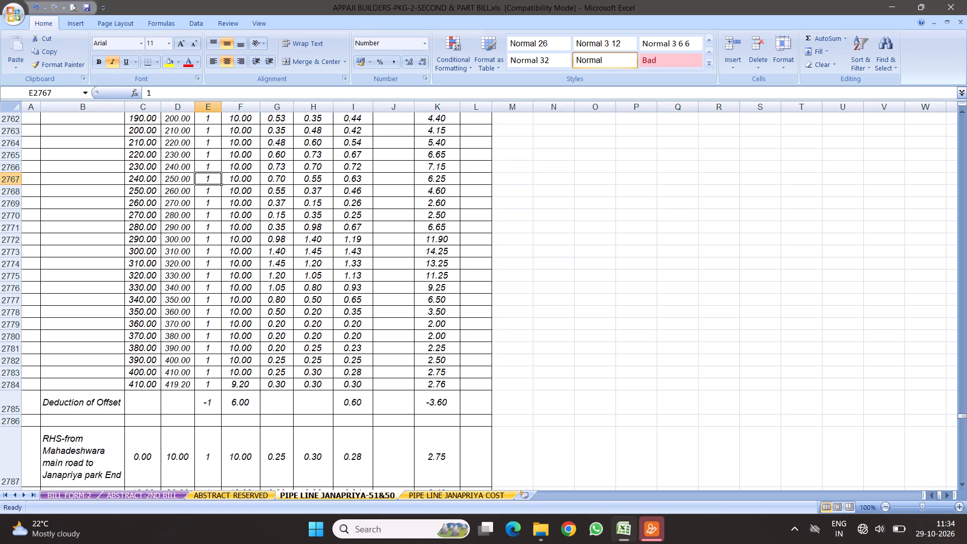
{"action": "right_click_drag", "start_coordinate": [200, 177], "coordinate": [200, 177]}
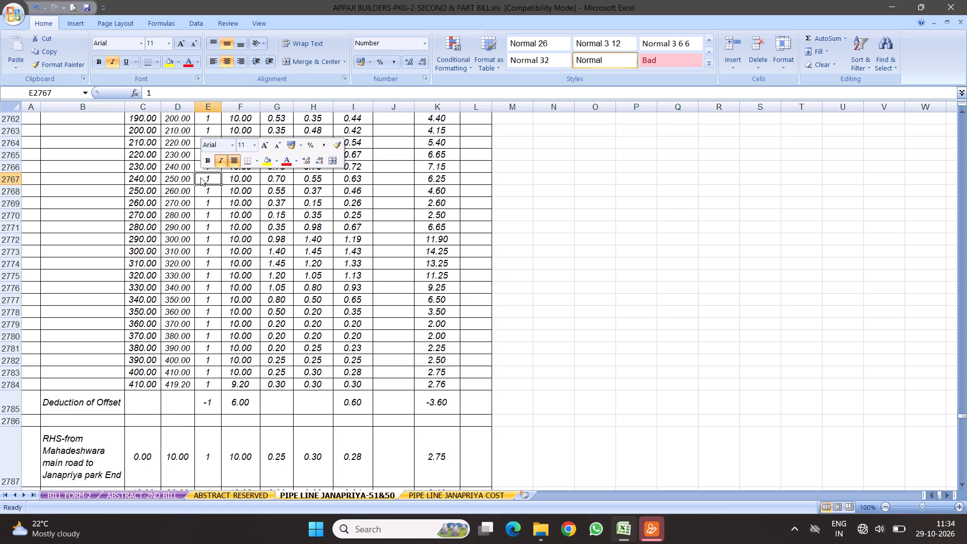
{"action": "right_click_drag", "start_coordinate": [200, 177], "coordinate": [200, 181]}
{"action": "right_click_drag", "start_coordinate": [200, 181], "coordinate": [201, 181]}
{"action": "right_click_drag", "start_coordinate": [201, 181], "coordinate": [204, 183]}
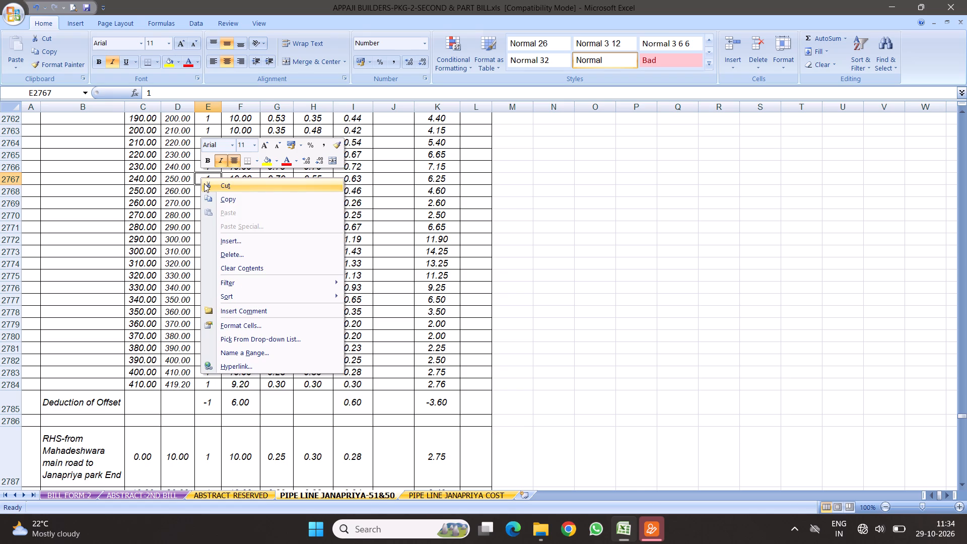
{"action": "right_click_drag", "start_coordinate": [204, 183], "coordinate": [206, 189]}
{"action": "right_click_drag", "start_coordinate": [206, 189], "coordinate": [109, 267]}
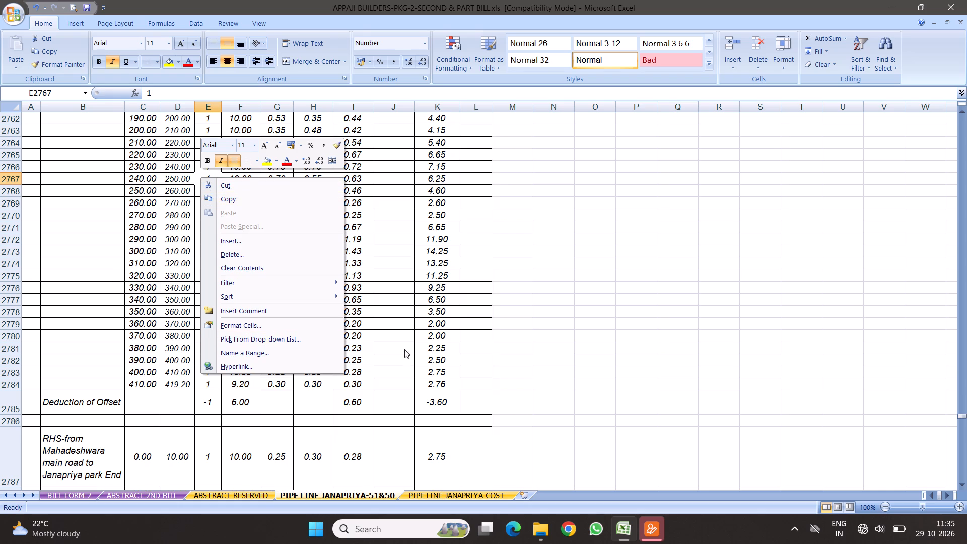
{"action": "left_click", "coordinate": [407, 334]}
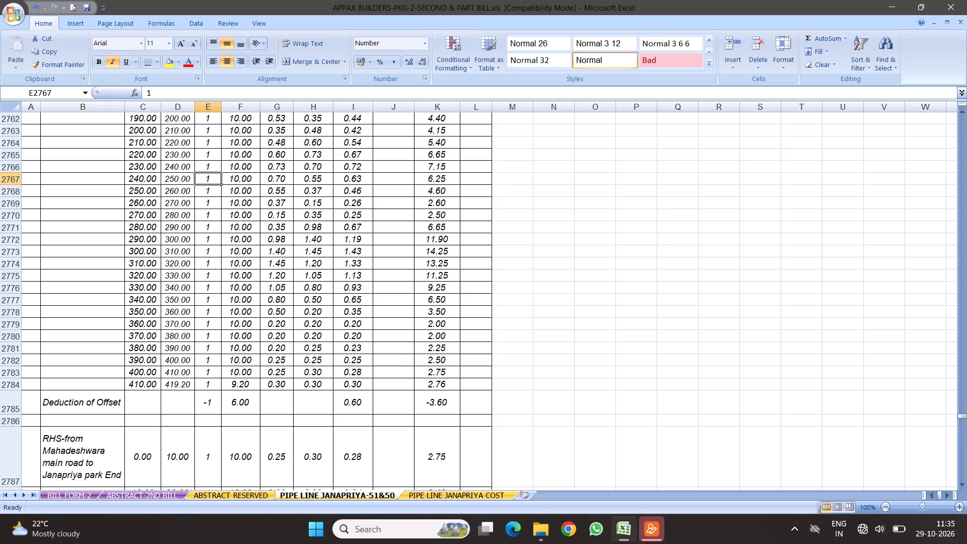
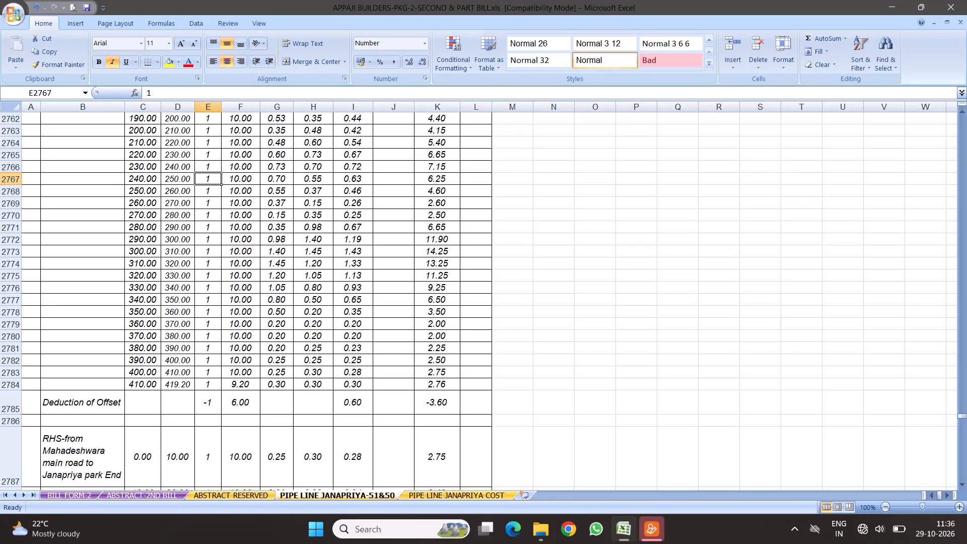
Review the width measurements along the footpath rows, continuing through the RHS section to its last chainage.
{"action": "left_click", "coordinate": [310, 168]}
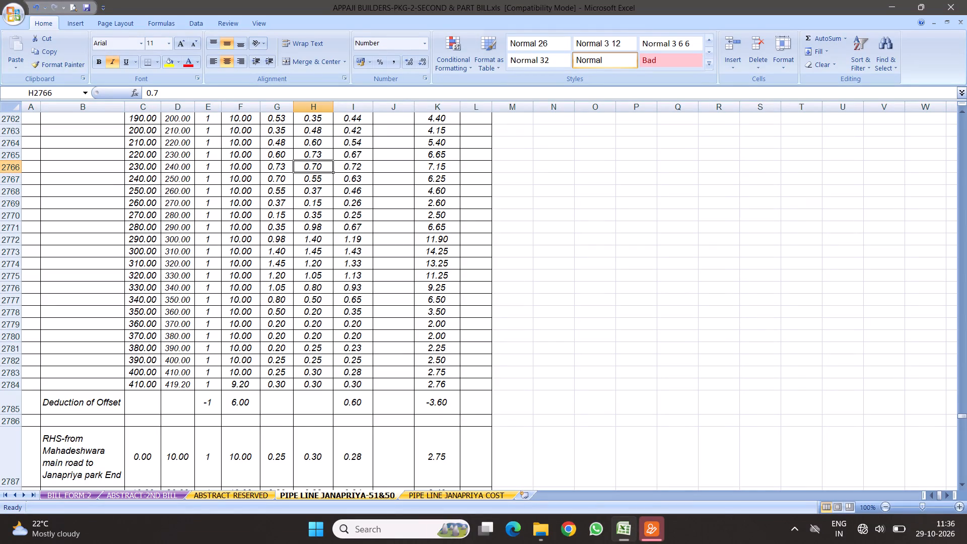
{"action": "scroll", "coordinate": [270, 256], "scroll_direction": "up", "scroll_amount": 6}
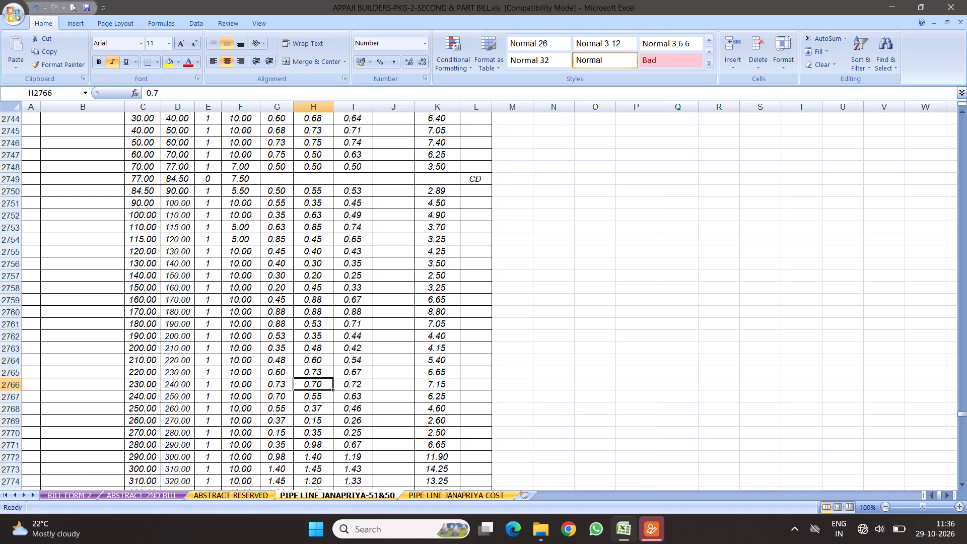
{"action": "scroll", "coordinate": [398, 263], "scroll_direction": "down", "scroll_amount": 10}
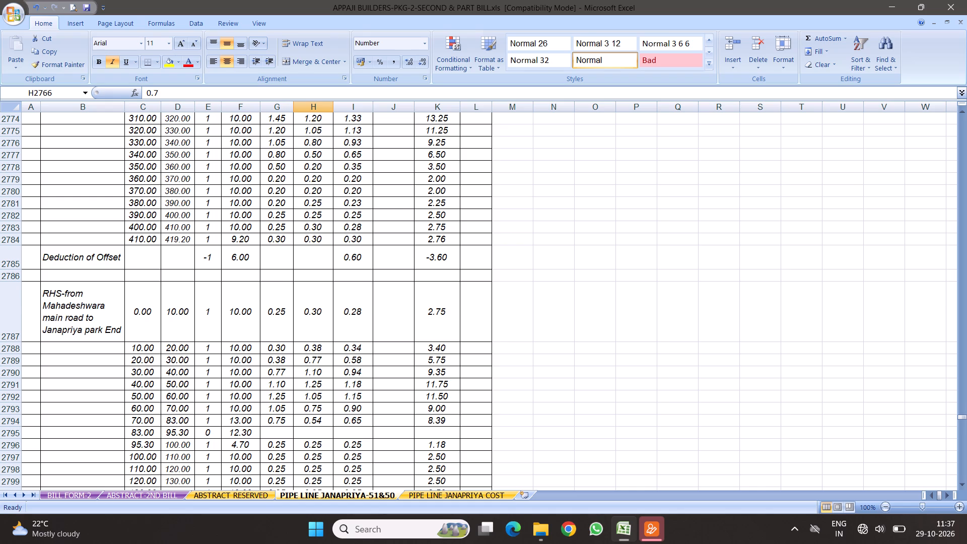
{"action": "scroll", "coordinate": [420, 383], "scroll_direction": "down", "scroll_amount": 5}
{"action": "scroll", "coordinate": [262, 294], "scroll_direction": "down", "scroll_amount": 6}
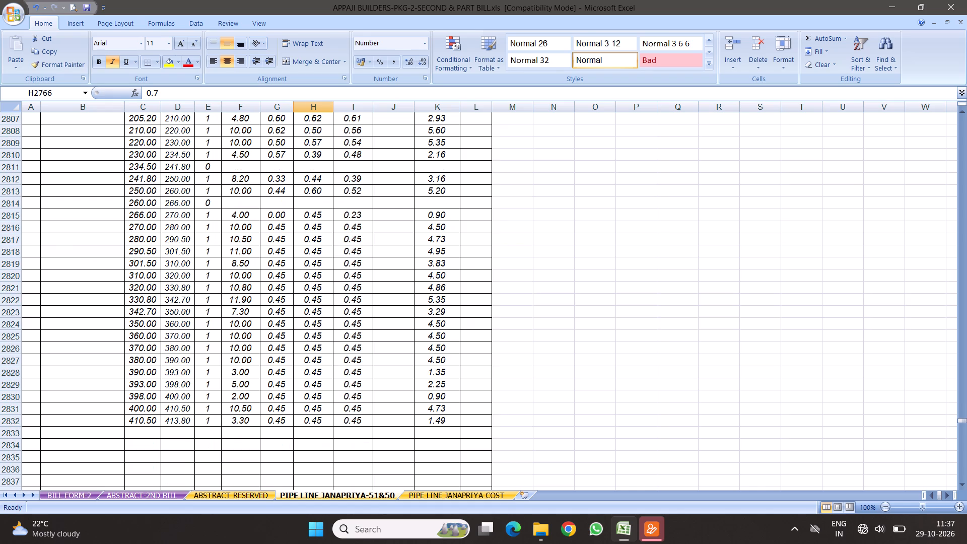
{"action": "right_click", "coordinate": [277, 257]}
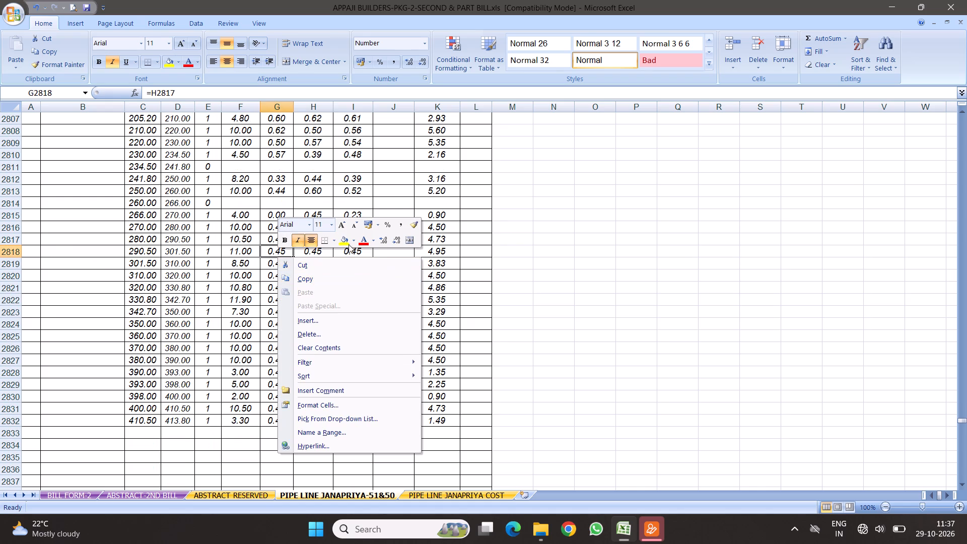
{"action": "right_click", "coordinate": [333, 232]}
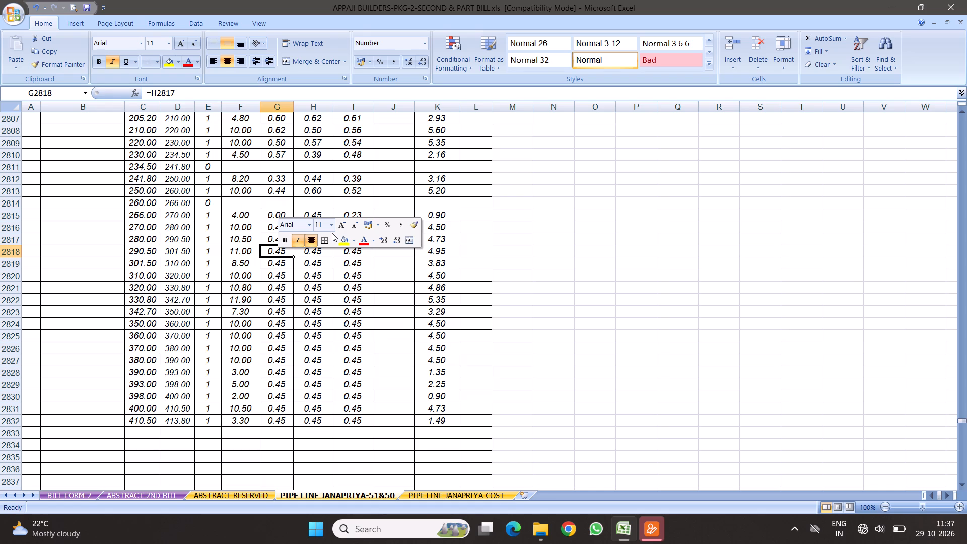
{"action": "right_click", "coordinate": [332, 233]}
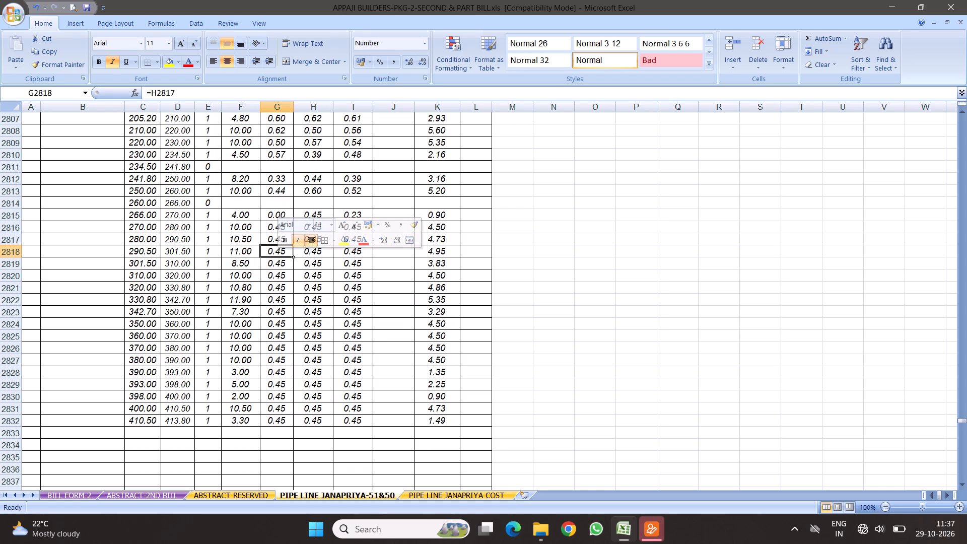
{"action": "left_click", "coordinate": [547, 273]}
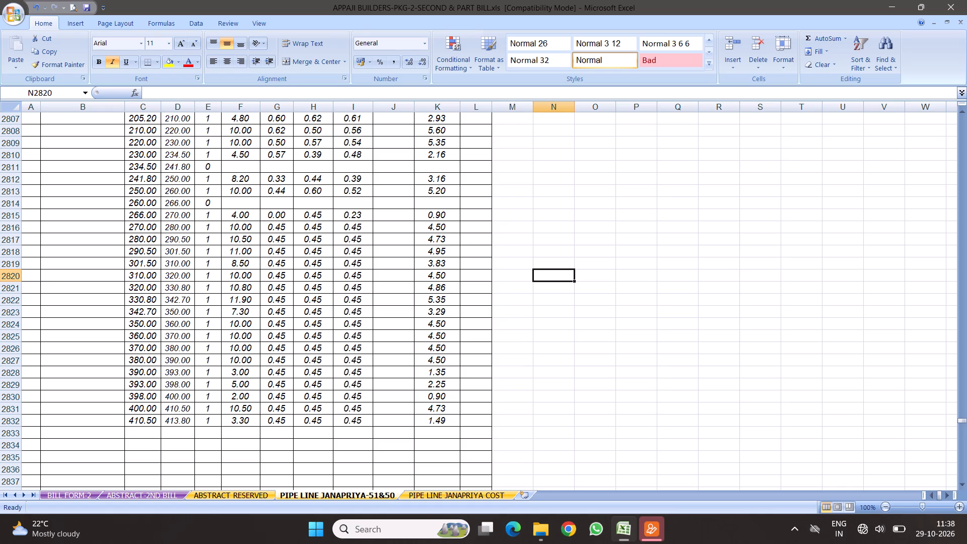
Set the starting width (column G) of the RHS row from chainage 266 to 270 to 0.8.
{"action": "left_click", "coordinate": [329, 281]}
{"action": "scroll", "coordinate": [390, 289], "scroll_direction": "down", "scroll_amount": 5}
{"action": "scroll", "coordinate": [375, 211], "scroll_direction": "up", "scroll_amount": 4}
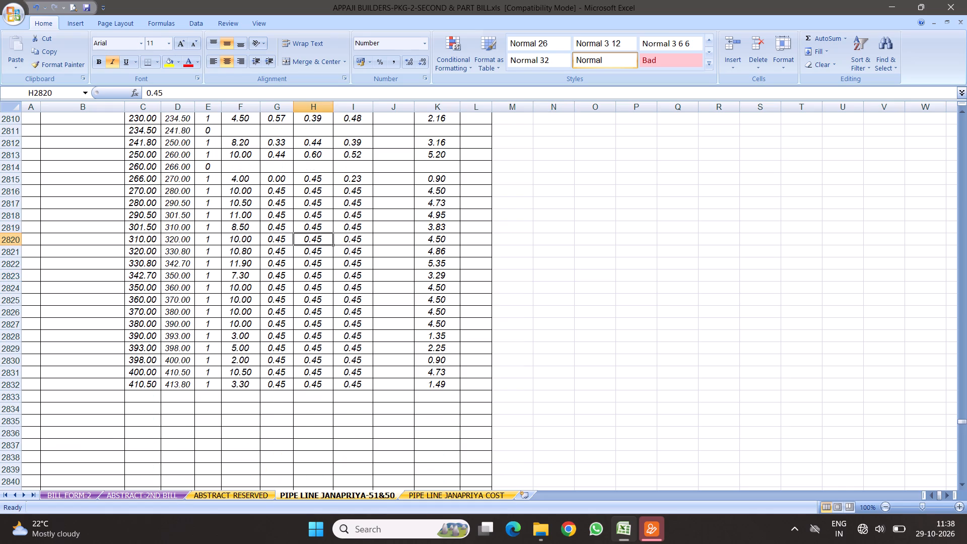
{"action": "scroll", "coordinate": [389, 233], "scroll_direction": "up", "scroll_amount": 1}
{"action": "left_click", "coordinate": [352, 212]}
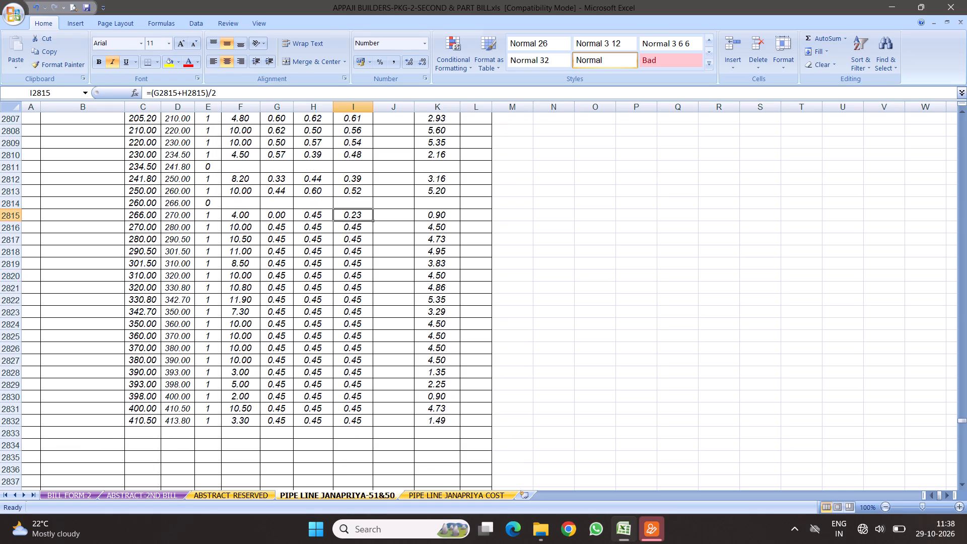
{"action": "left_click", "coordinate": [270, 217]}
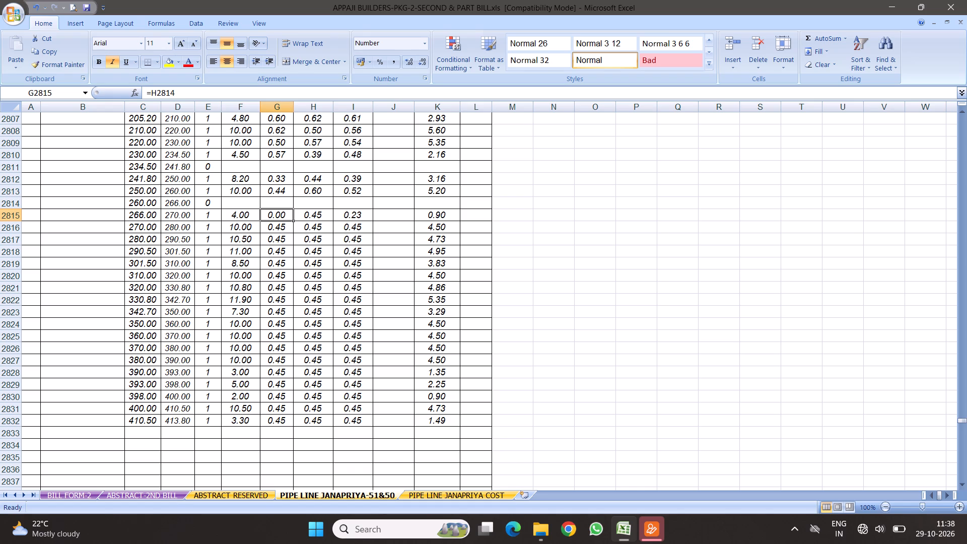
{"action": "type", "text": ".8"}
{"action": "key", "text": "Return"}
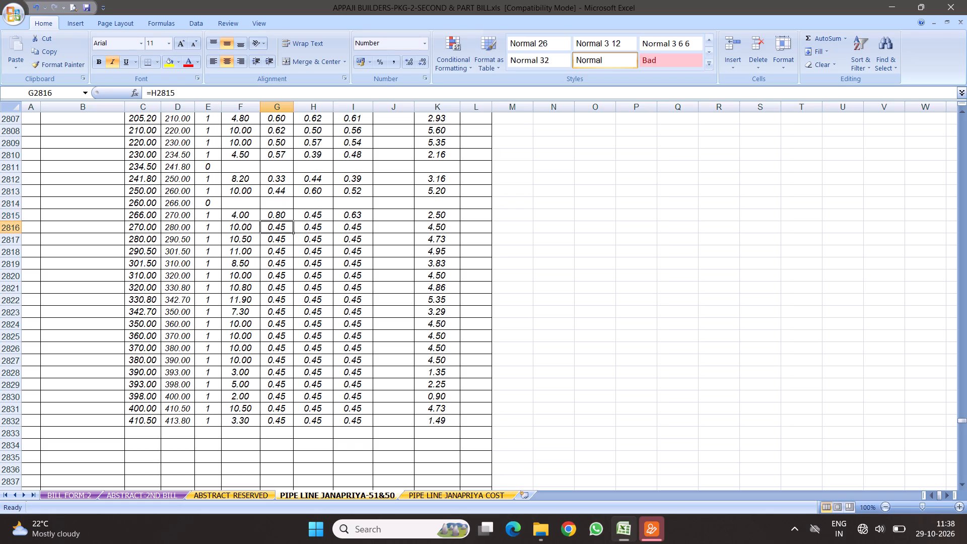
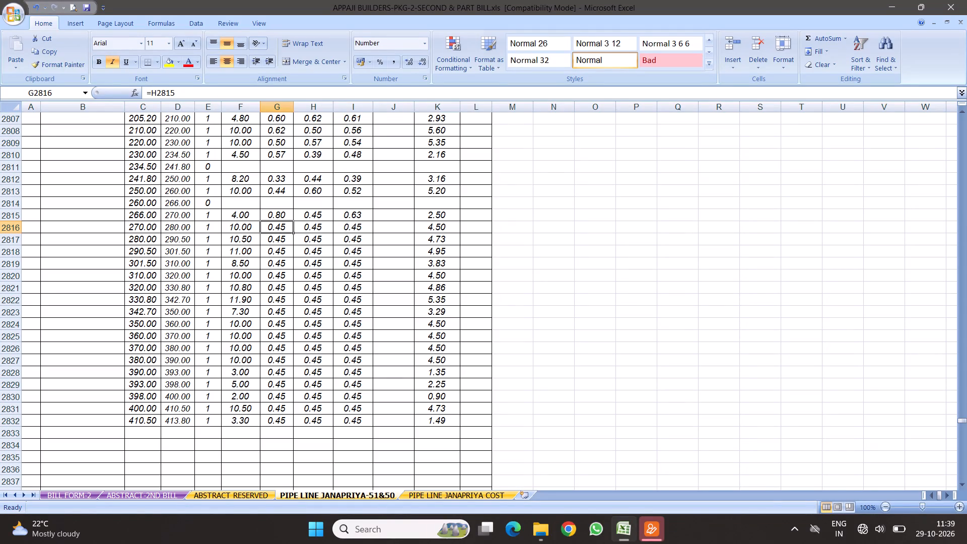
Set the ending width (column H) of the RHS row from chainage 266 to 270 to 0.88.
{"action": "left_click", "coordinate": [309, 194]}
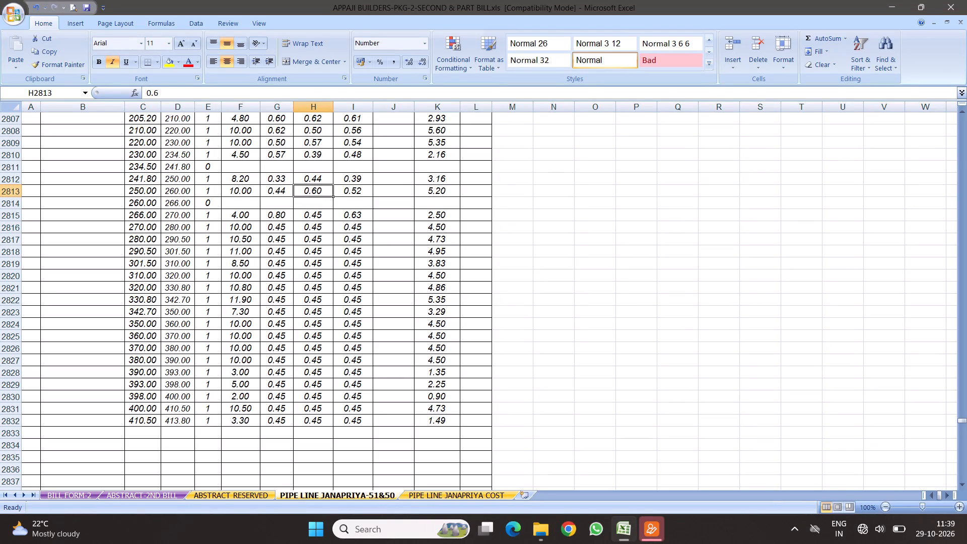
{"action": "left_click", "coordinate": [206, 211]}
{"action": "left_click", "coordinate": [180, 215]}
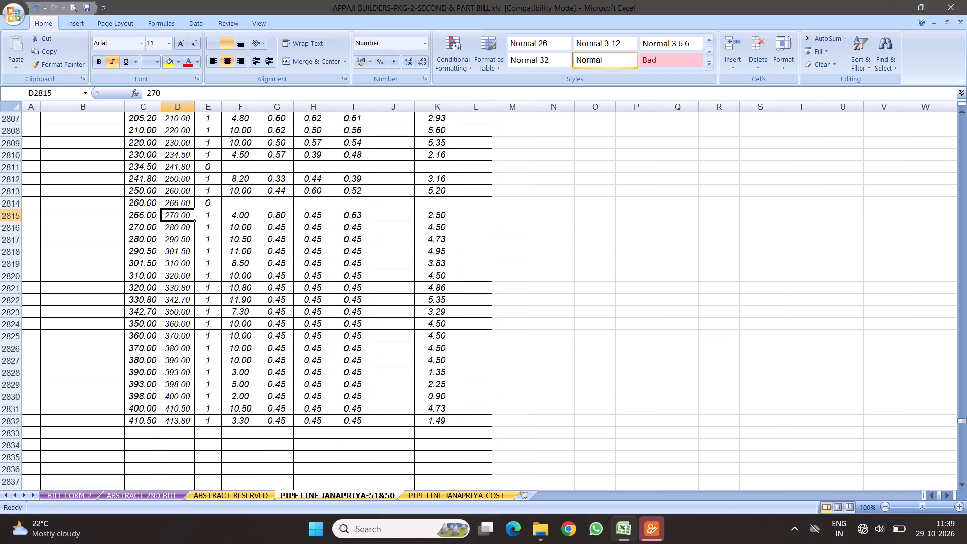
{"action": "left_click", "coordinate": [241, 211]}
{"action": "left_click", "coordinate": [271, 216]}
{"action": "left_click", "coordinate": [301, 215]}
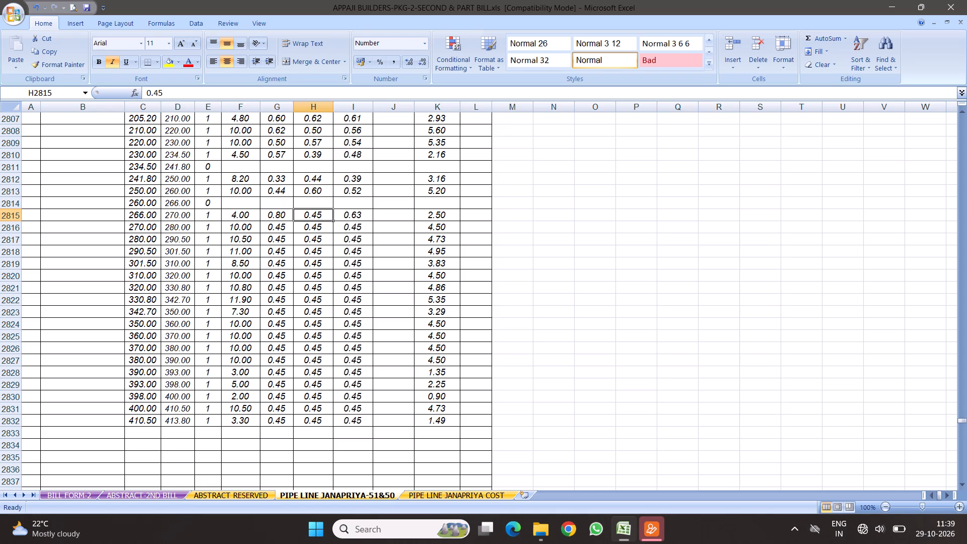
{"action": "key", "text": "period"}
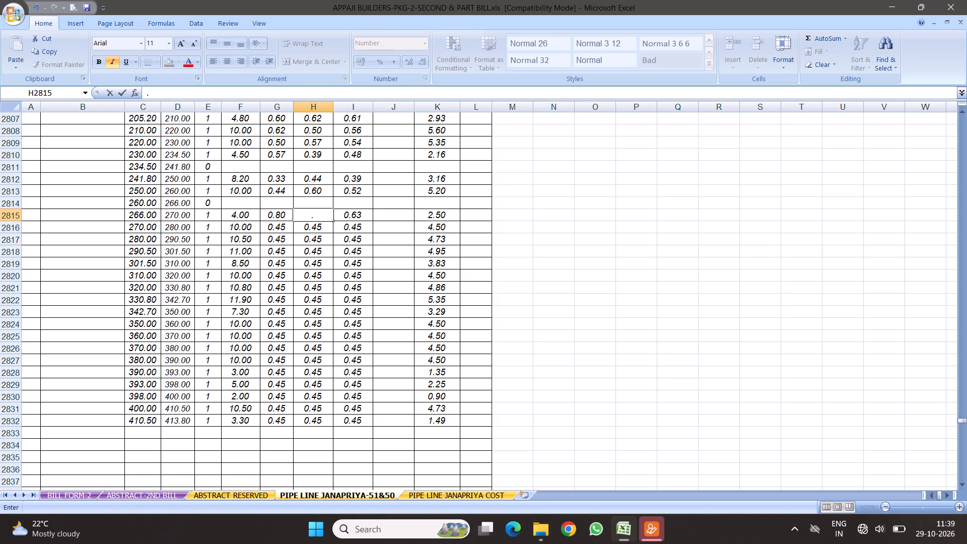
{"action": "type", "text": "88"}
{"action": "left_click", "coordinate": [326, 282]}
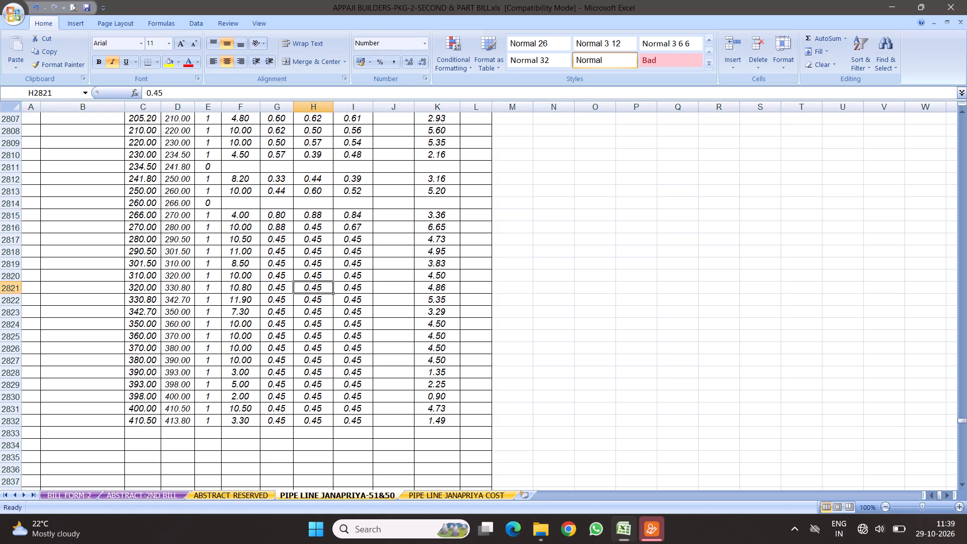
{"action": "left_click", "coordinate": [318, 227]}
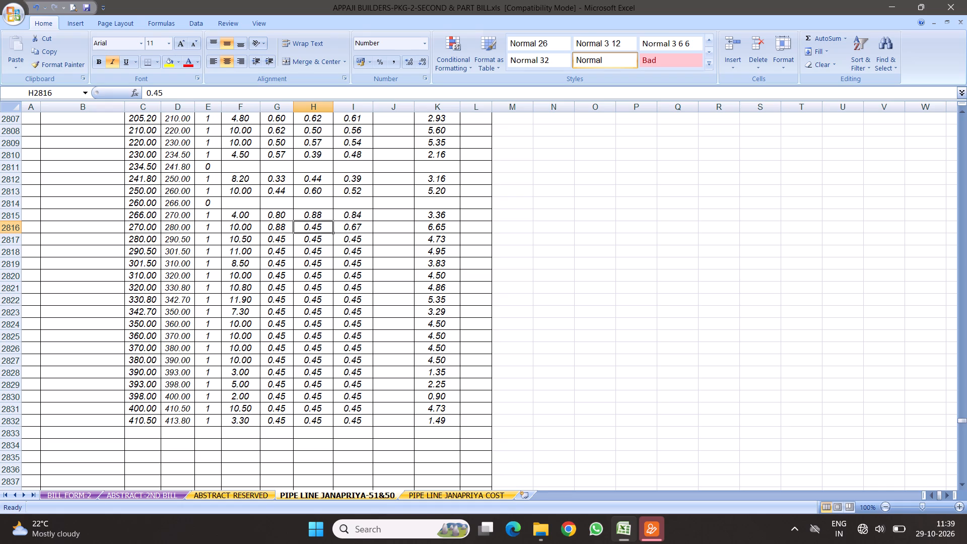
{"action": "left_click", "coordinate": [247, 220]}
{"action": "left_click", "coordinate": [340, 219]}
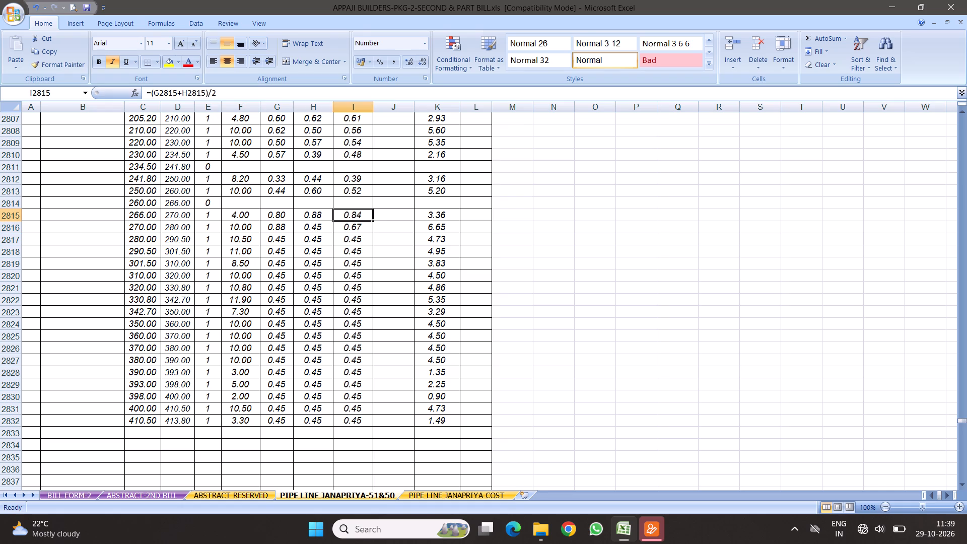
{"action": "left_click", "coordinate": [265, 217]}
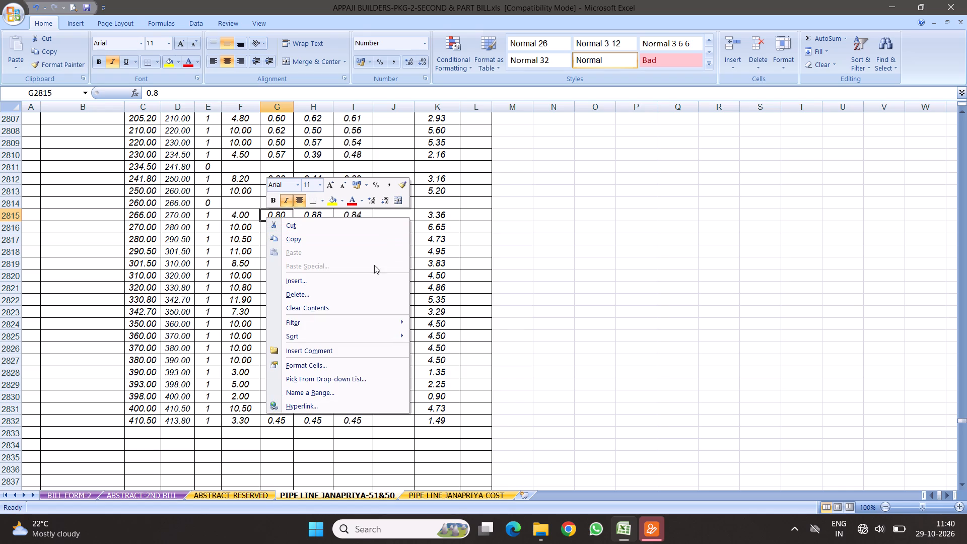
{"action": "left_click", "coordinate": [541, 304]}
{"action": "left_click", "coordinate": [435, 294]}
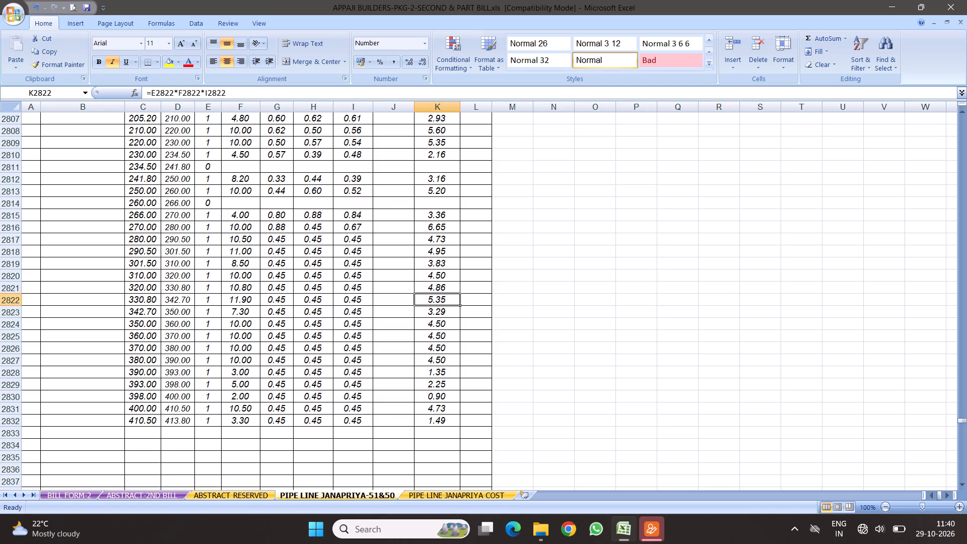
Enter ending widths (column H) of 0.98 for the row from chainage 266 to 270 and 1.25 for 270 to 280.
{"action": "left_click", "coordinate": [205, 207]}
{"action": "left_click", "coordinate": [253, 221]}
{"action": "left_click", "coordinate": [280, 217]}
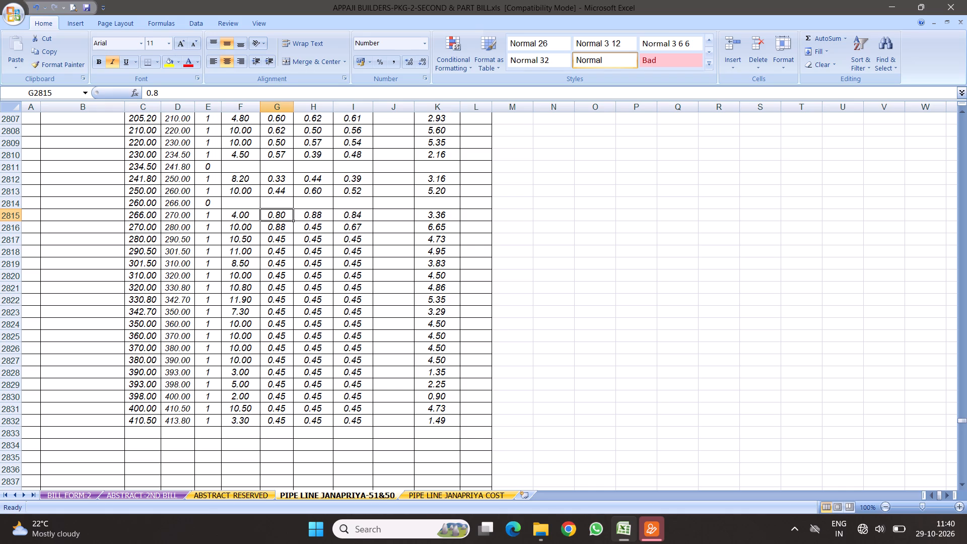
{"action": "left_click", "coordinate": [320, 215]}
{"action": "type", "text": ".98"}
{"action": "key", "text": "Return"}
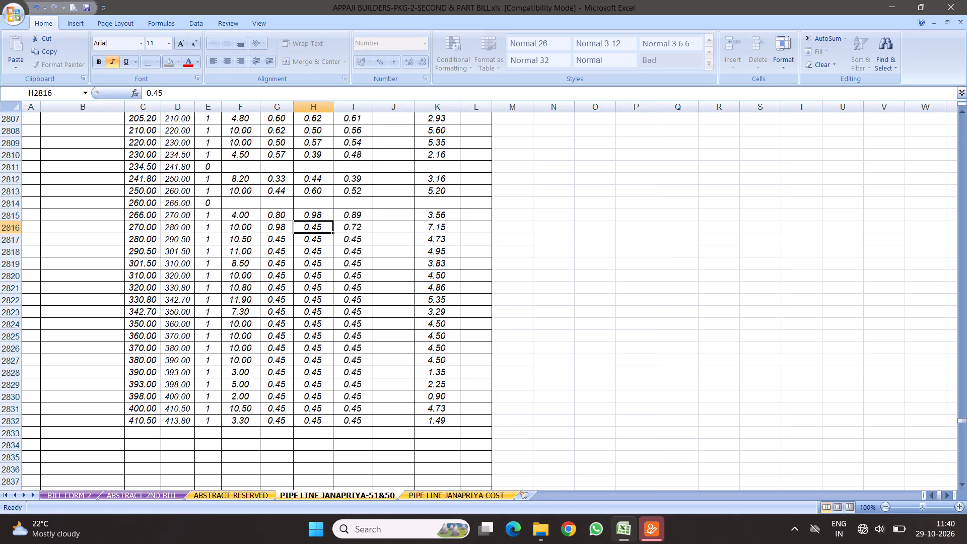
{"action": "type", "text": "1.25"}
{"action": "key", "text": "Return"}
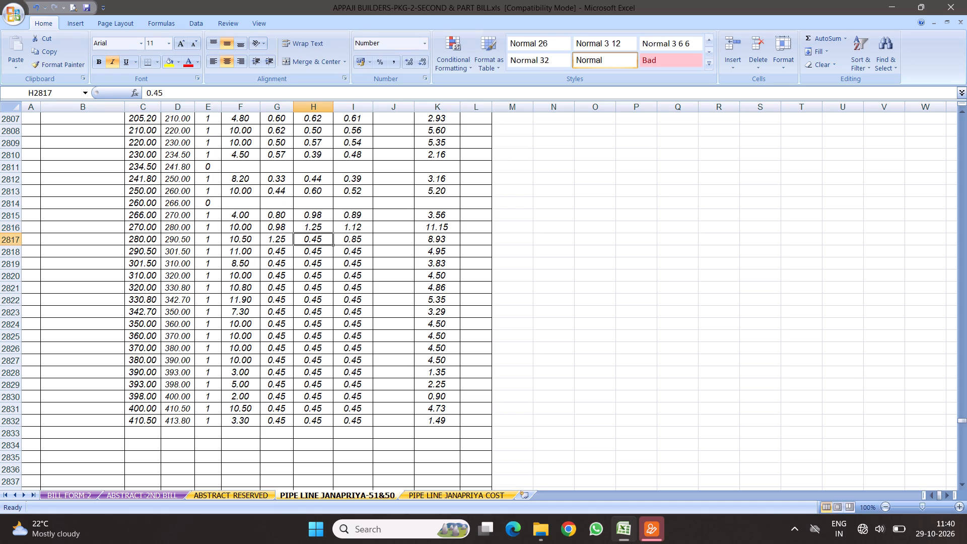
Set the number (column E) of the row from chainage 290.5 to 301.5 to 0.
{"action": "left_click", "coordinate": [205, 252]}
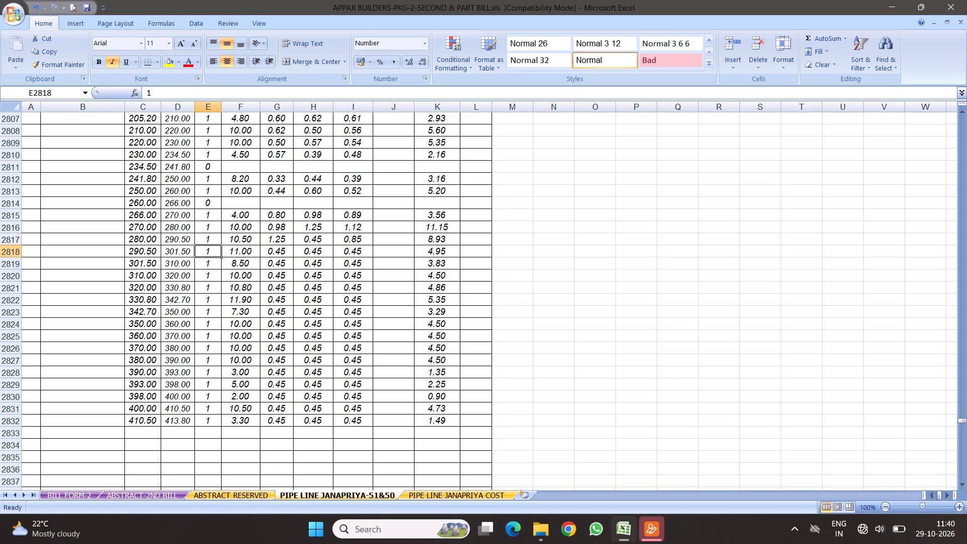
{"action": "key", "text": "0"}
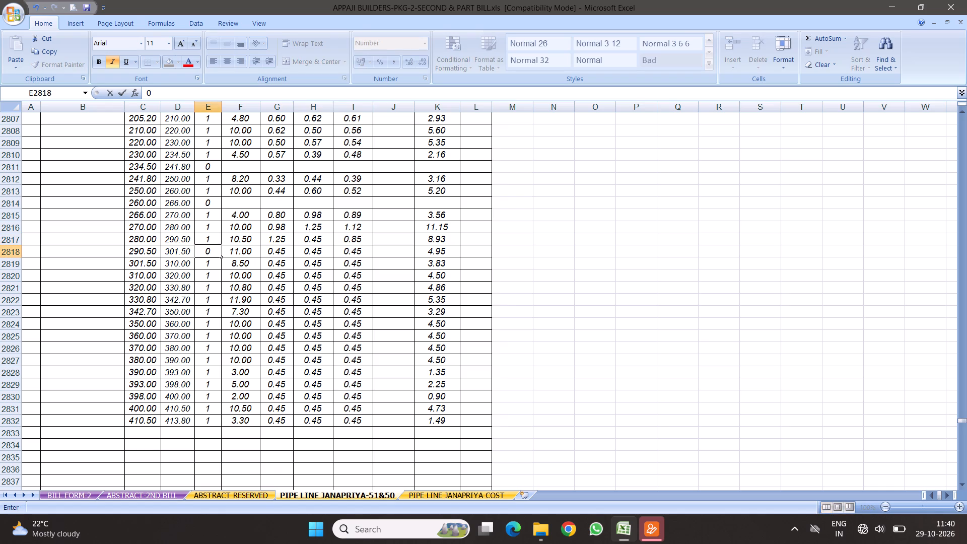
{"action": "left_click", "coordinate": [274, 281]}
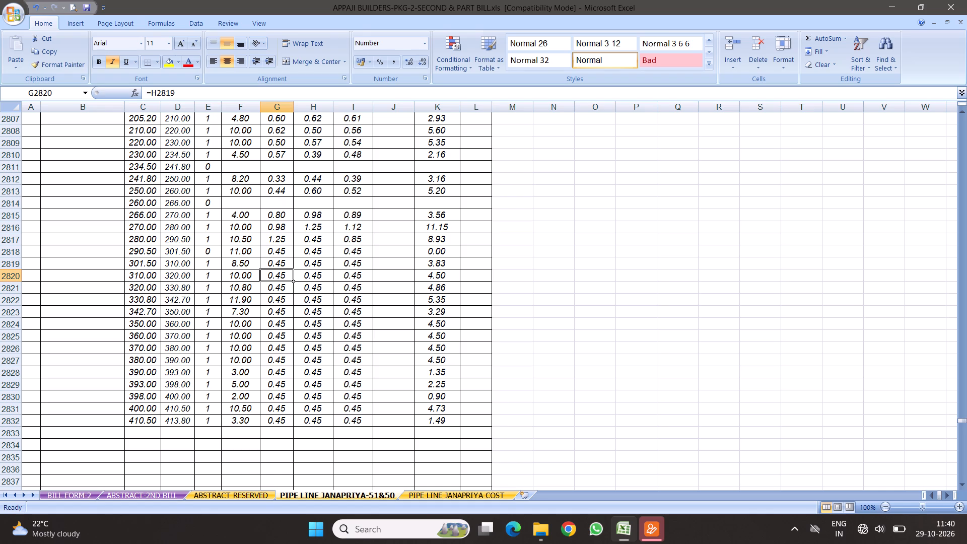
Review the entered numbers and widths of the RHS rows down to the row from chainage 280 to 290.5.
{"action": "scroll", "coordinate": [284, 229], "scroll_direction": "up", "scroll_amount": 5}
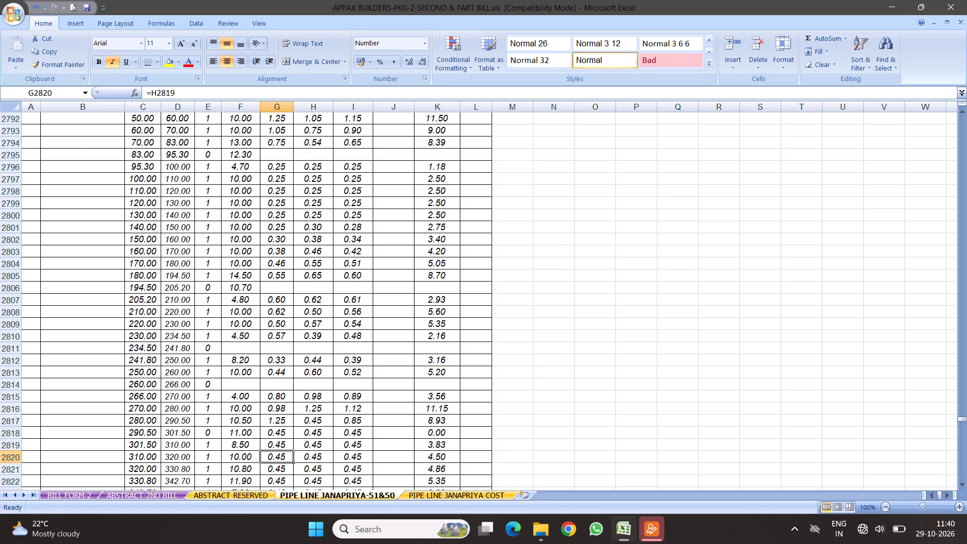
{"action": "scroll", "coordinate": [280, 232], "scroll_direction": "up", "scroll_amount": 3}
{"action": "scroll", "coordinate": [271, 251], "scroll_direction": "down", "scroll_amount": 6}
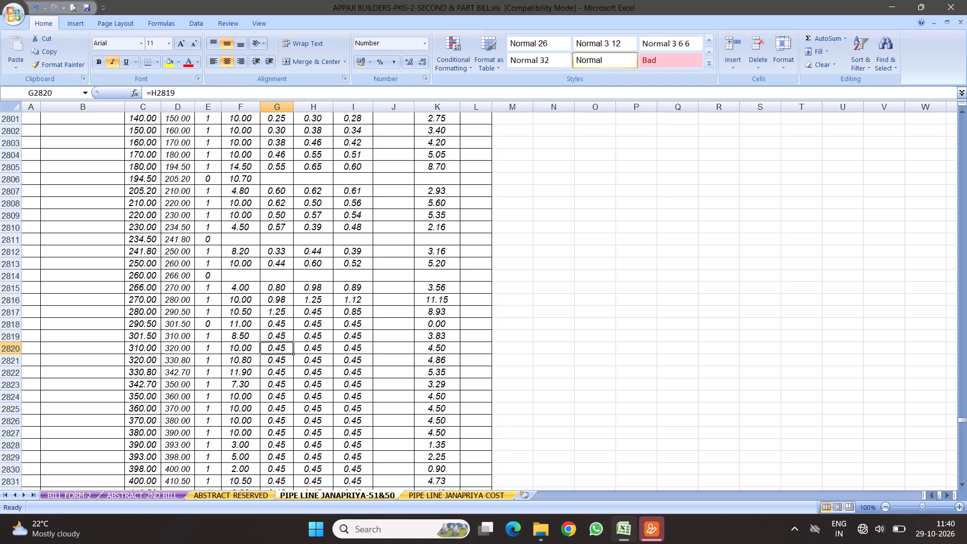
{"action": "scroll", "coordinate": [400, 330], "scroll_direction": "down", "scroll_amount": 2}
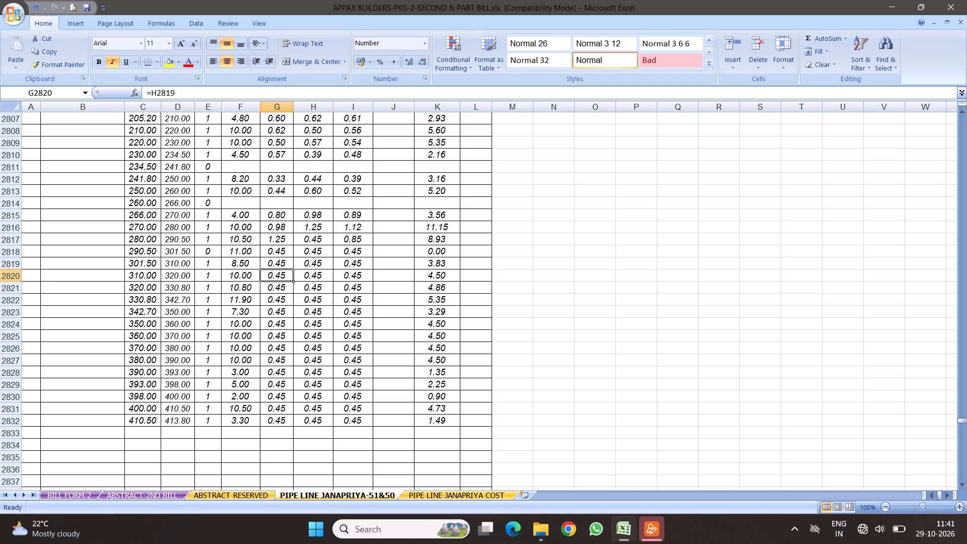
{"action": "left_click_drag", "start_coordinate": [312, 213], "coordinate": [317, 220]}
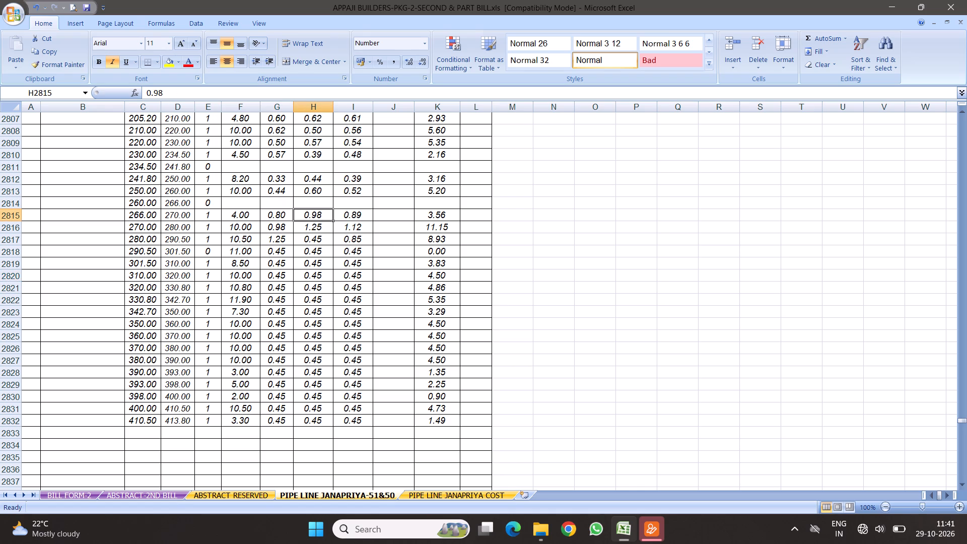
{"action": "left_click", "coordinate": [306, 228]}
{"action": "left_click", "coordinate": [315, 239]}
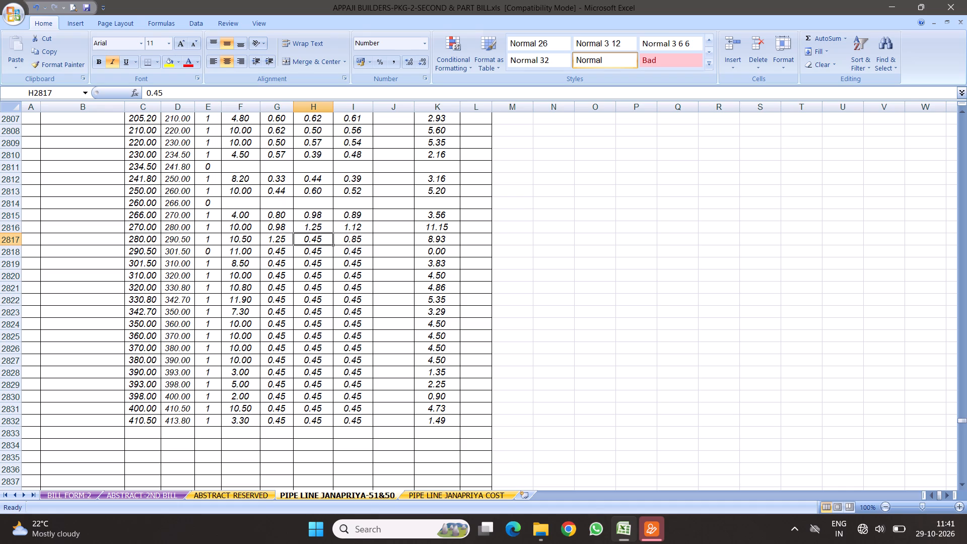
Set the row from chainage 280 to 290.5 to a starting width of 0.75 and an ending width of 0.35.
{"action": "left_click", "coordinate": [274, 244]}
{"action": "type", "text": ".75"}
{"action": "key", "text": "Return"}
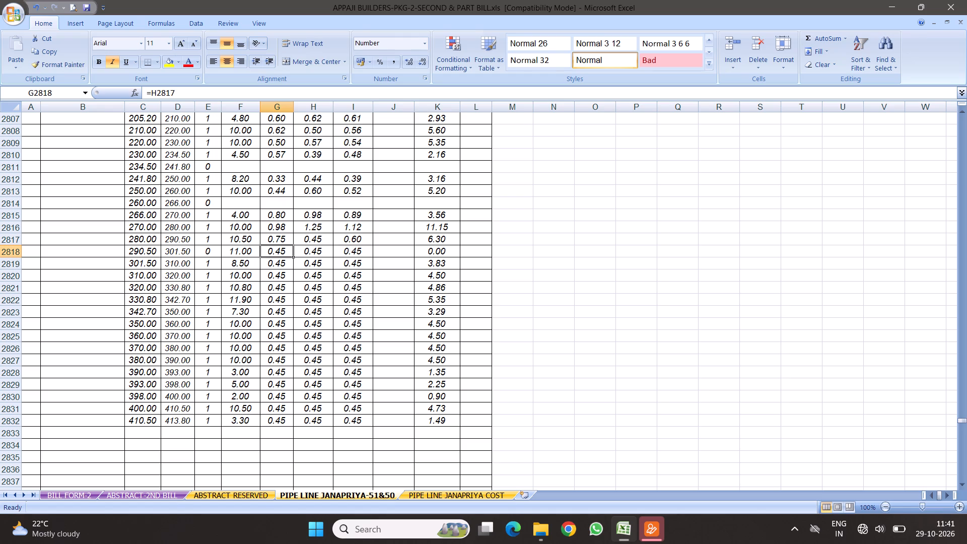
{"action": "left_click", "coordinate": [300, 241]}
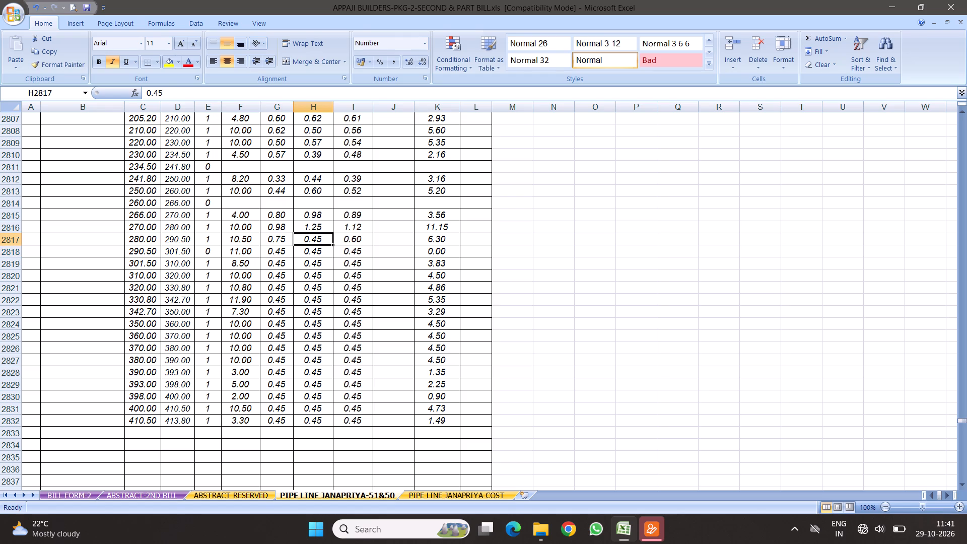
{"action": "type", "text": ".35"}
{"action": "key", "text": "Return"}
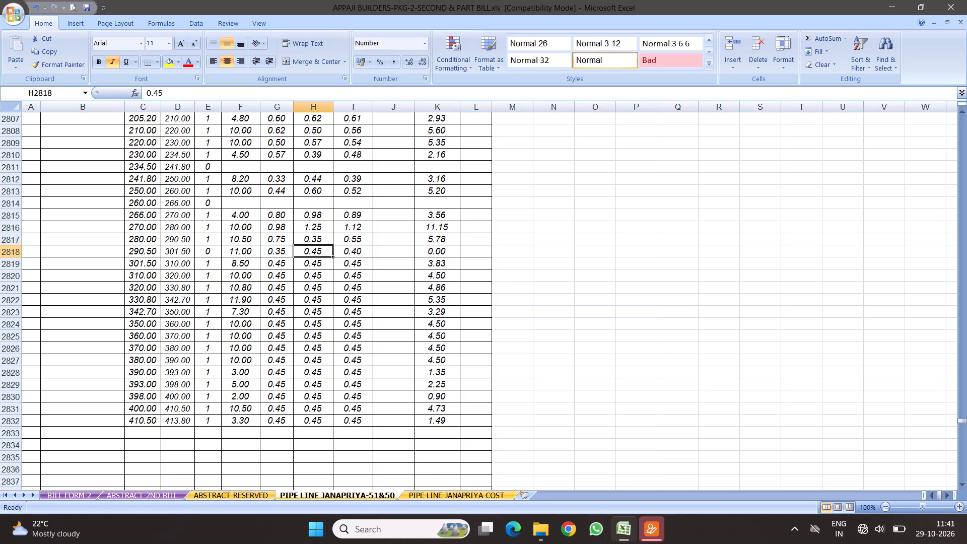
Enter ending widths (column H) of 0.35, 1.55, 0.3 and 0 for the four consecutive rows from chainage 290.5 to 330.8.
{"action": "type", "text": ".35"}
{"action": "key", "text": "Return"}
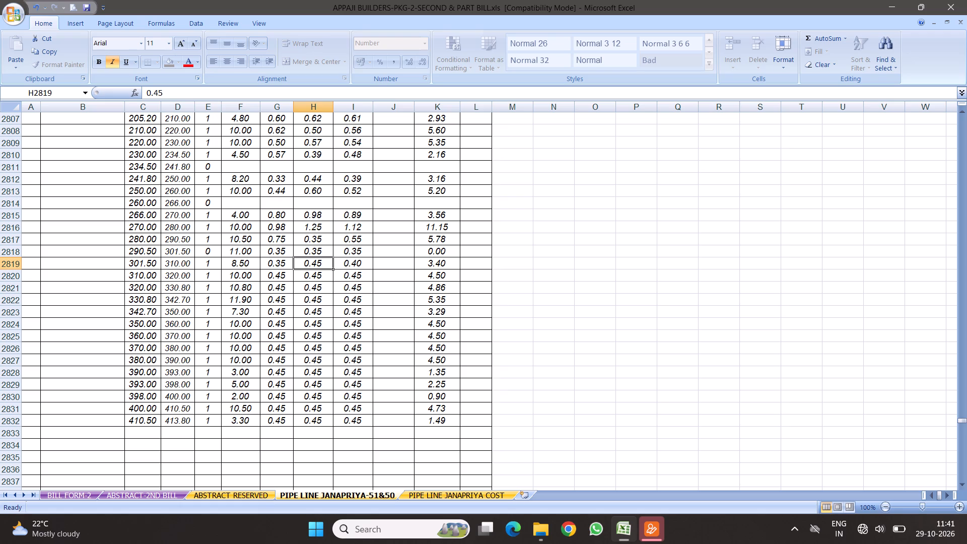
{"action": "type", "text": "1.55"}
{"action": "key", "text": "Return"}
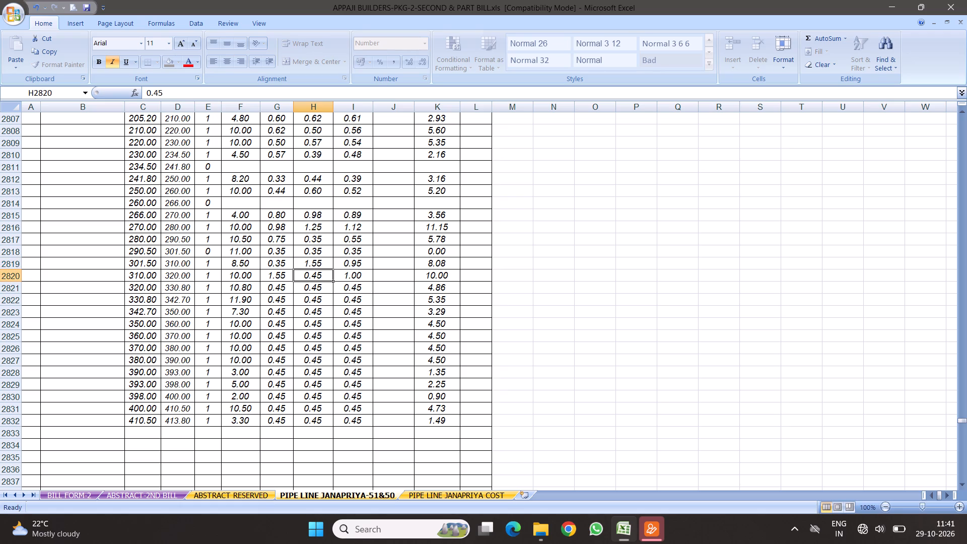
{"action": "key", "text": "period"}
{"action": "key", "text": "3"}
{"action": "key", "text": "Return"}
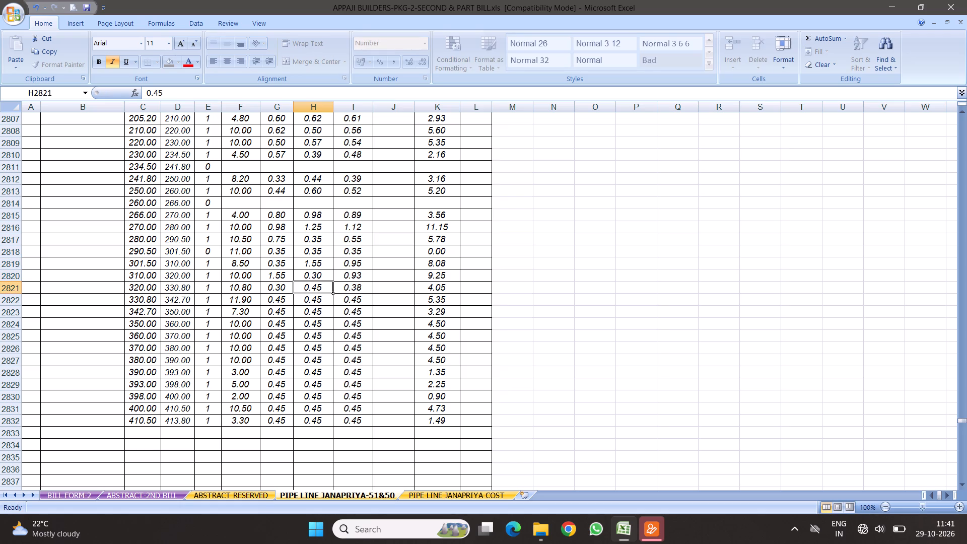
{"action": "key", "text": "0"}
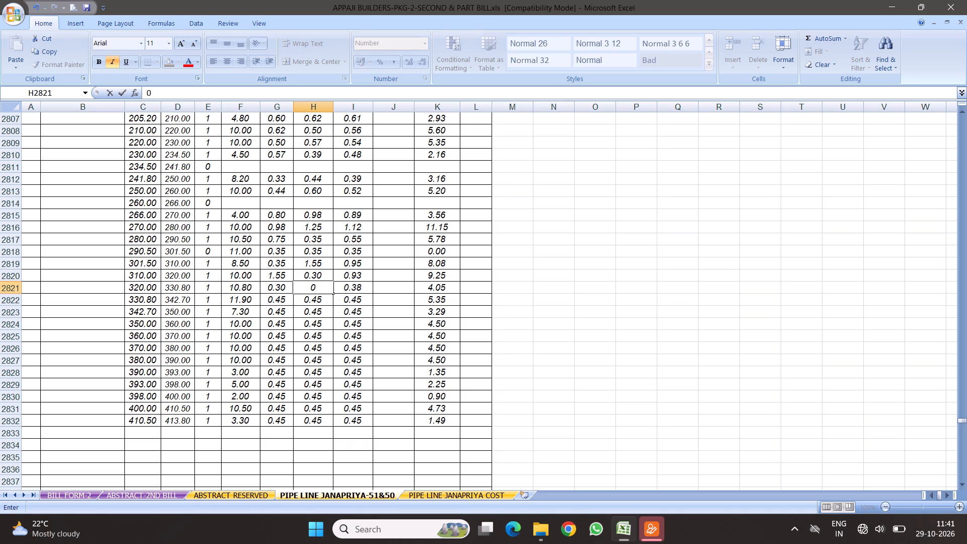
{"action": "key", "text": "Up"}
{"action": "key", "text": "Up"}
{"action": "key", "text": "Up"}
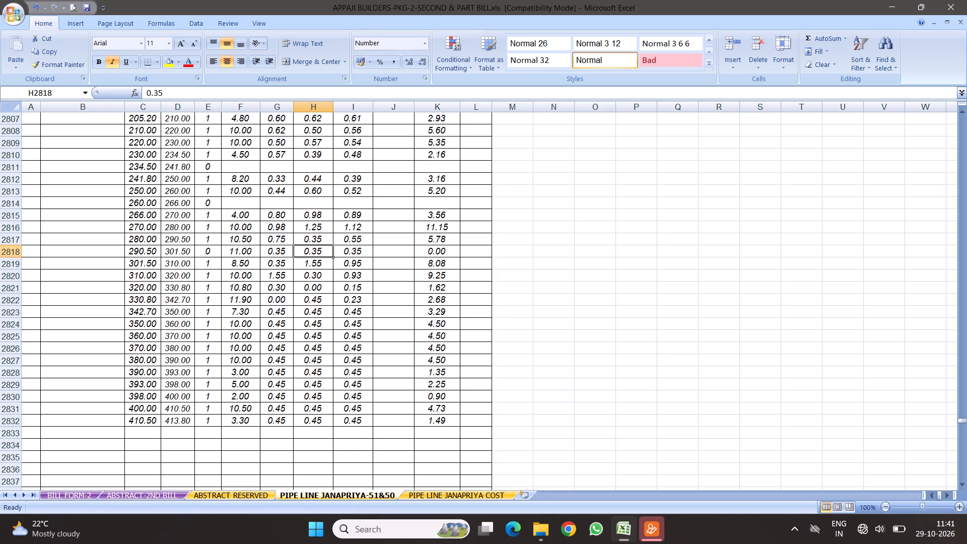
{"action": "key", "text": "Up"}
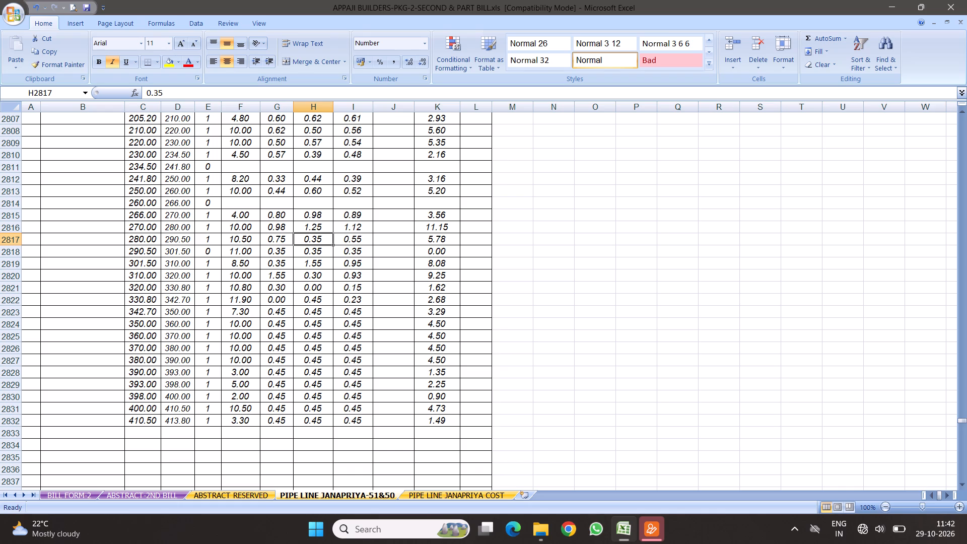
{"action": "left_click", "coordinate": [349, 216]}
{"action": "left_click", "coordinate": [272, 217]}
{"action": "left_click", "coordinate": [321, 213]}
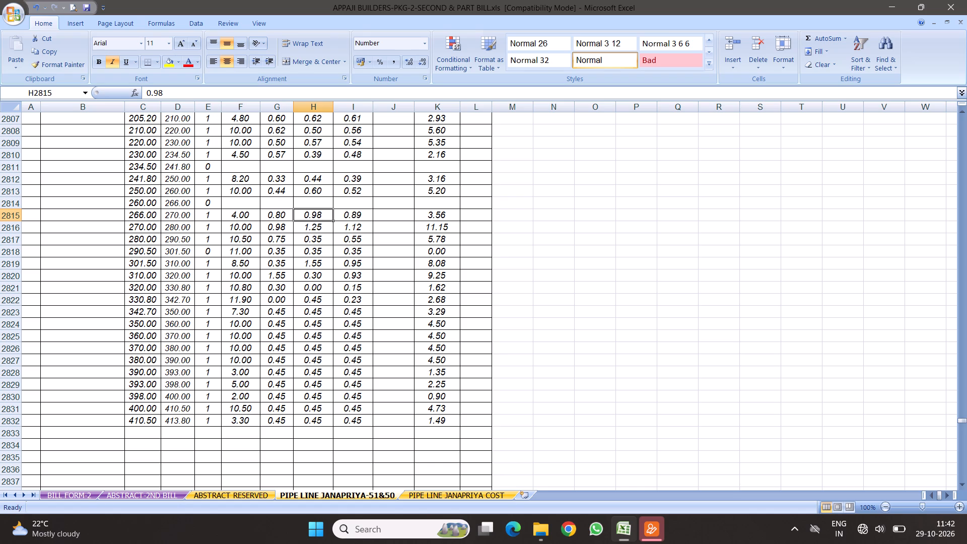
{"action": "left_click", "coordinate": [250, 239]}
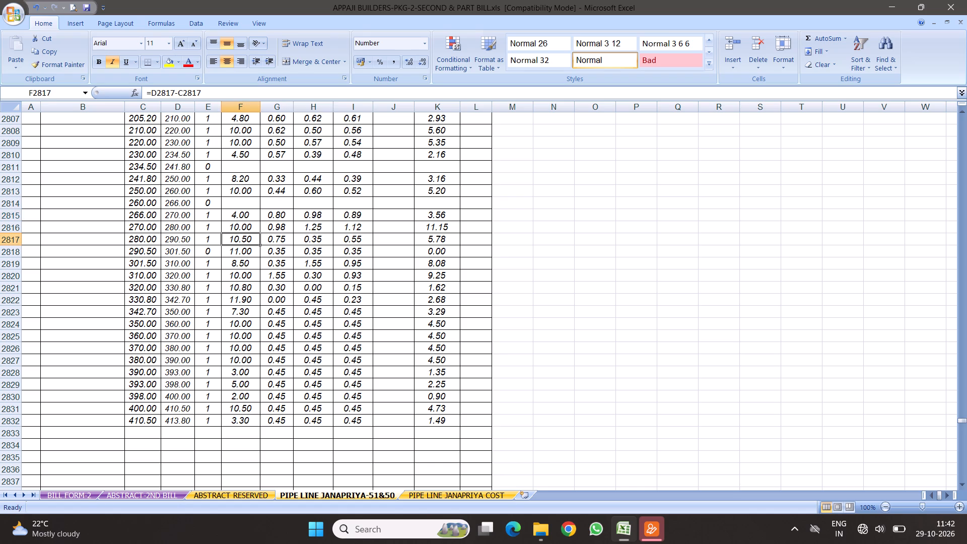
Set the number (column E) of the row from chainage 280 to 290.5 to 0 and clear its cells in columns G to K.
{"action": "left_click", "coordinate": [208, 237]}
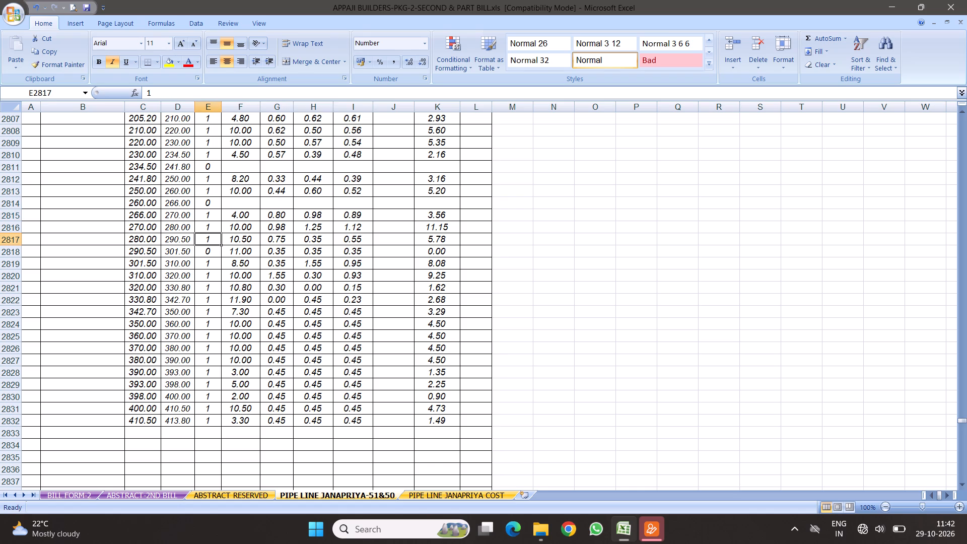
{"action": "key", "text": "0"}
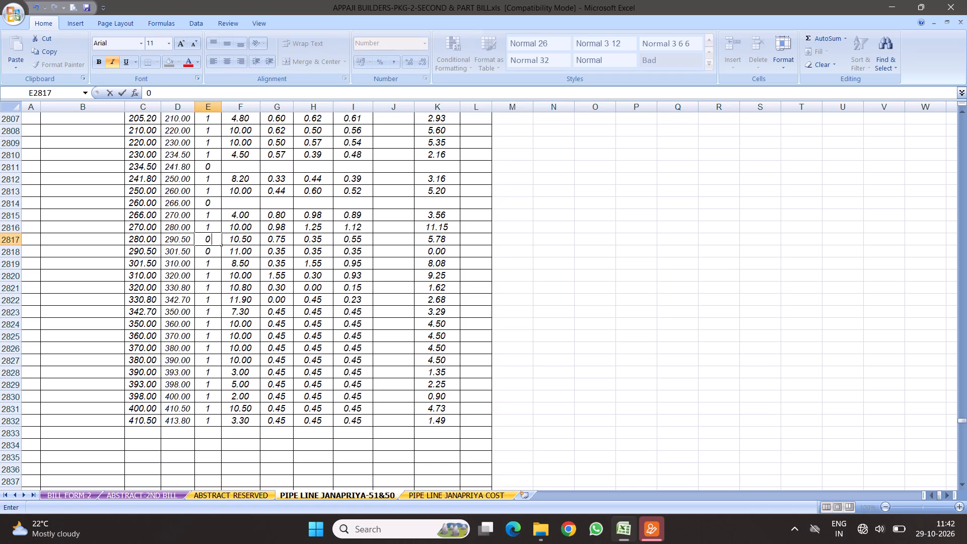
{"action": "left_click", "coordinate": [304, 284]}
{"action": "left_click_drag", "start_coordinate": [260, 239], "coordinate": [451, 242]}
{"action": "key", "text": "Delete"}
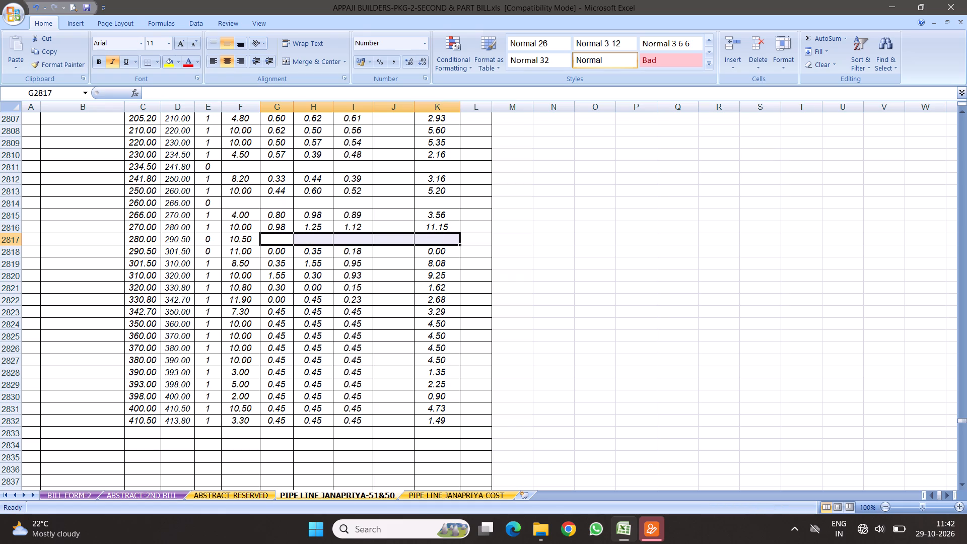
Undo the clearing of columns G to K in the row from chainage 280 to 290.5.
{"action": "left_click", "coordinate": [165, 258]}
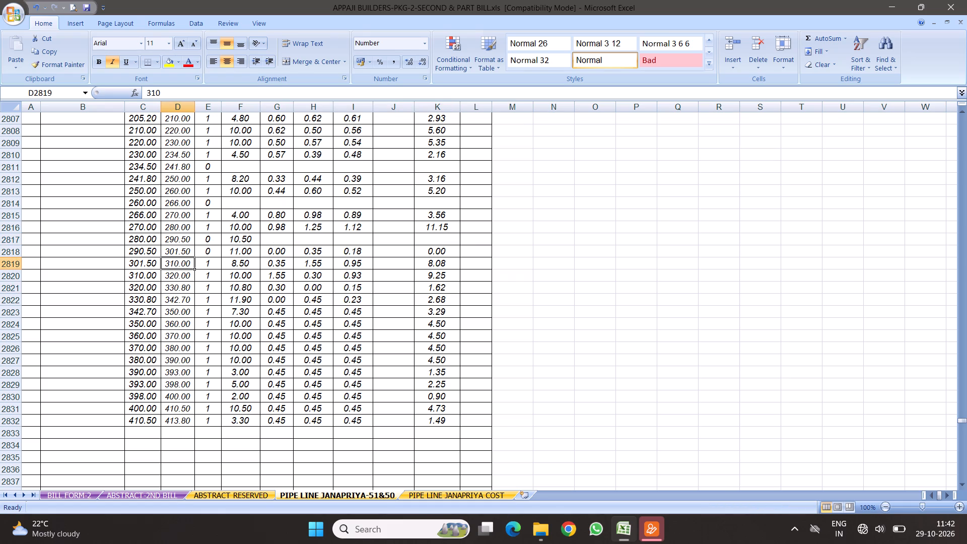
{"action": "left_click", "coordinate": [33, 5]}
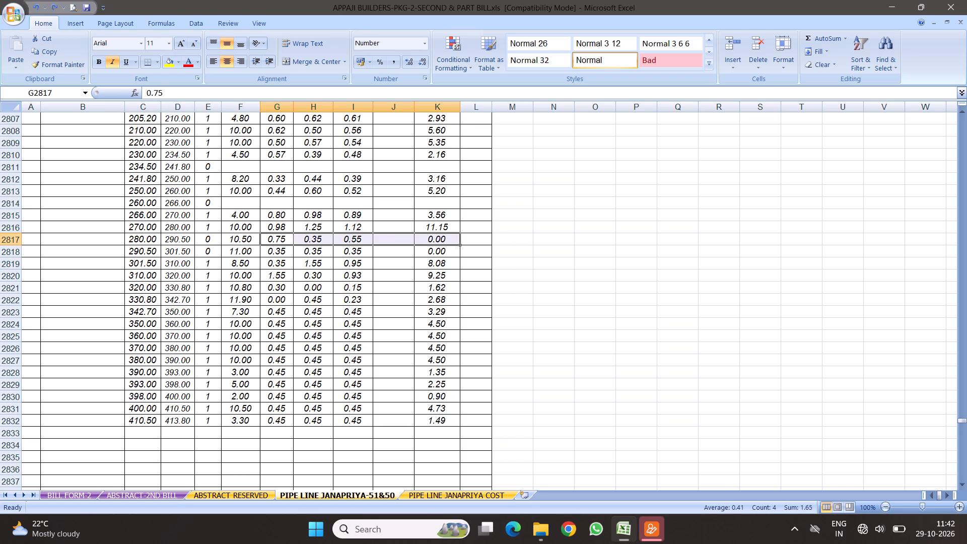
Clear the cells in columns G to K of the row from chainage 290.5 to 301.5.
{"action": "left_click_drag", "start_coordinate": [268, 249], "coordinate": [436, 247]}
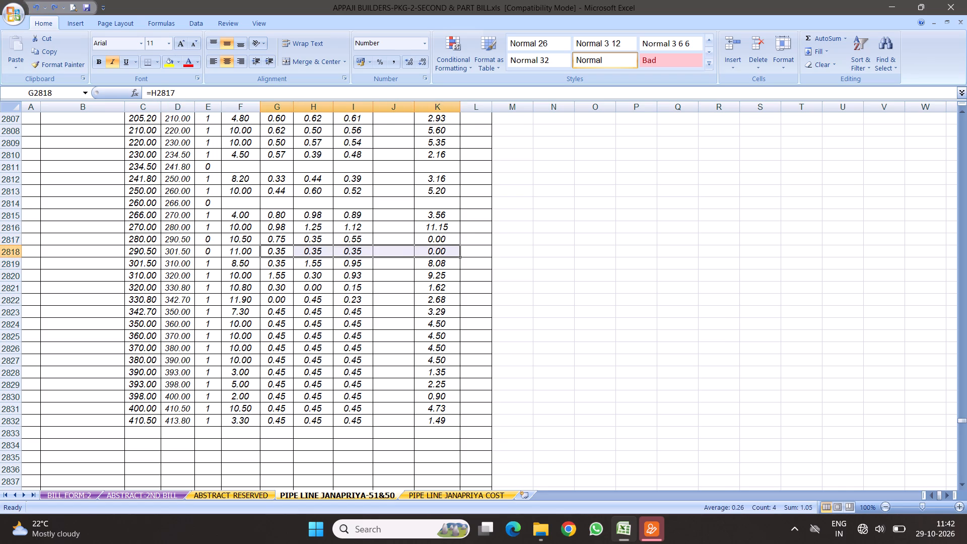
{"action": "key", "text": "Delete"}
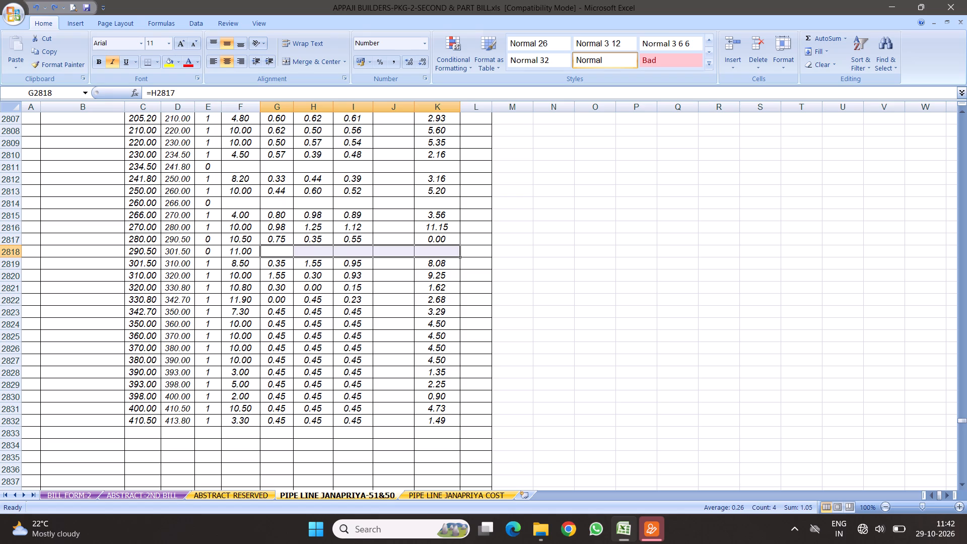
Enter a starting width of 0.72 at chainage 301.5 and ending widths of 0.55, 0.35 and 0.35 for the three rows down to 330.8.
{"action": "left_click", "coordinate": [284, 260]}
{"action": "type", "text": ".72"}
{"action": "key", "text": "Right"}
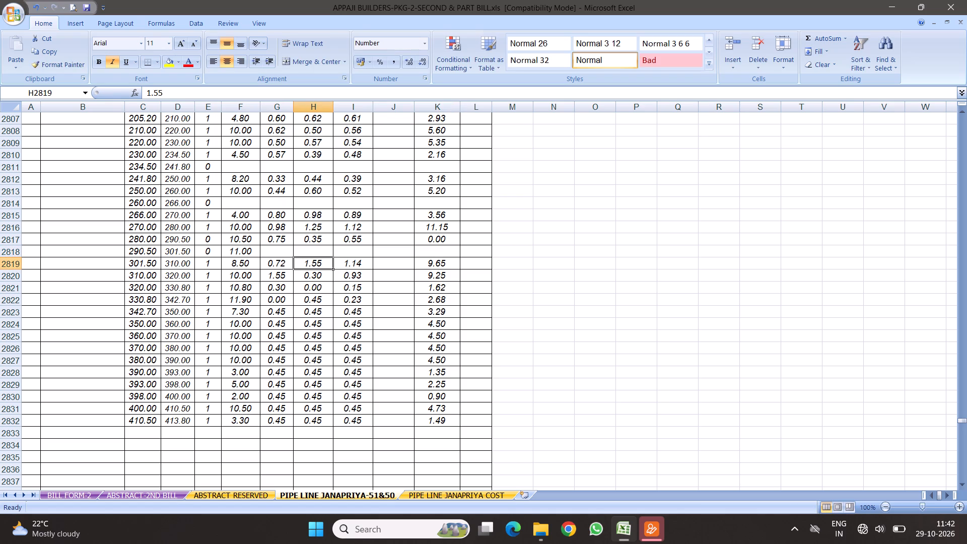
{"action": "type", "text": ".55"}
{"action": "key", "text": "Return"}
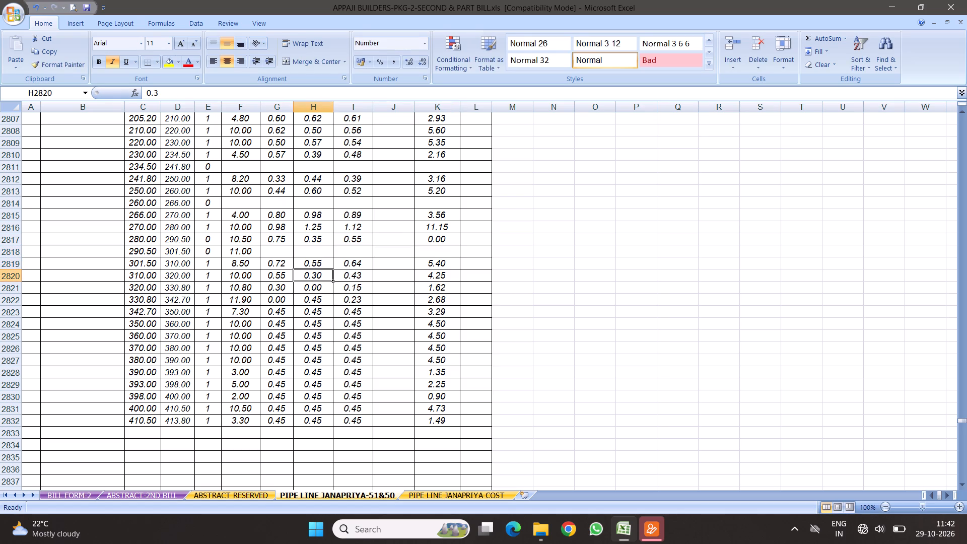
{"action": "type", "text": ".35"}
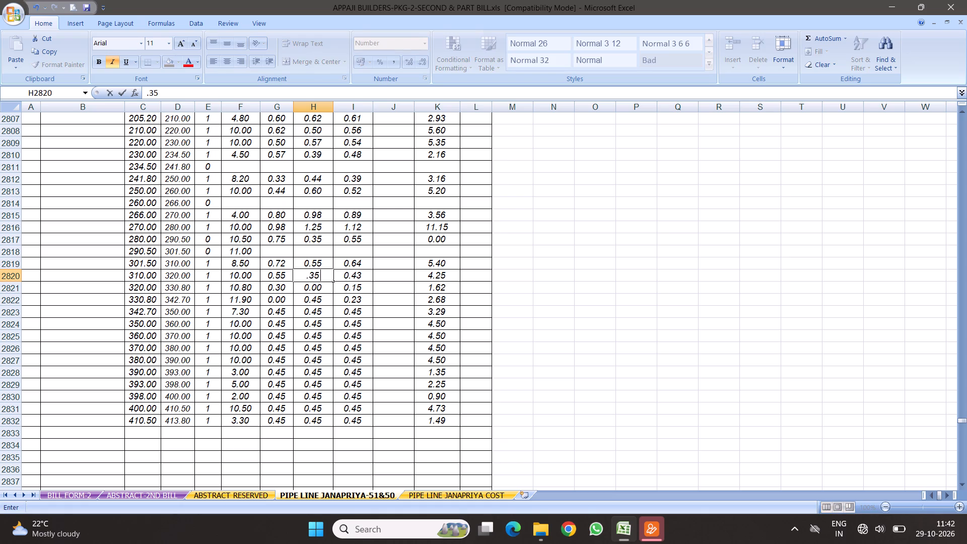
{"action": "key", "text": "Return"}
{"action": "type", "text": ".35"}
{"action": "key", "text": "Return"}
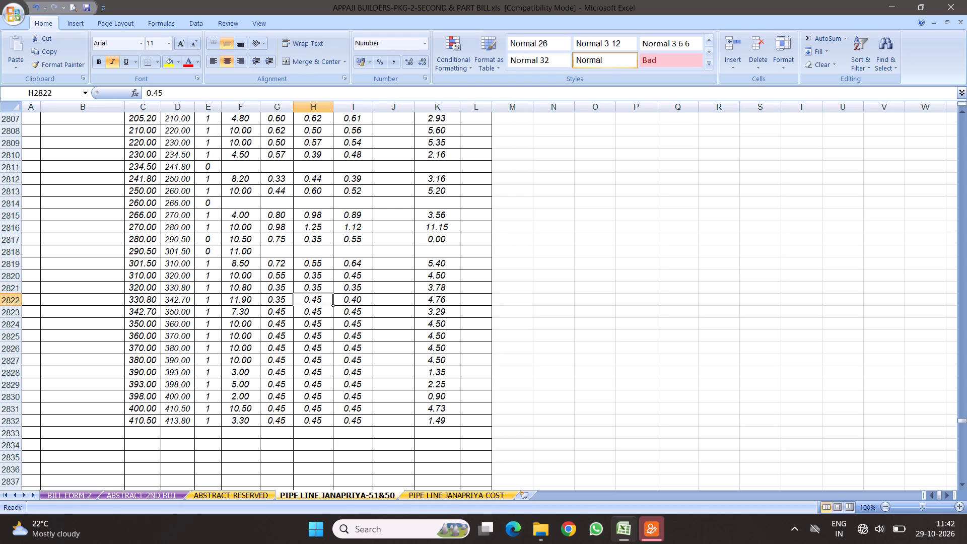
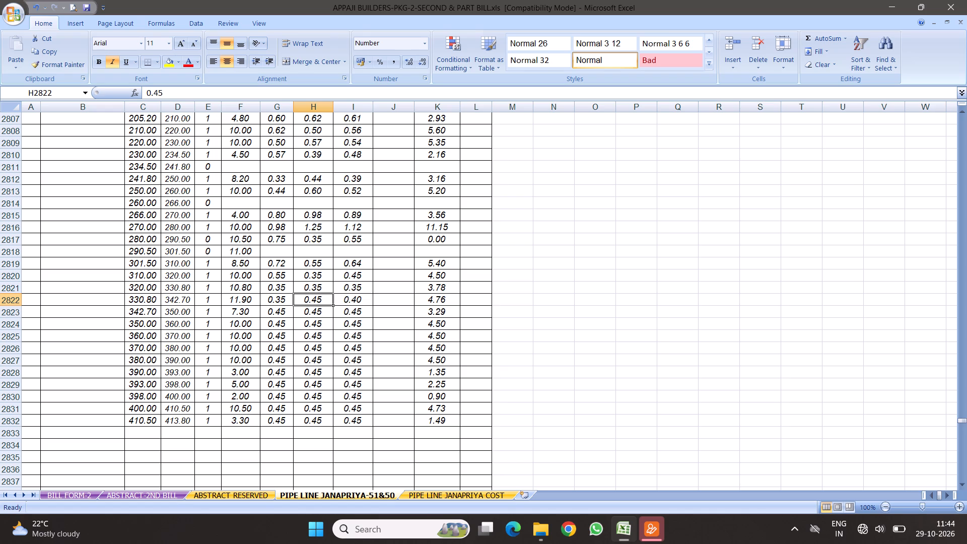
Set the number (column E) of the row from chainage 330.8 to 342.7 to 0 and clear its cells in columns G to K.
{"action": "left_click", "coordinate": [205, 300]}
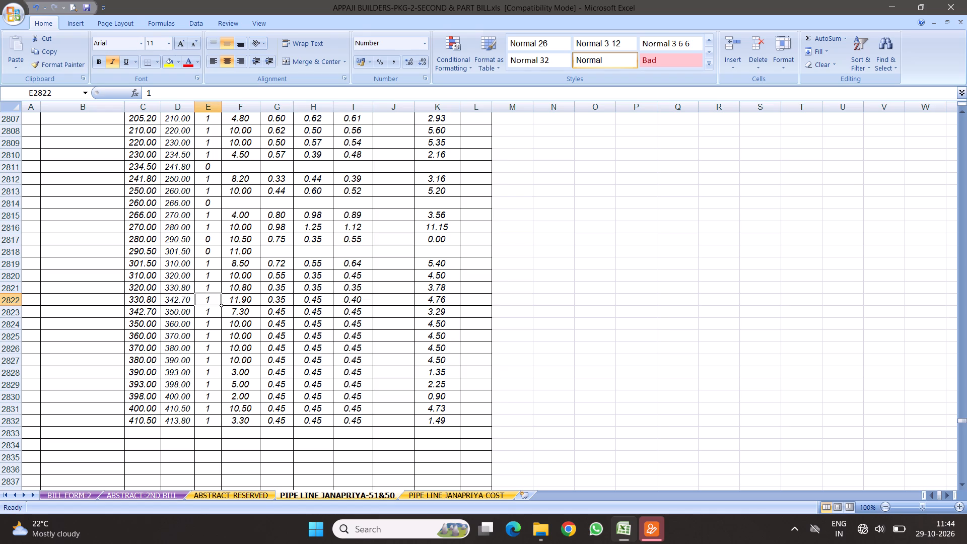
{"action": "key", "text": "0"}
{"action": "left_click", "coordinate": [318, 367]}
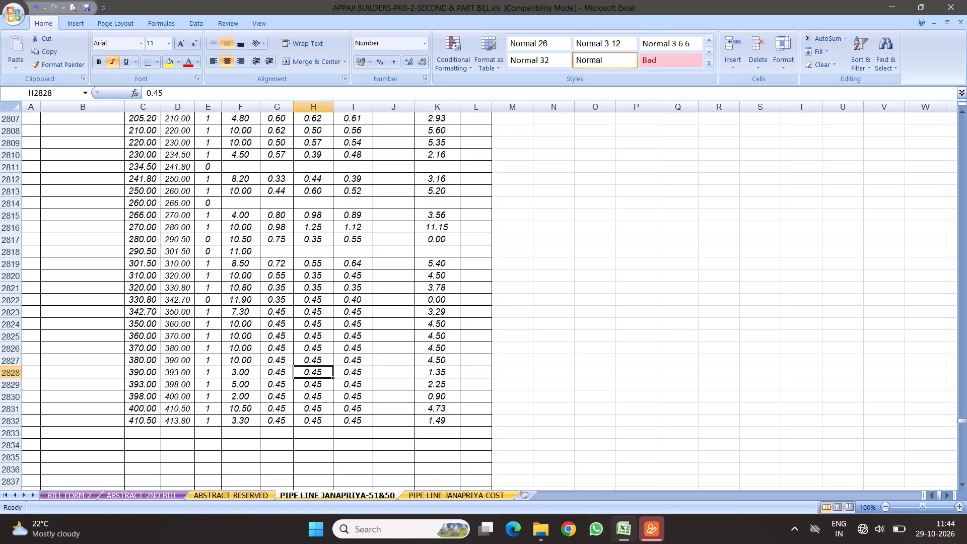
{"action": "left_click_drag", "start_coordinate": [281, 301], "coordinate": [427, 298]}
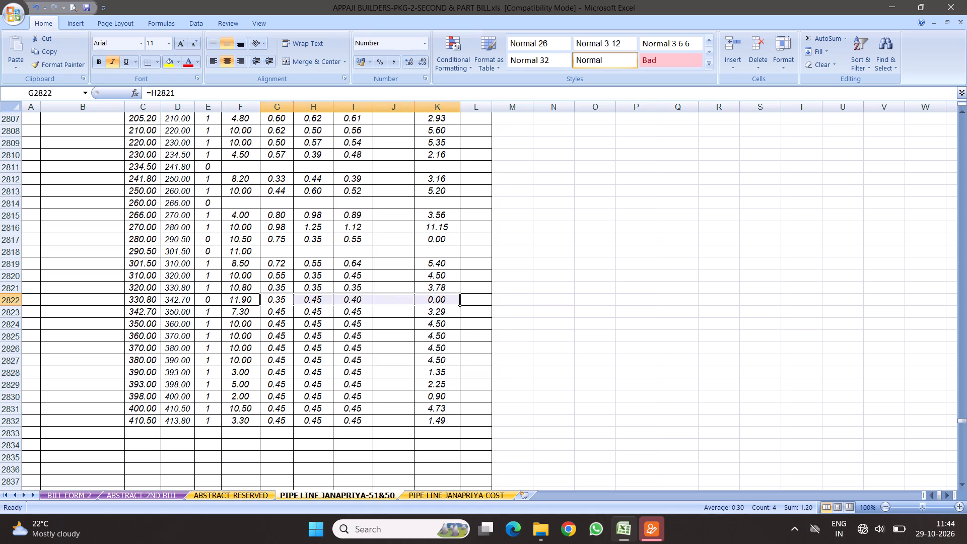
{"action": "key", "text": "Delete"}
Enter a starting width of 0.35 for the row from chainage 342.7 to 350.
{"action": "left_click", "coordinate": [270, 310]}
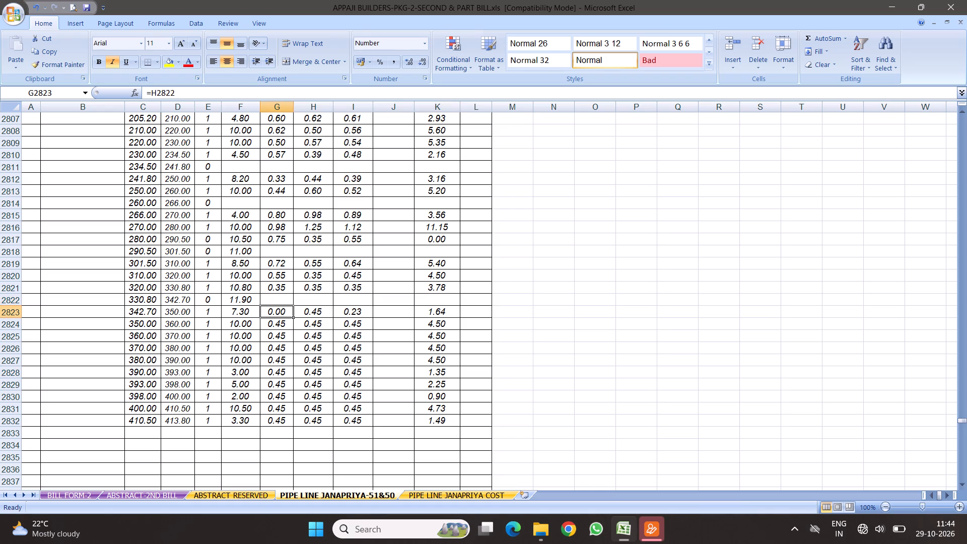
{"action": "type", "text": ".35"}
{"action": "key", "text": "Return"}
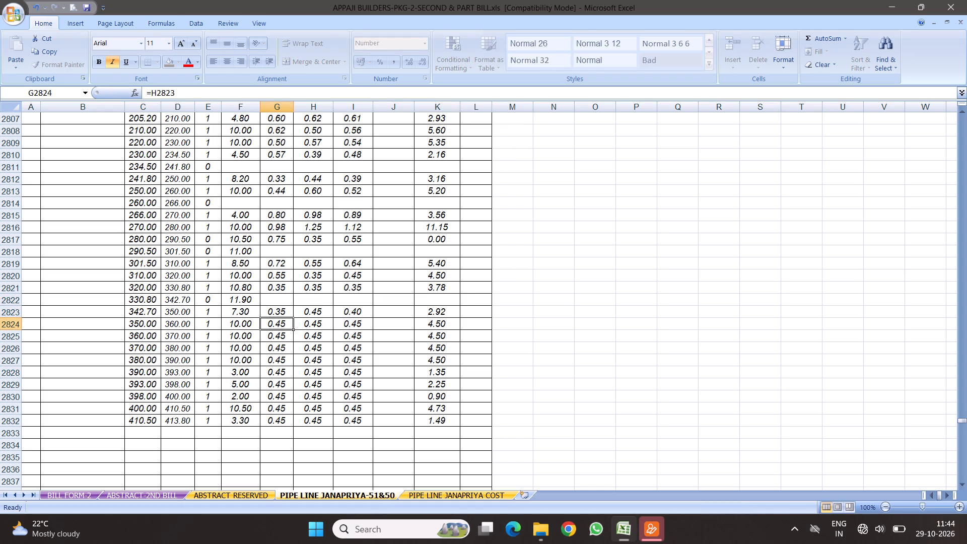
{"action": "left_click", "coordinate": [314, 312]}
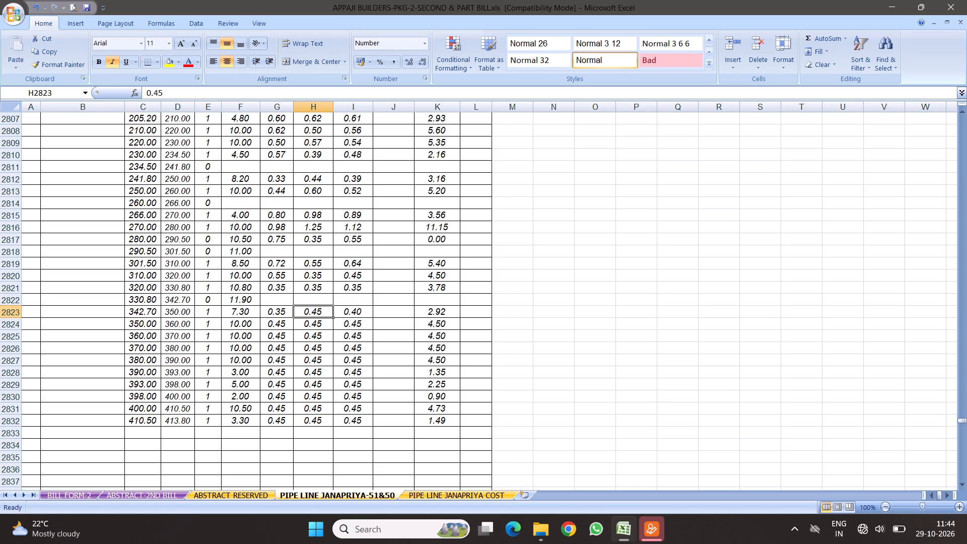
Enter a starting width of 1.55 and an ending width of 0.4 for the row from chainage 342.7 to 350.
{"action": "left_click", "coordinate": [269, 310]}
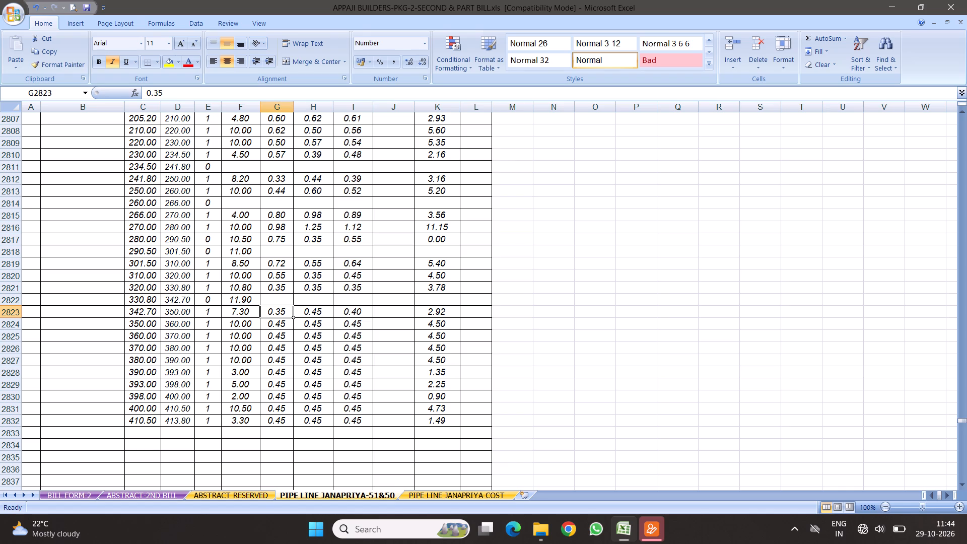
{"action": "type", "text": "1.550"}
{"action": "key", "text": "BackSpace"}
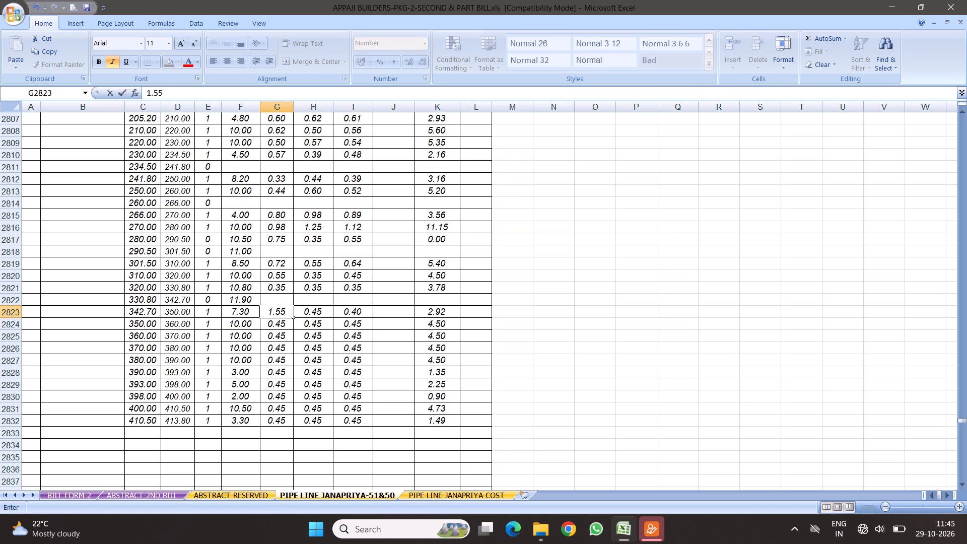
{"action": "key", "text": "Right"}
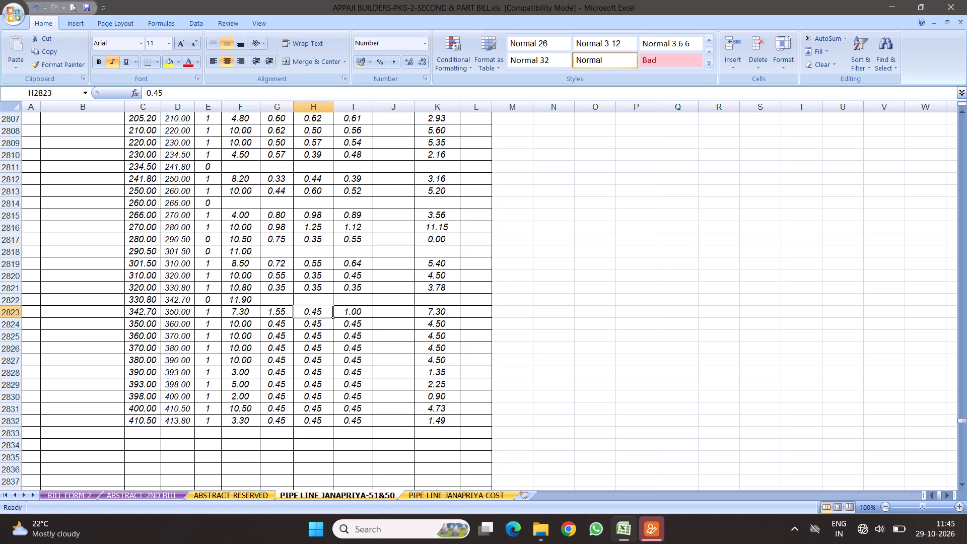
{"action": "type", "text": ".4"}
{"action": "key", "text": "Return"}
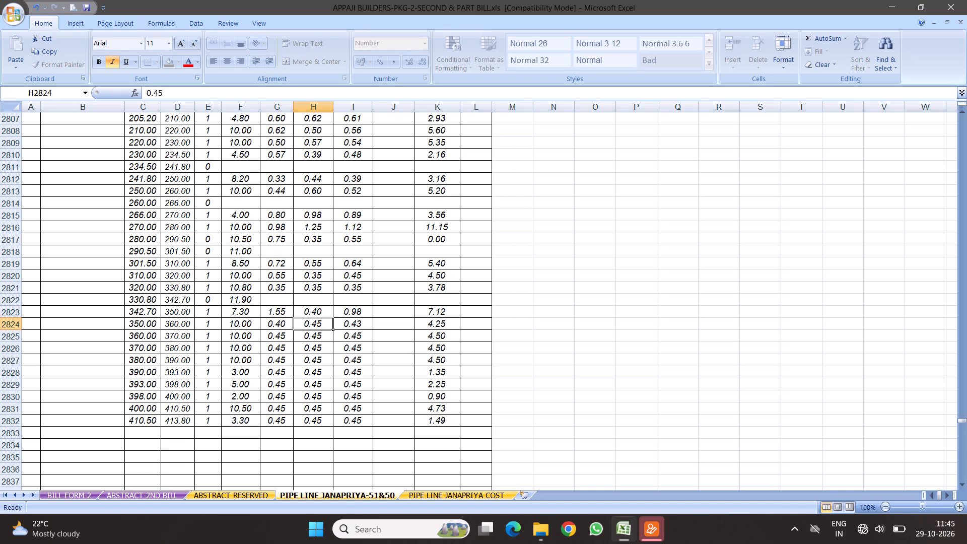
Enter ending widths of 0.9, 1.6, 1.1, 0.68 and 0.7 for the five rows from chainage 350 to 393.
{"action": "type", "text": ".9"}
{"action": "key", "text": "Return"}
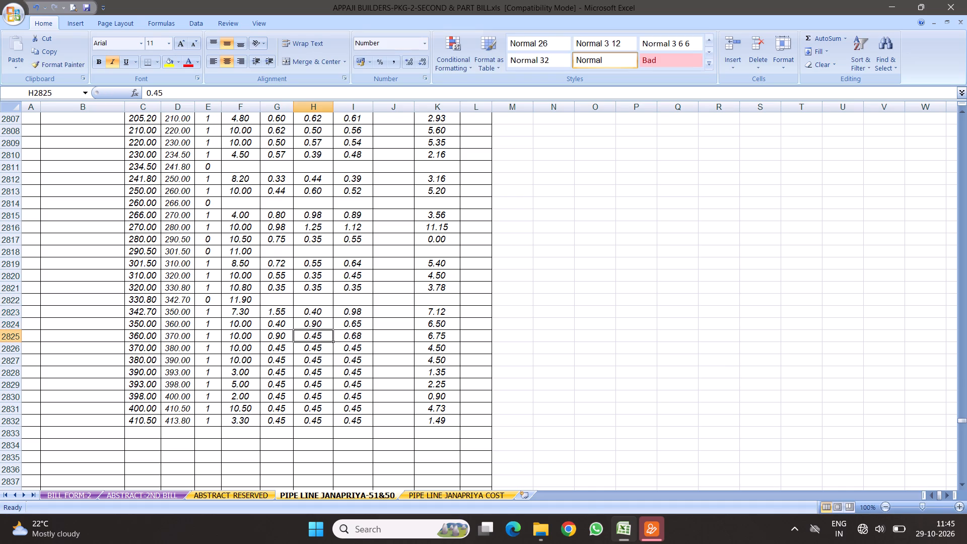
{"action": "type", "text": "1.6"}
{"action": "key", "text": "Return"}
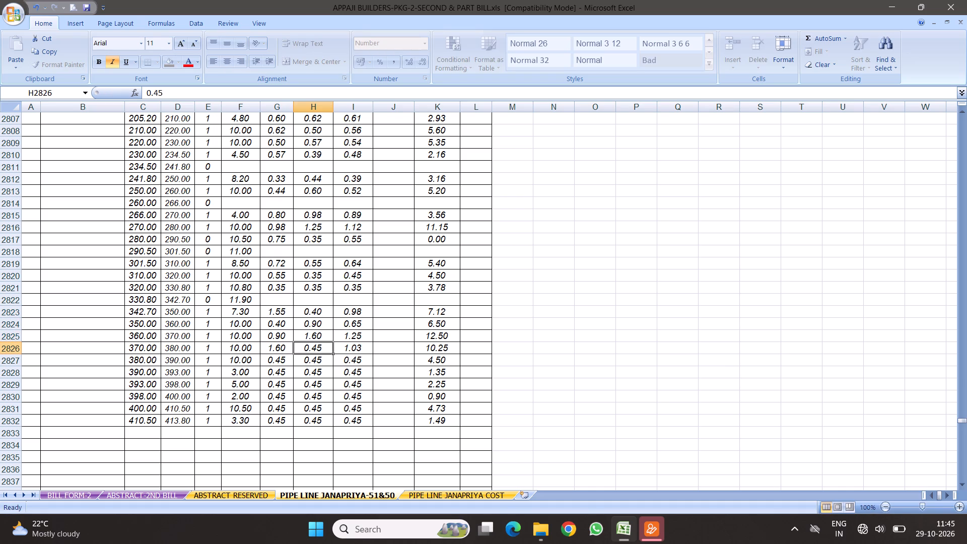
{"action": "type", "text": "1.1"}
{"action": "key", "text": "Return"}
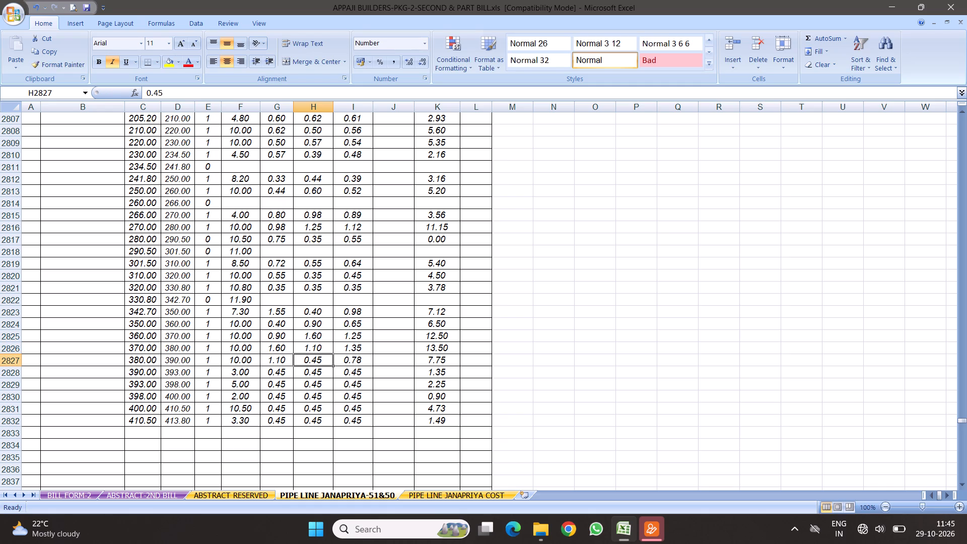
{"action": "type", "text": ".68"}
{"action": "key", "text": "Return"}
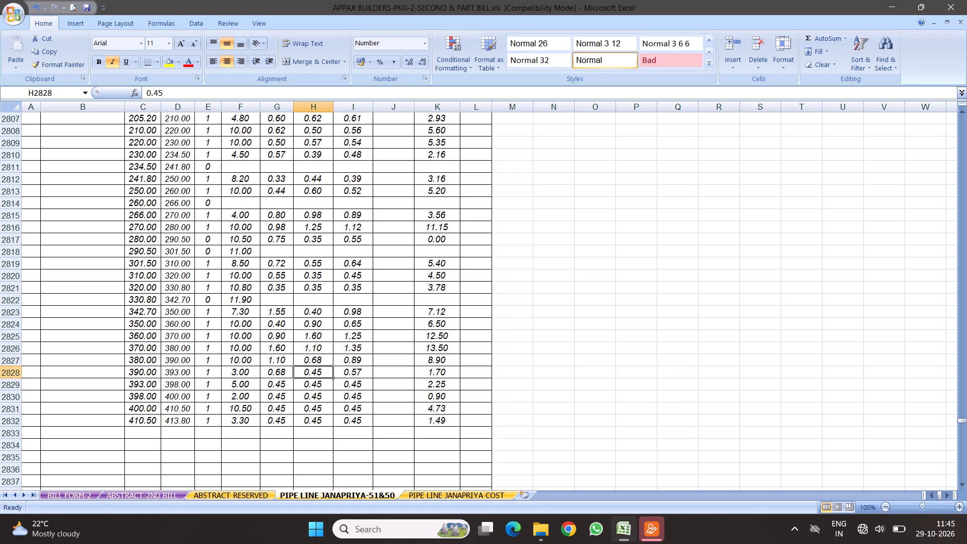
{"action": "type", "text": ".7"}
{"action": "key", "text": "Return"}
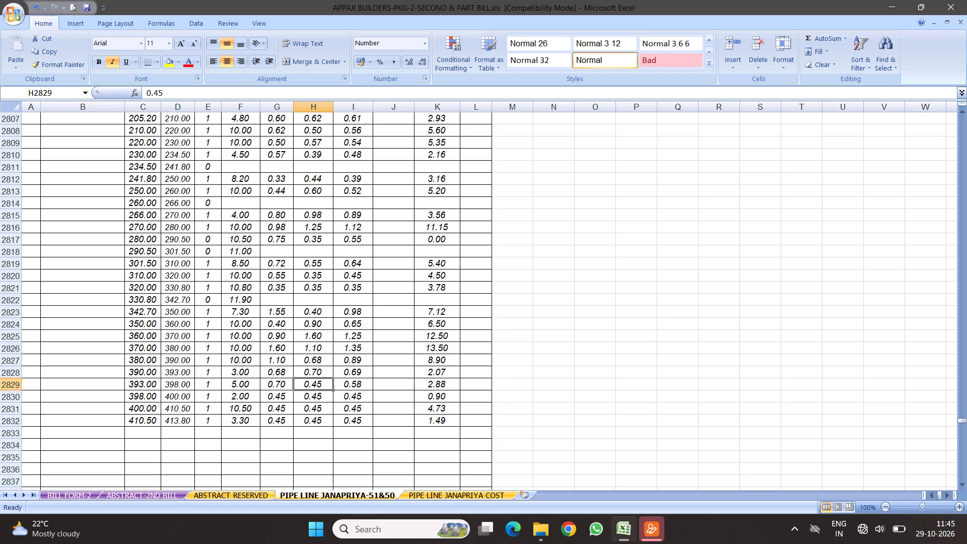
Set the number (column E) of the row from chainage 393 to 398 to 0 and clear its cells in columns G to K.
{"action": "left_click", "coordinate": [206, 384]}
{"action": "key", "text": "0"}
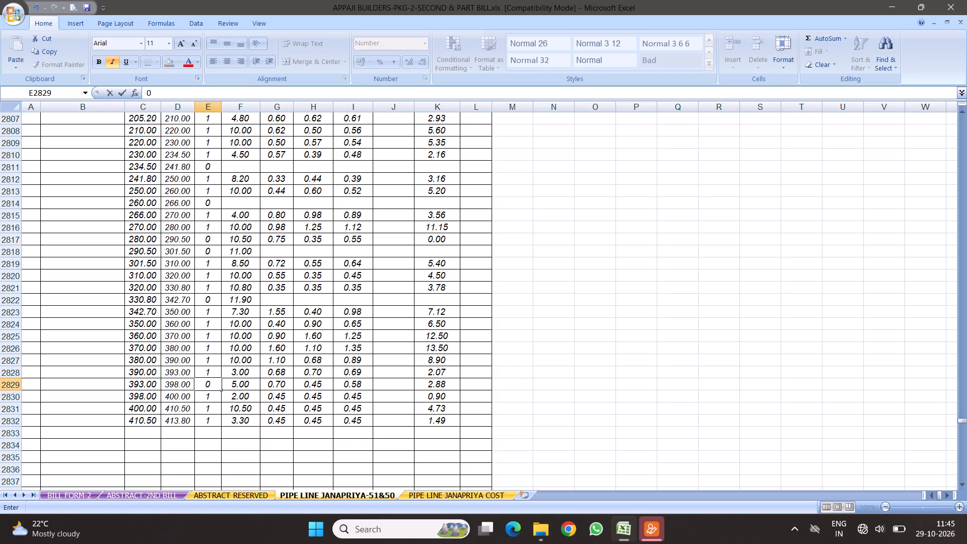
{"action": "left_click", "coordinate": [303, 424]}
{"action": "left_click_drag", "start_coordinate": [273, 384], "coordinate": [303, 384]}
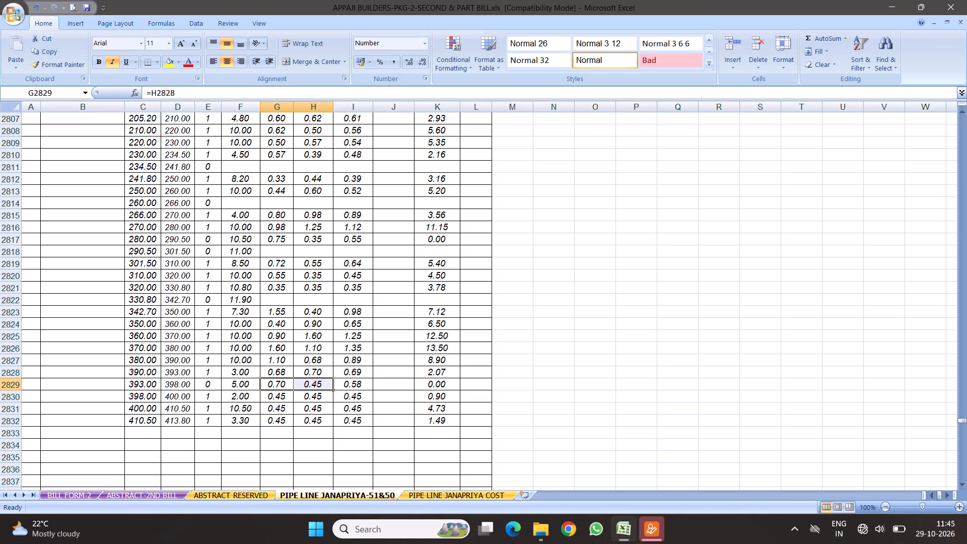
{"action": "left_click_drag", "start_coordinate": [303, 384], "coordinate": [458, 381]}
{"action": "key", "text": "Delete"}
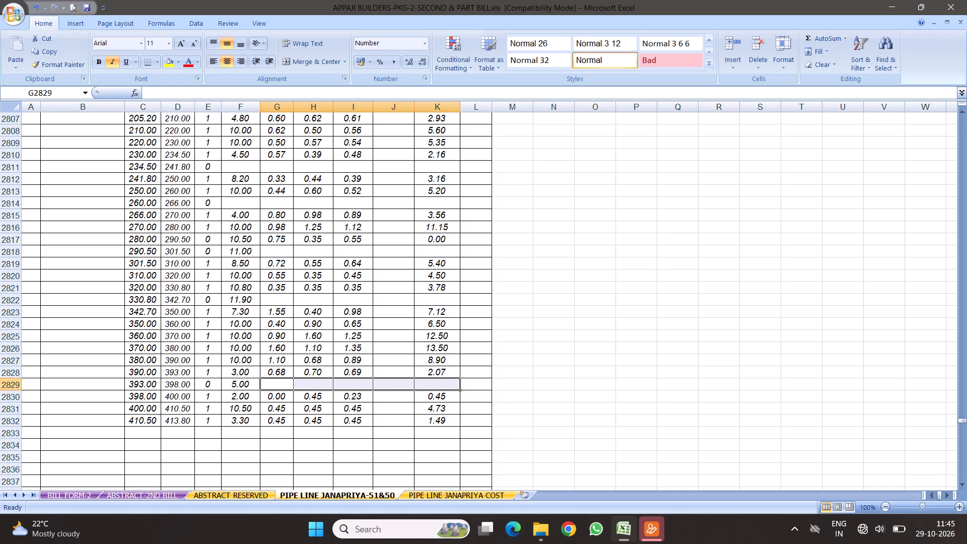
Enter a starting width of 0.25 at chainage 398 and ending widths of 0.25, 0.15 and 0.1 for the three rows down to 413.8.
{"action": "left_click", "coordinate": [278, 396]}
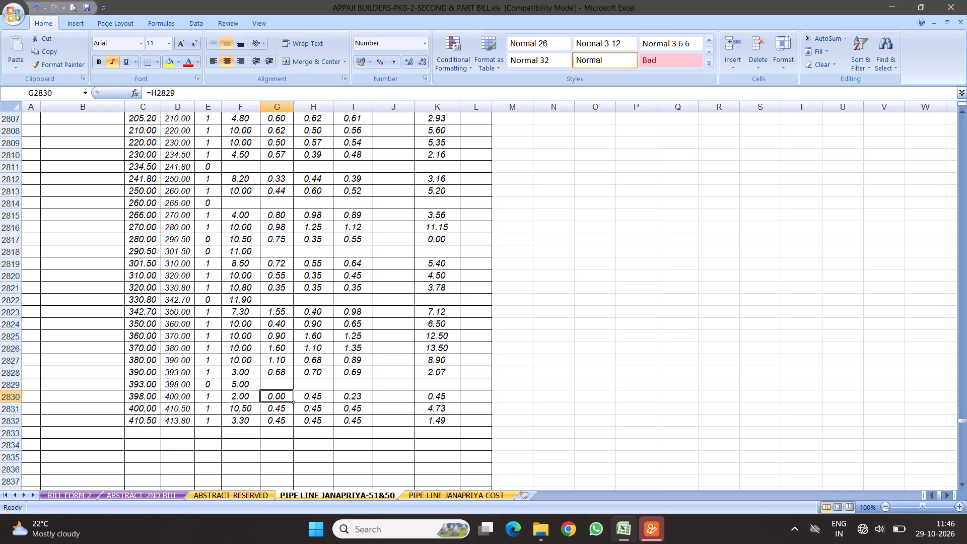
{"action": "type", "text": ".25"}
{"action": "key", "text": "Right"}
{"action": "type", "text": ".25"}
{"action": "key", "text": "Return"}
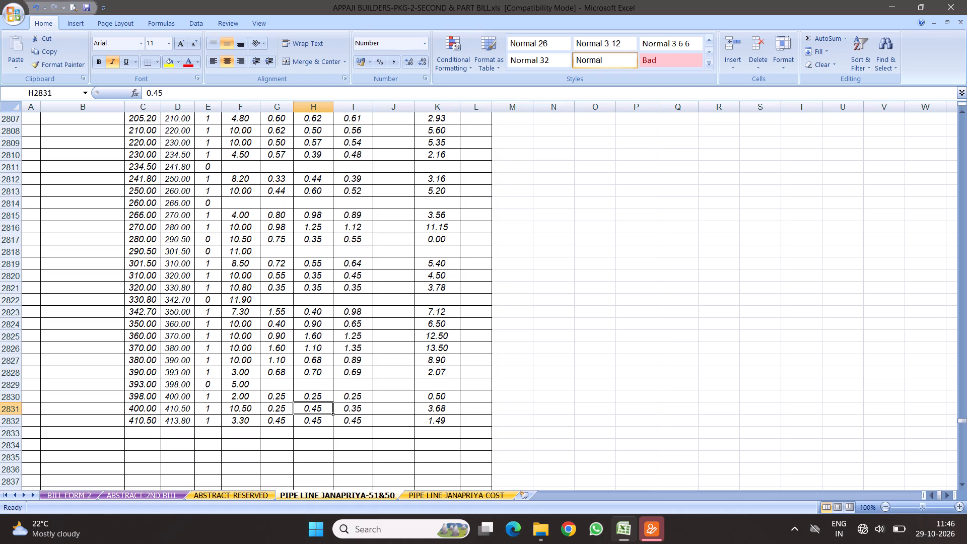
{"action": "type", "text": ".15"}
{"action": "key", "text": "Return"}
{"action": "type", "text": ".1"}
{"action": "key", "text": "Return"}
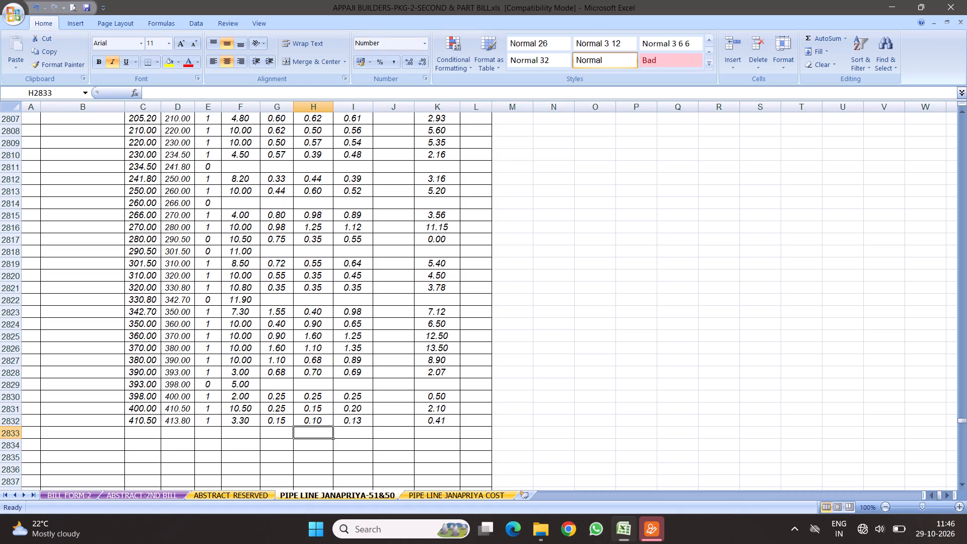
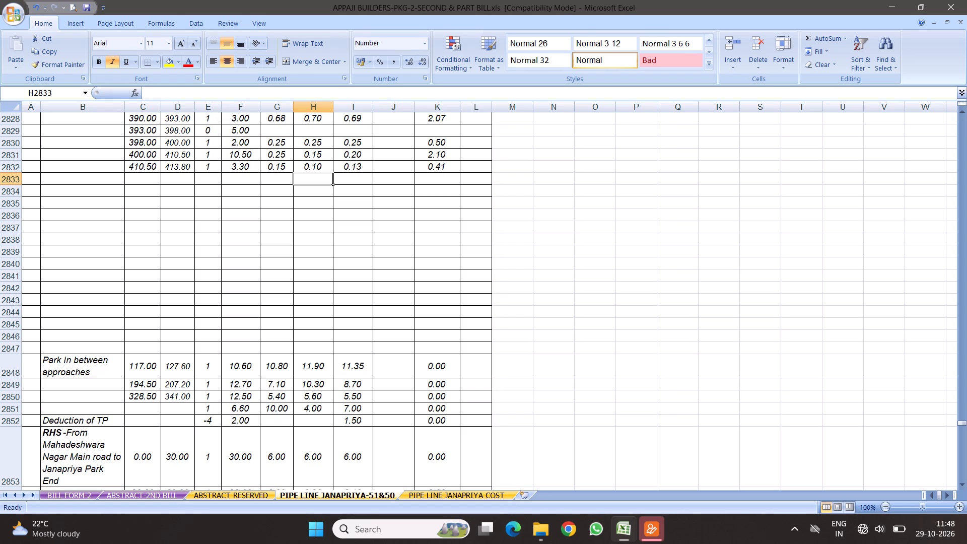
Review the RHS and LHS paver block measurement rows and check the road descriptions in B2787 and B2741.
{"action": "scroll", "coordinate": [162, 295], "scroll_direction": "up", "scroll_amount": 6}
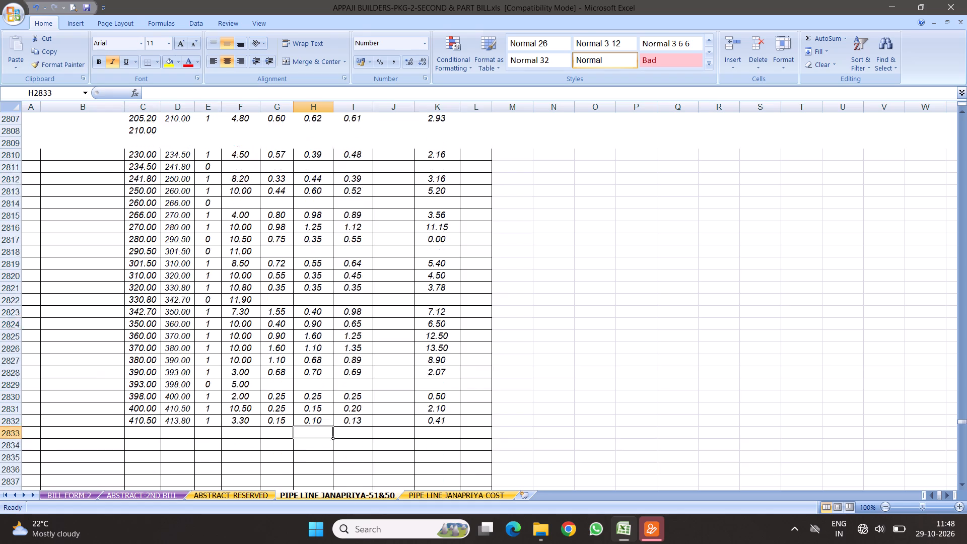
{"action": "scroll", "coordinate": [162, 295], "scroll_direction": "up", "scroll_amount": 8}
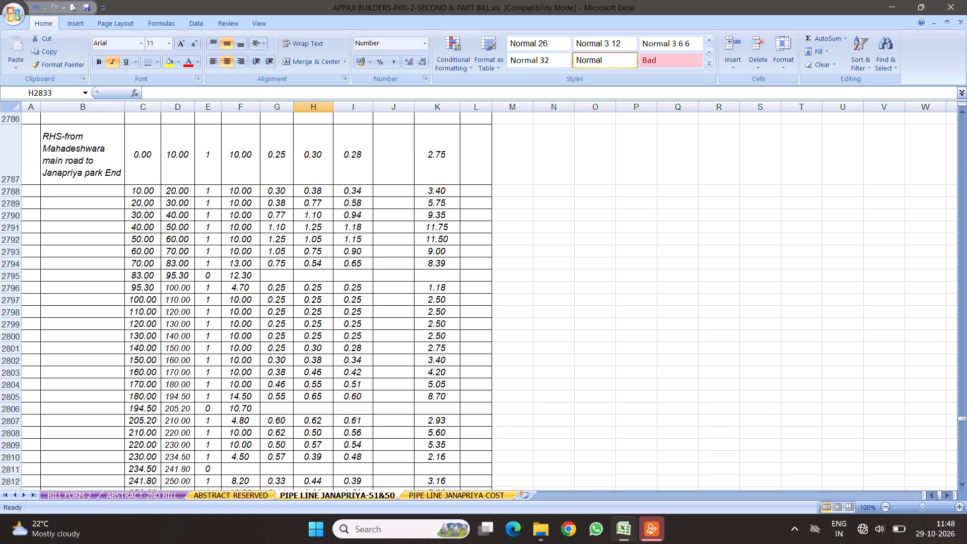
{"action": "left_click", "coordinate": [83, 151]}
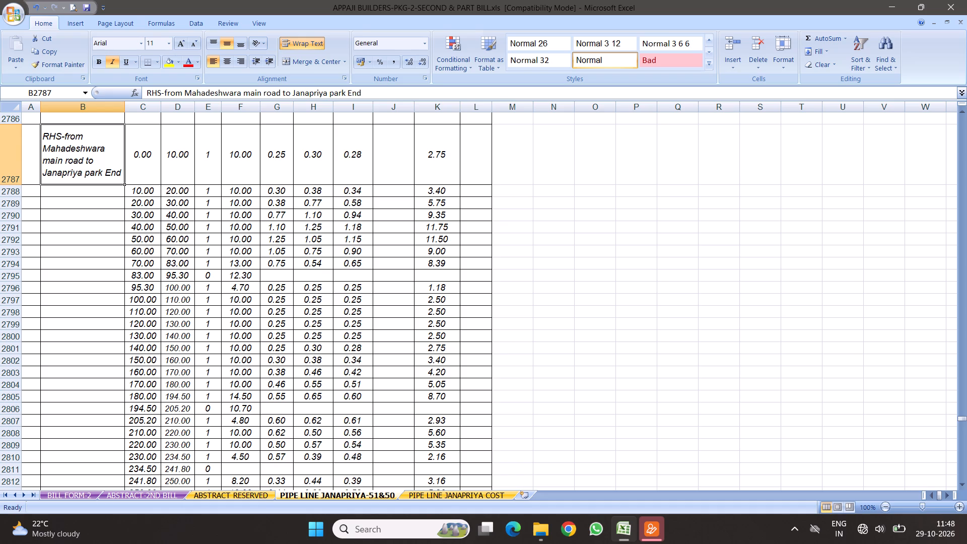
{"action": "scroll", "coordinate": [169, 266], "scroll_direction": "down", "scroll_amount": 14}
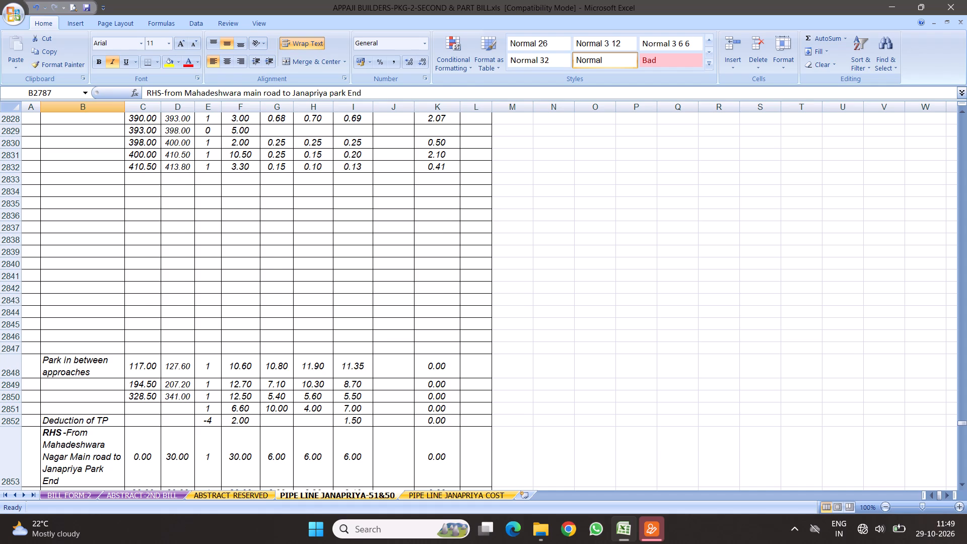
{"action": "scroll", "coordinate": [108, 222], "scroll_direction": "up", "scroll_amount": 14}
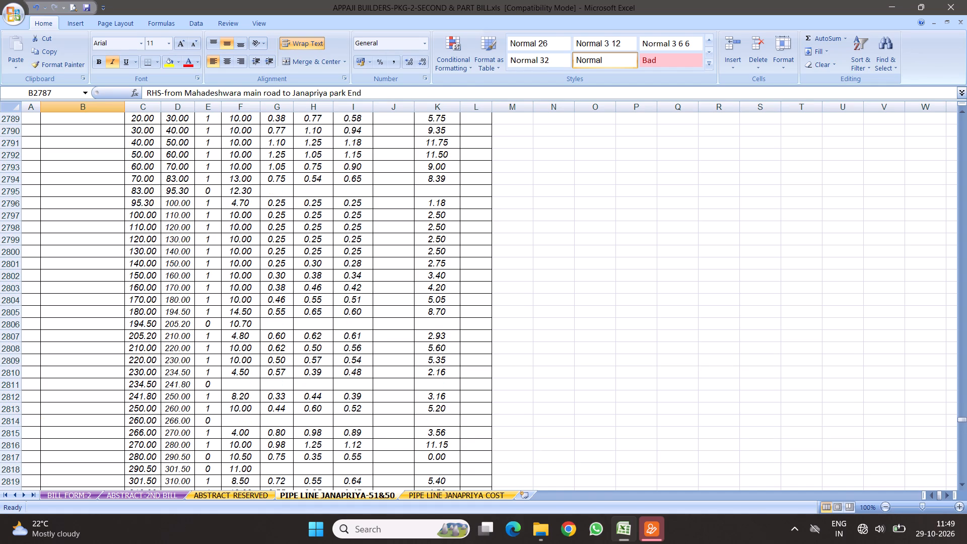
{"action": "scroll", "coordinate": [142, 179], "scroll_direction": "up", "scroll_amount": 15}
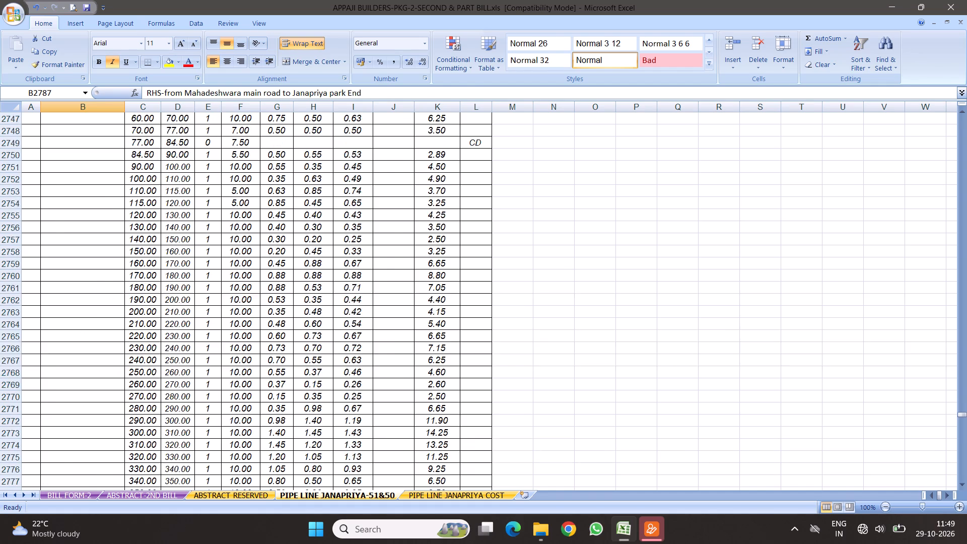
{"action": "scroll", "coordinate": [136, 179], "scroll_direction": "up", "scroll_amount": 14}
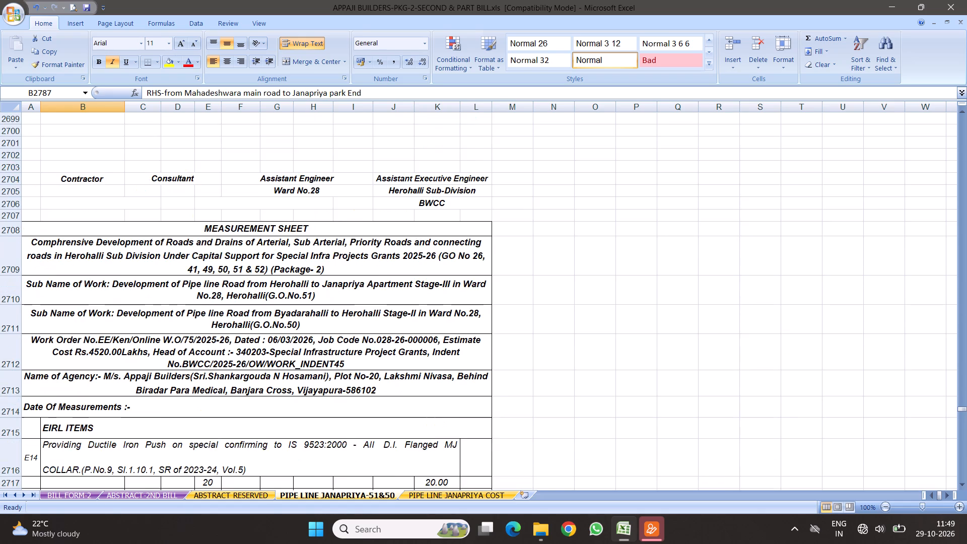
{"action": "scroll", "coordinate": [141, 215], "scroll_direction": "down", "scroll_amount": 7}
{"action": "scroll", "coordinate": [145, 321], "scroll_direction": "down", "scroll_amount": 5}
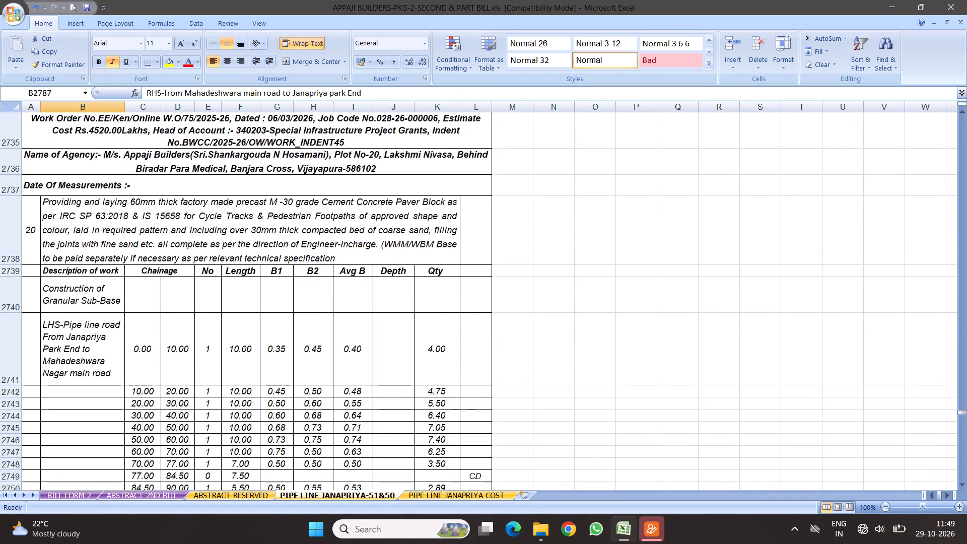
{"action": "left_click", "coordinate": [82, 348]}
Enter the description "From Madeshwaranagara Arch to Andrahalli road-RHS" in B2833, below the chainage 413.8 row, and remove its bold formatting.
{"action": "scroll", "coordinate": [194, 326], "scroll_direction": "down", "scroll_amount": 14}
{"action": "scroll", "coordinate": [230, 249], "scroll_direction": "down", "scroll_amount": 4}
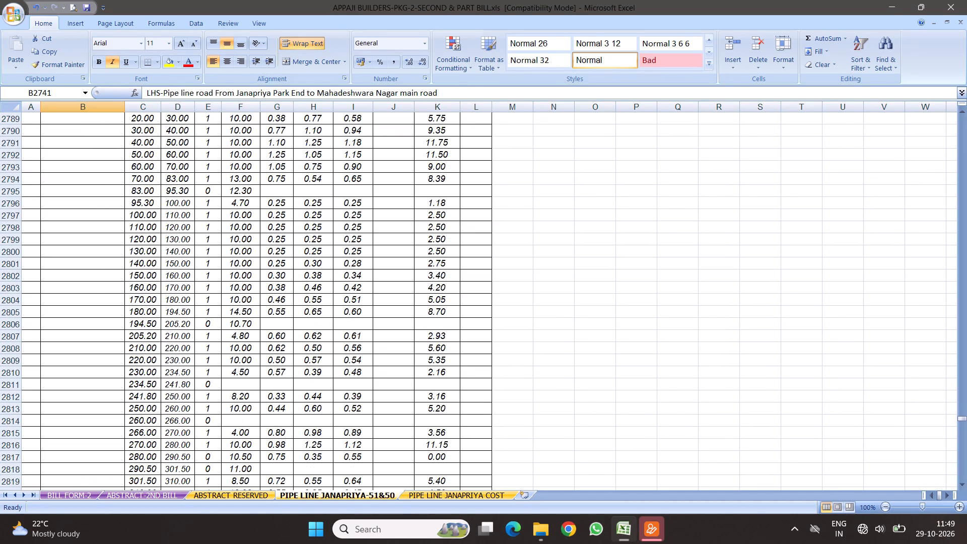
{"action": "scroll", "coordinate": [223, 244], "scroll_direction": "down", "scroll_amount": 10}
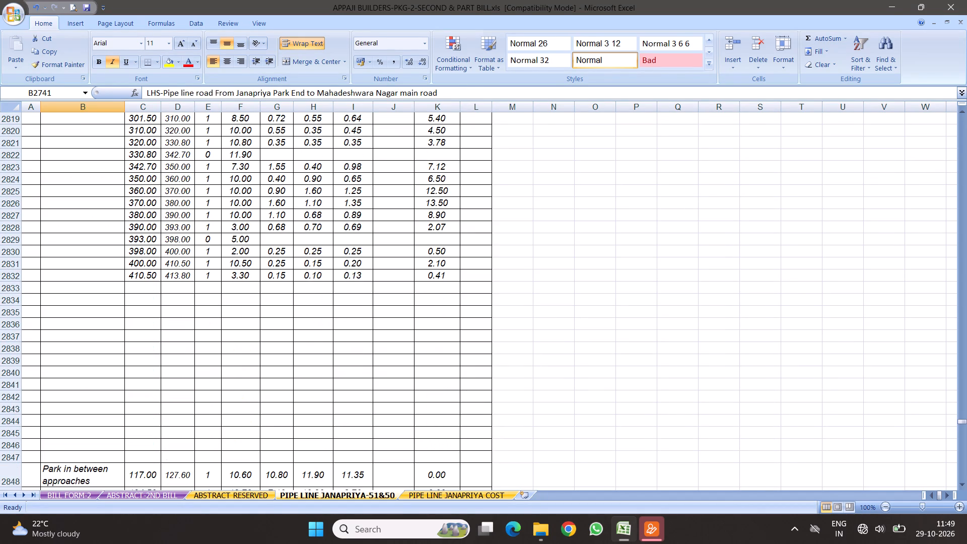
{"action": "left_click", "coordinate": [74, 286]}
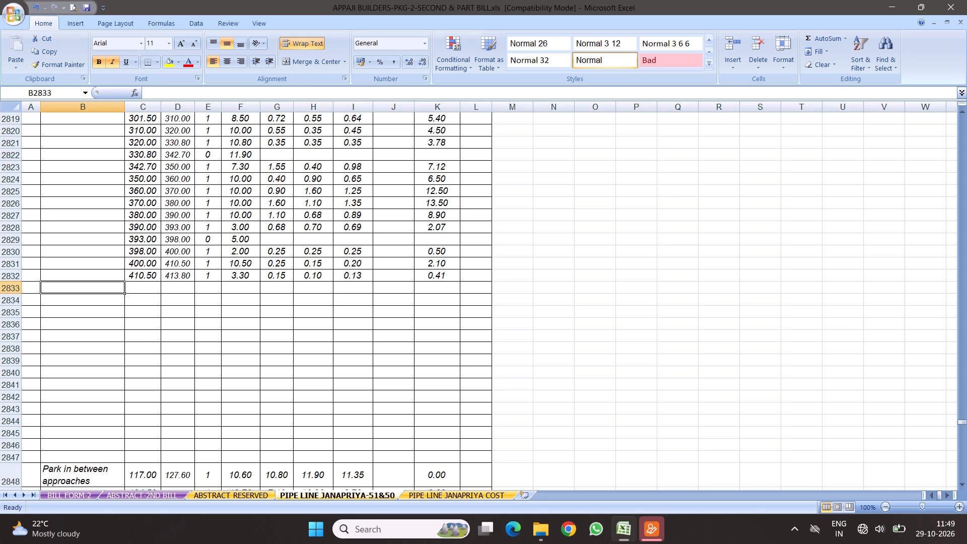
{"action": "type", "text": "From"}
{"action": "key", "text": "space"}
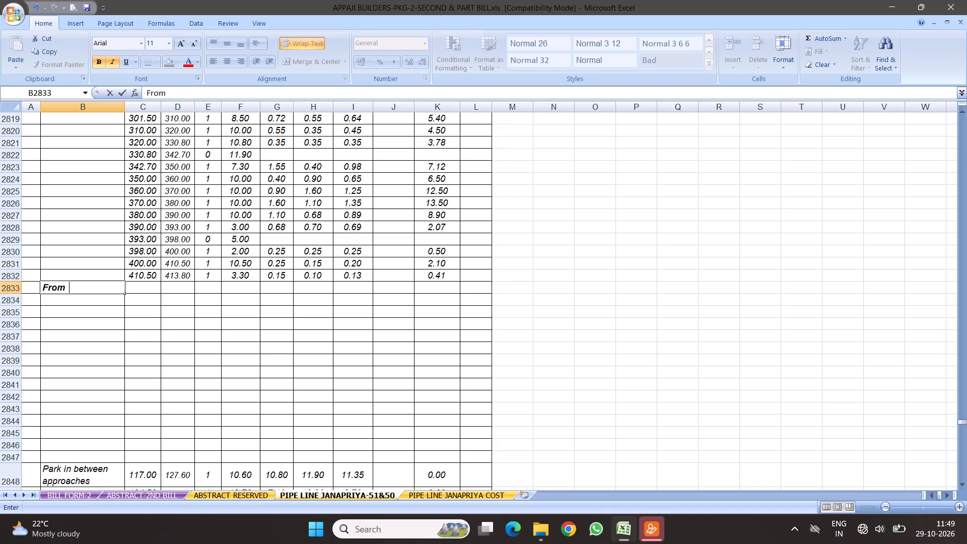
{"action": "type", "text": "Madeshwarana"}
{"action": "type", "text": "gara Ar"}
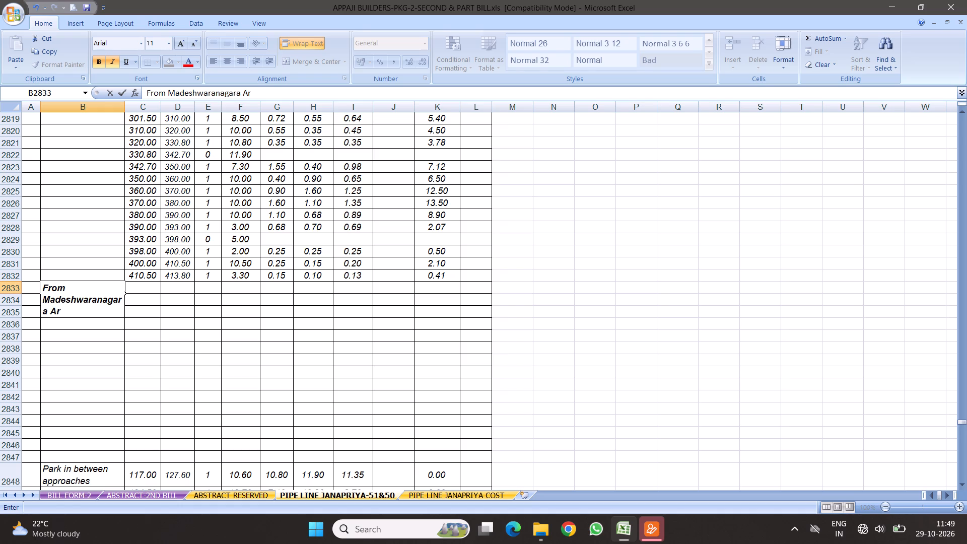
{"action": "type", "text": "ch to"}
{"action": "key", "text": "space"}
{"action": "type", "text": "Andrahalli road"}
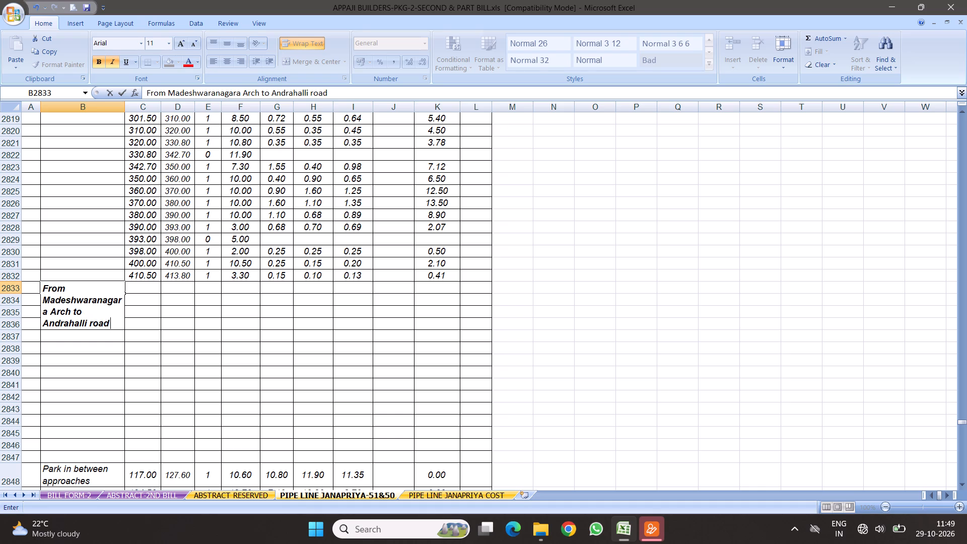
{"action": "type", "text": "-RHS"}
{"action": "left_click", "coordinate": [257, 394]}
{"action": "left_click", "coordinate": [94, 297]}
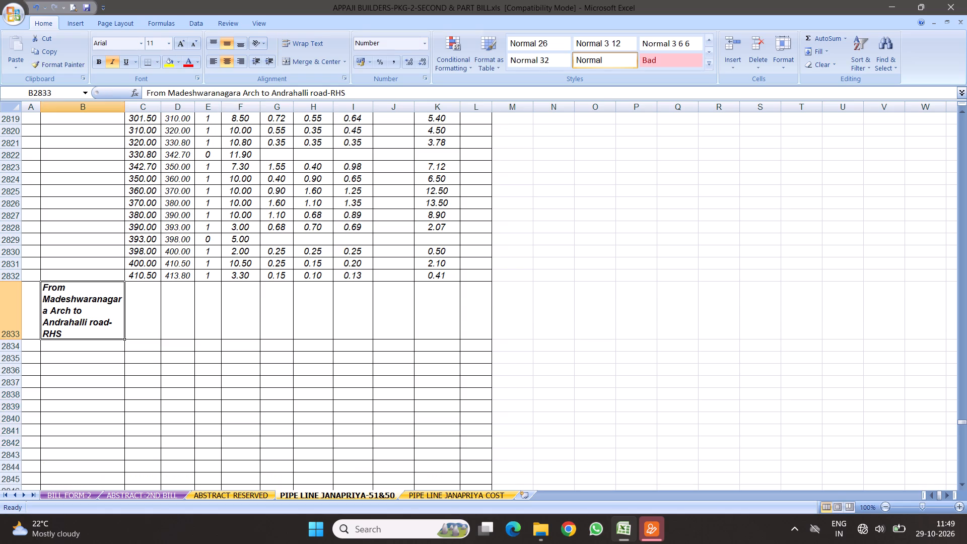
{"action": "left_click", "coordinate": [100, 58]}
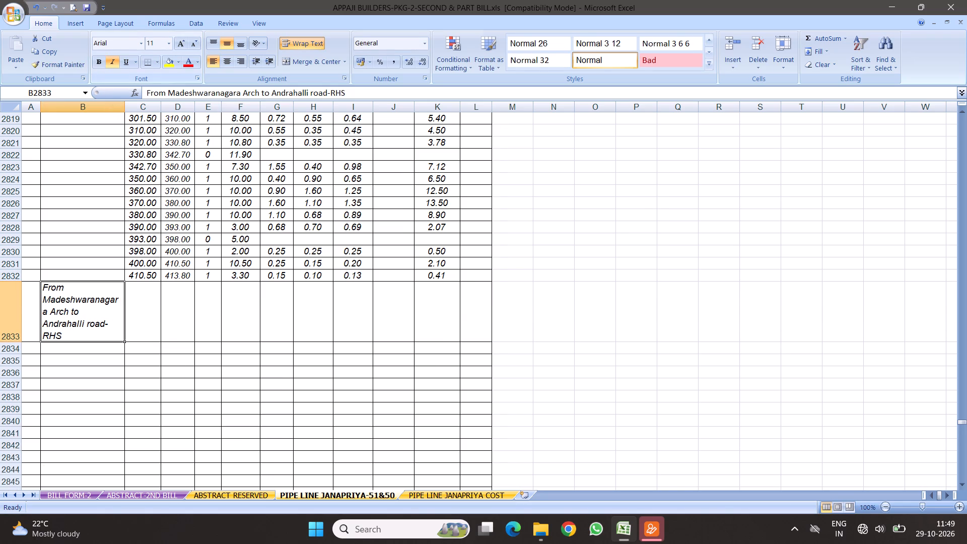
Copy LHS rows 2763 to 2784 (chainage 200 to 419.2) and insert them at row 2834, directly below the Andrahalli road description.
{"action": "scroll", "coordinate": [154, 244], "scroll_direction": "up", "scroll_amount": 19}
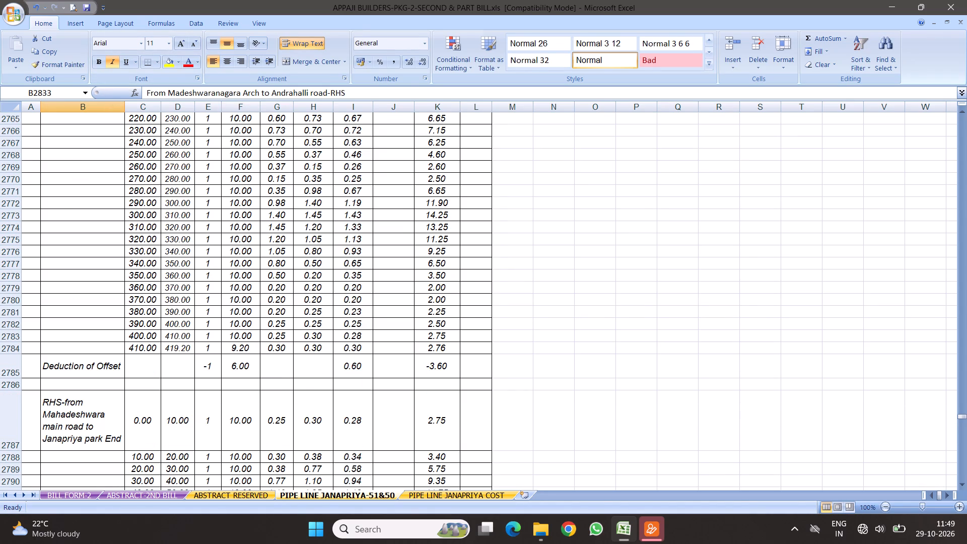
{"action": "left_click_drag", "start_coordinate": [17, 131], "coordinate": [74, 343]}
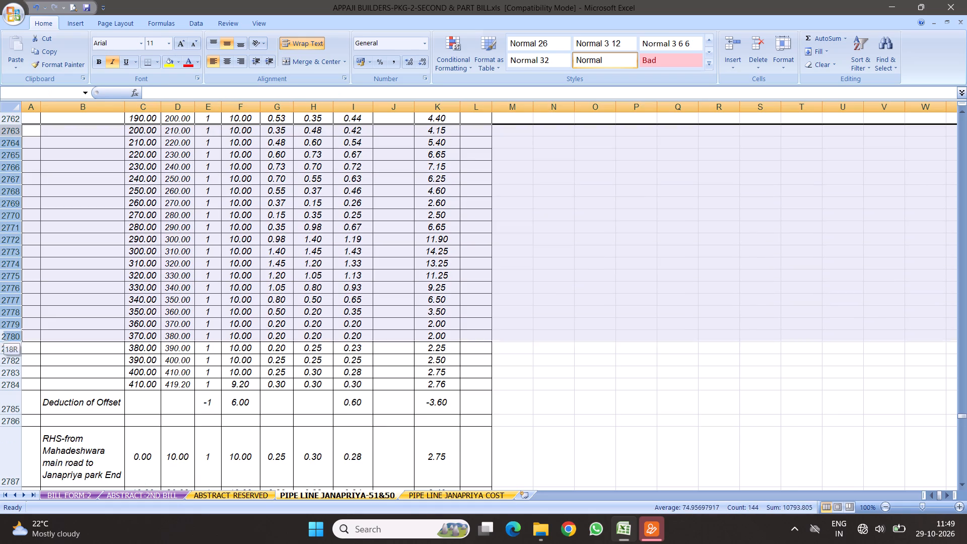
{"action": "left_click_drag", "start_coordinate": [74, 343], "coordinate": [75, 382]}
{"action": "right_click", "coordinate": [174, 230]}
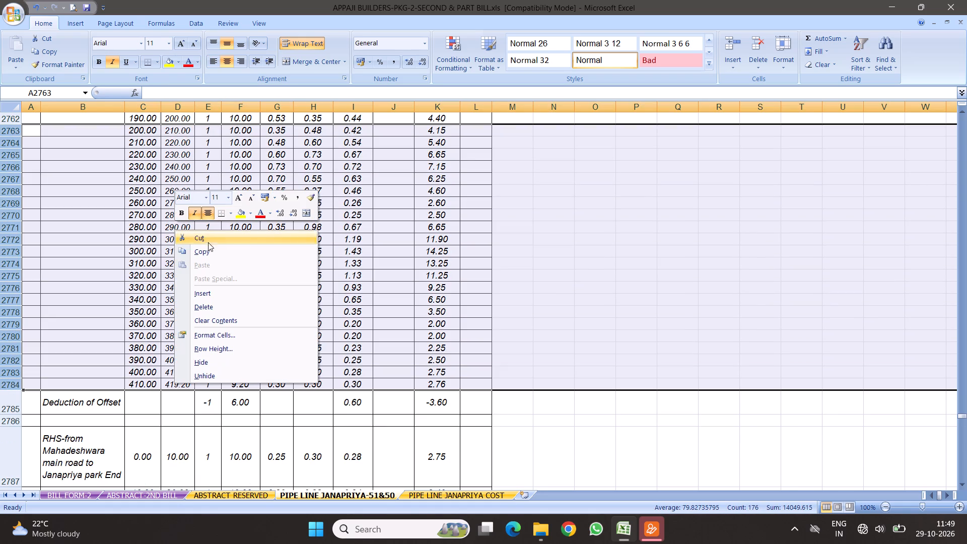
{"action": "left_click", "coordinate": [197, 253]}
{"action": "scroll", "coordinate": [206, 266], "scroll_direction": "down", "scroll_amount": 16}
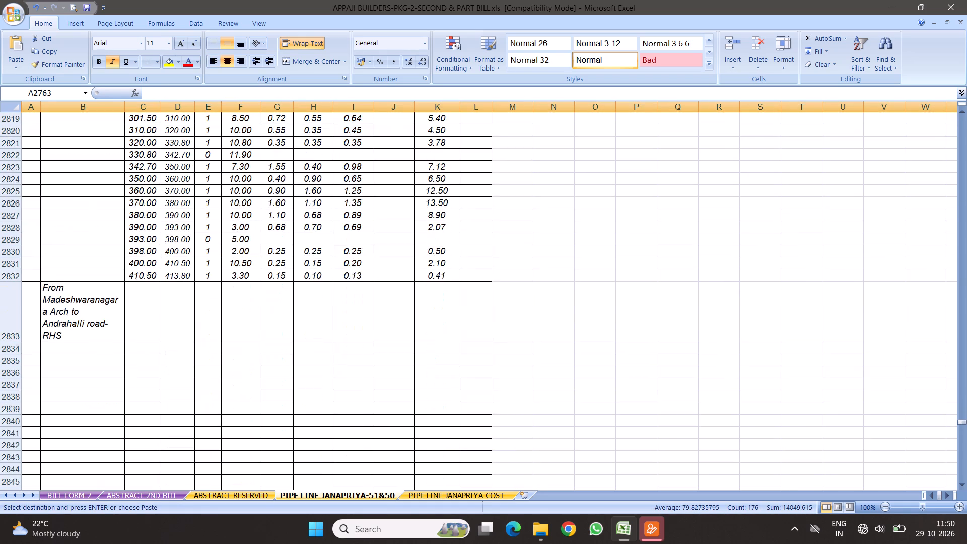
{"action": "scroll", "coordinate": [217, 235], "scroll_direction": "down", "scroll_amount": 6}
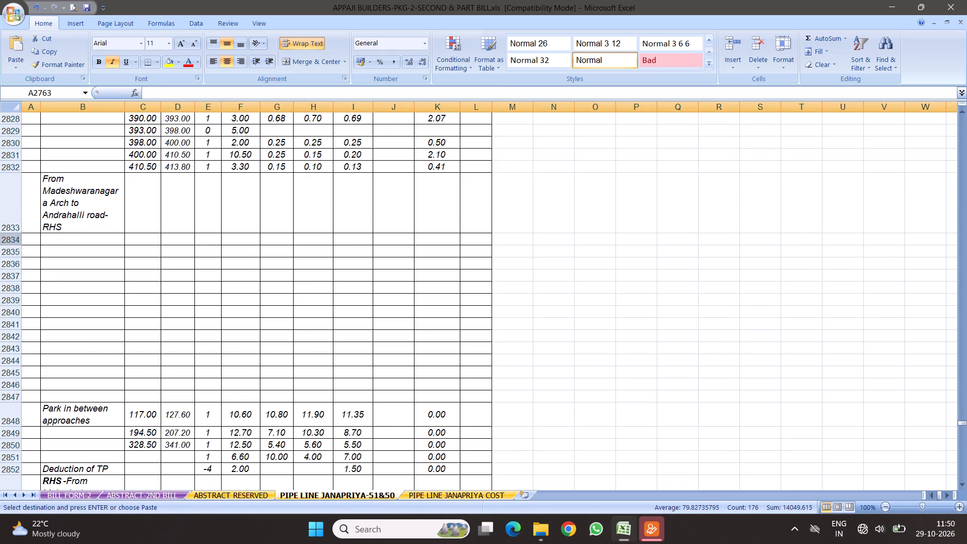
{"action": "scroll", "coordinate": [132, 241], "scroll_direction": "up", "scroll_amount": 18}
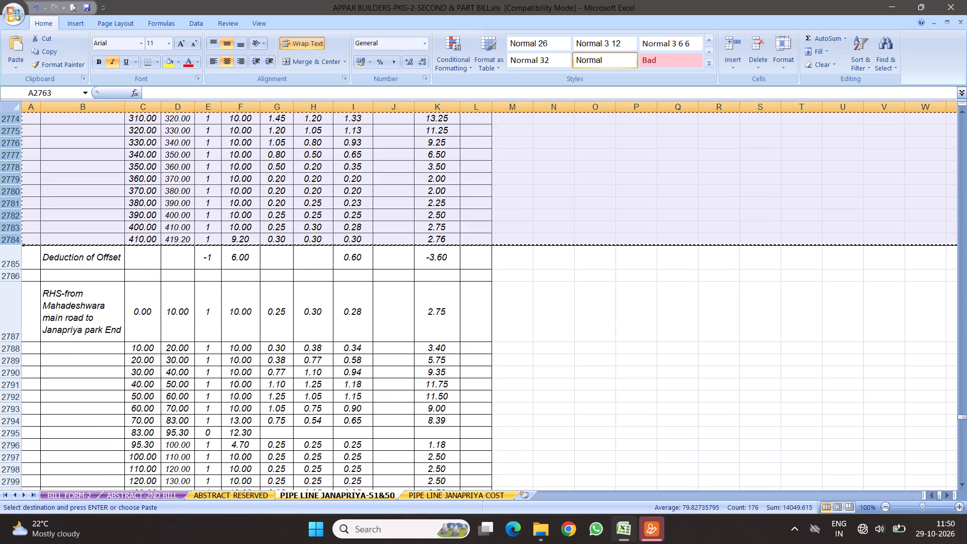
{"action": "scroll", "coordinate": [119, 268], "scroll_direction": "down", "scroll_amount": 20}
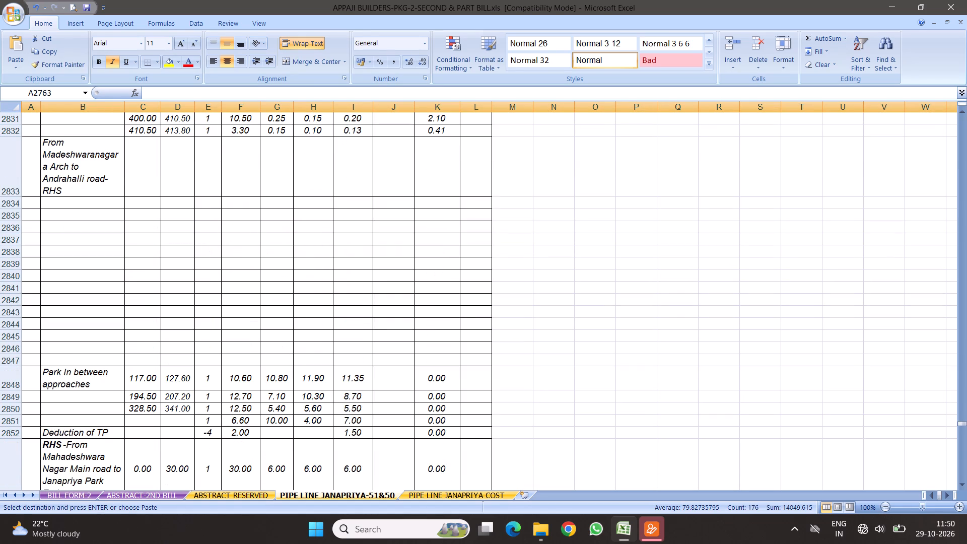
{"action": "right_click", "coordinate": [12, 205]}
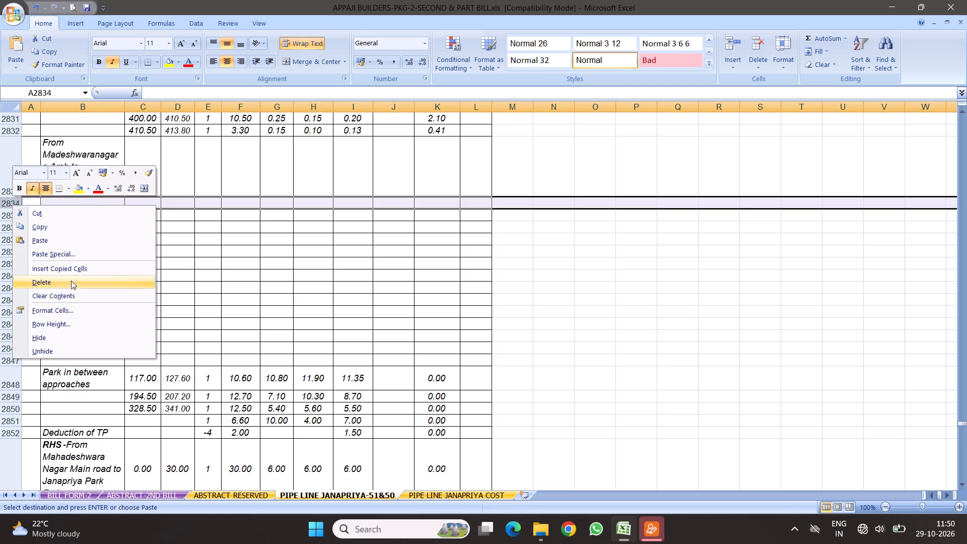
{"action": "left_click", "coordinate": [72, 265]}
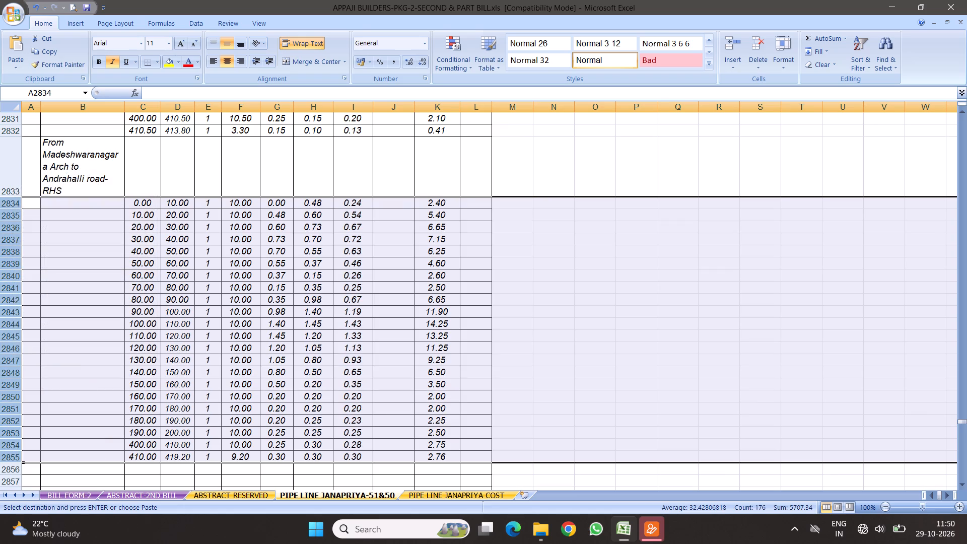
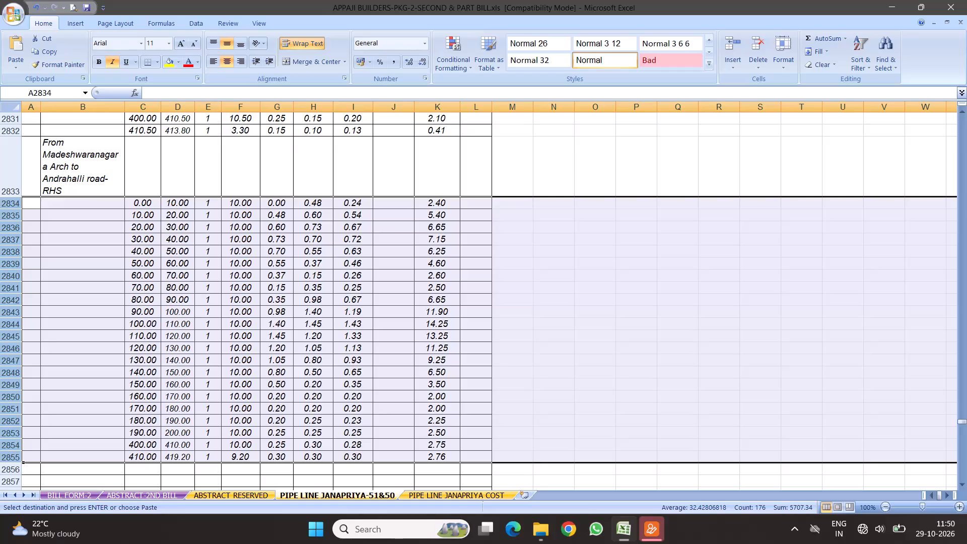
Fill the from and to chainage formulas in C2835 and D2835 down to row 2855 so chainages continue in 10 m intervals to 220.
{"action": "left_click", "coordinate": [175, 213]}
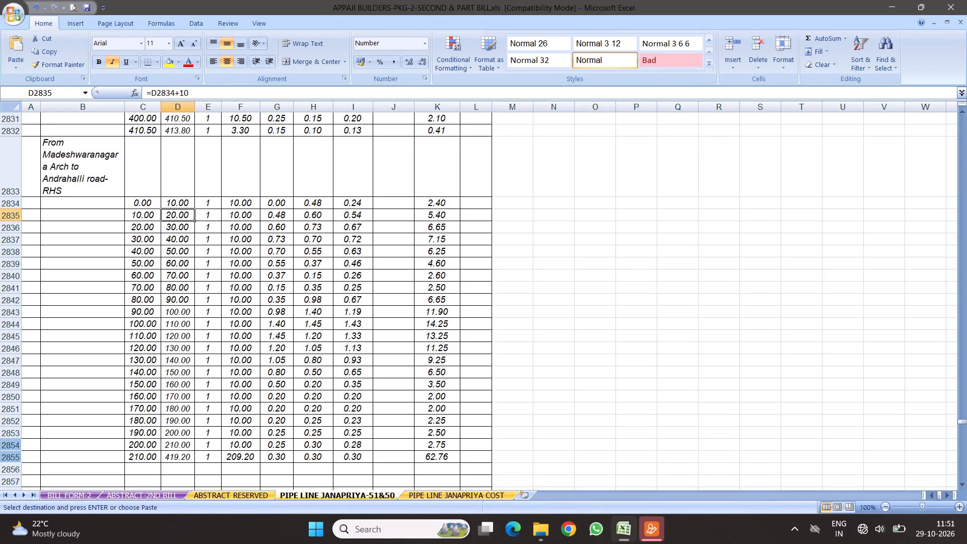
{"action": "left_click_drag", "start_coordinate": [195, 222], "coordinate": [194, 462]}
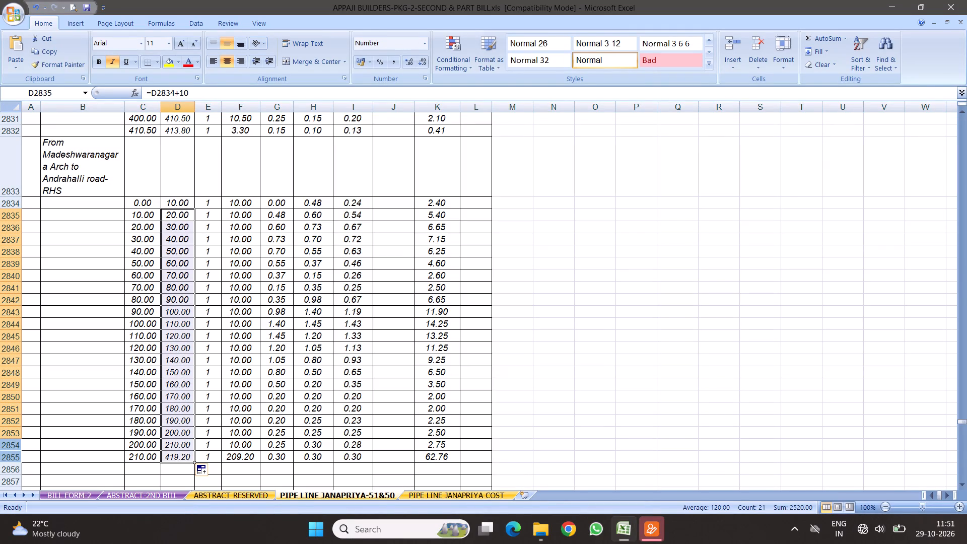
{"action": "left_click", "coordinate": [136, 217]}
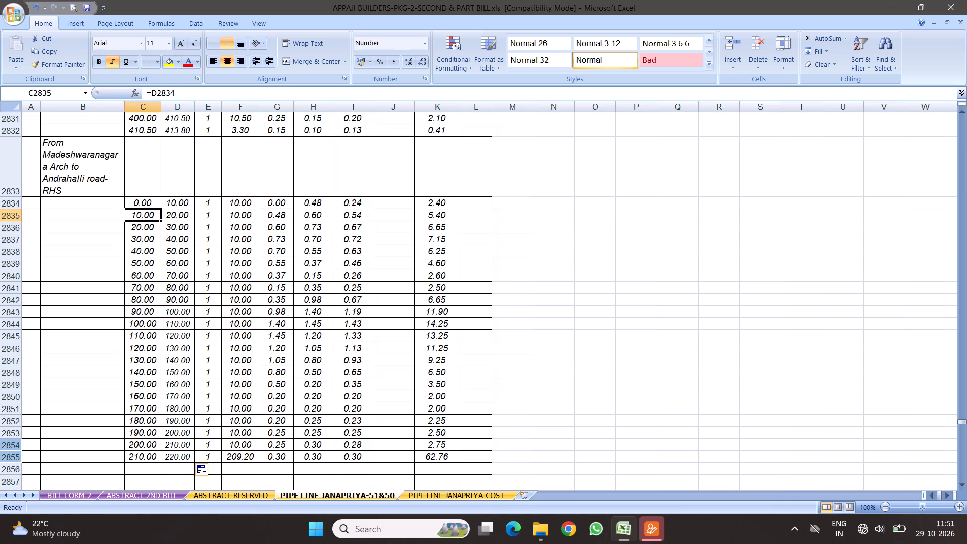
{"action": "left_click_drag", "start_coordinate": [161, 221], "coordinate": [153, 463]}
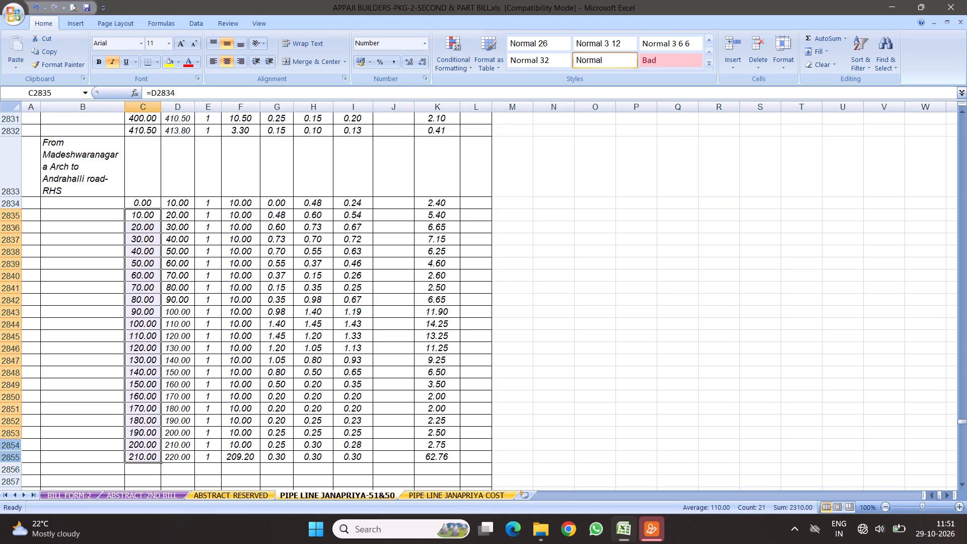
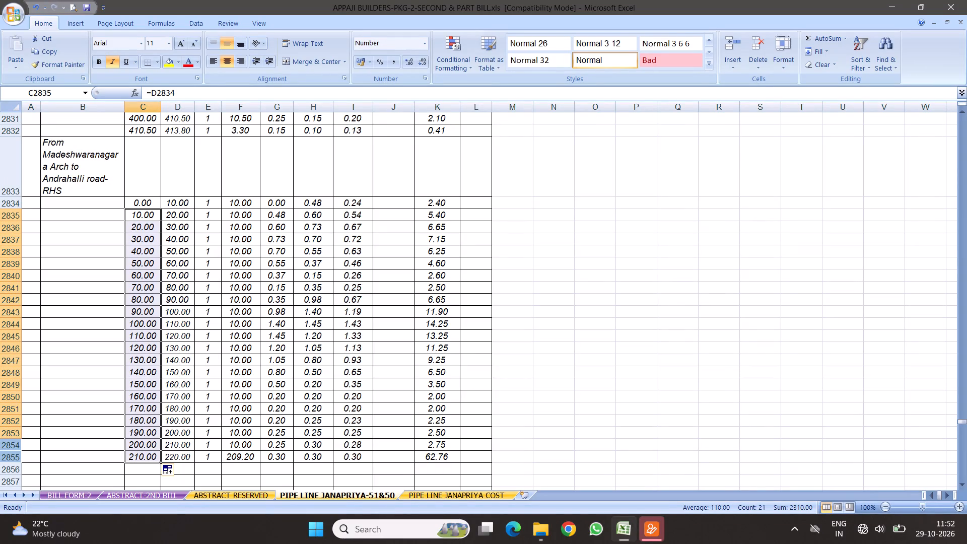
Fill the length formula in F2834 down to row 2855.
{"action": "left_click", "coordinate": [274, 288]}
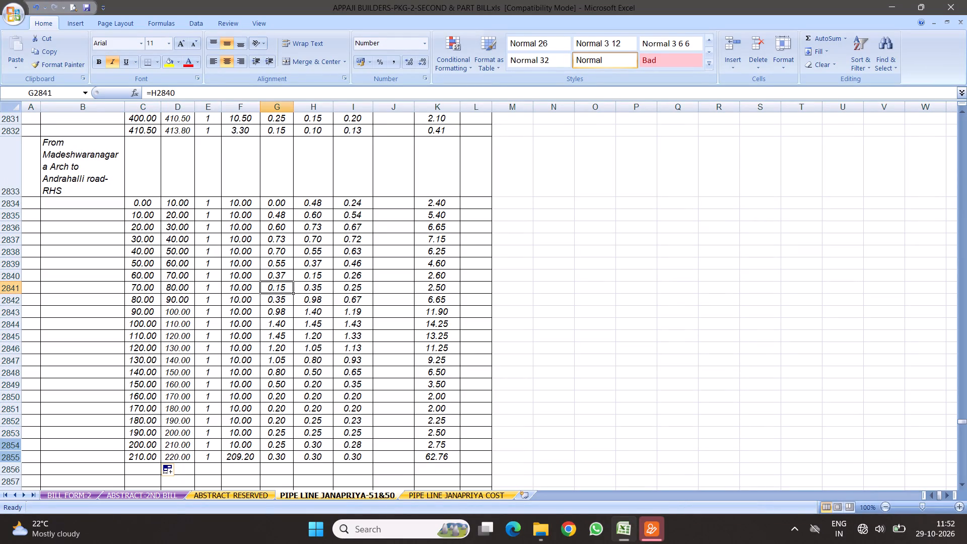
{"action": "left_click", "coordinate": [242, 201]}
{"action": "left_click_drag", "start_coordinate": [260, 210], "coordinate": [261, 377]}
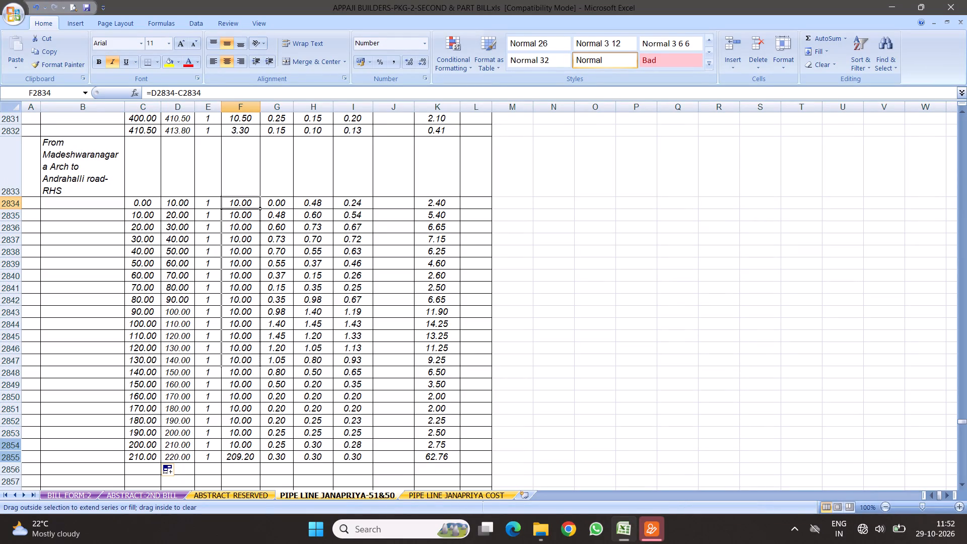
{"action": "left_click_drag", "start_coordinate": [261, 377], "coordinate": [255, 464]}
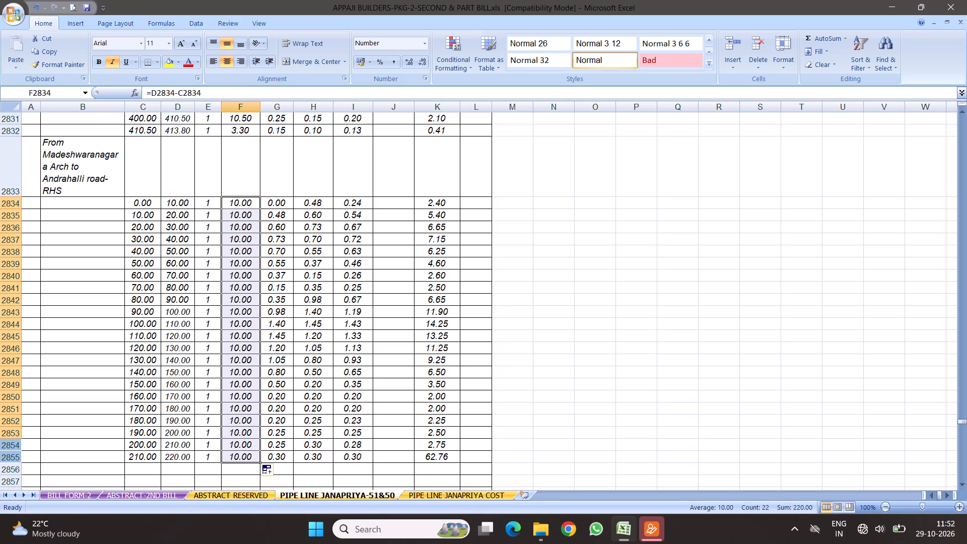
Copy the Madeshwaranagara Arch to Andrahalli road-RHS heading into B2834 and delete the original heading row 2833.
{"action": "left_click", "coordinate": [277, 201]}
{"action": "left_click", "coordinate": [49, 161]}
{"action": "right_click", "coordinate": [49, 161]}
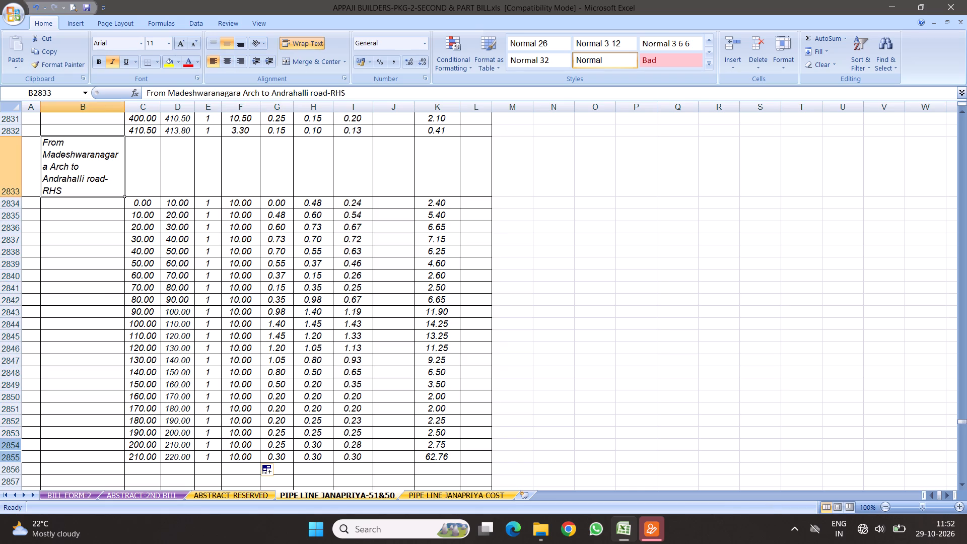
{"action": "left_click", "coordinate": [78, 179]}
{"action": "right_click", "coordinate": [58, 205]}
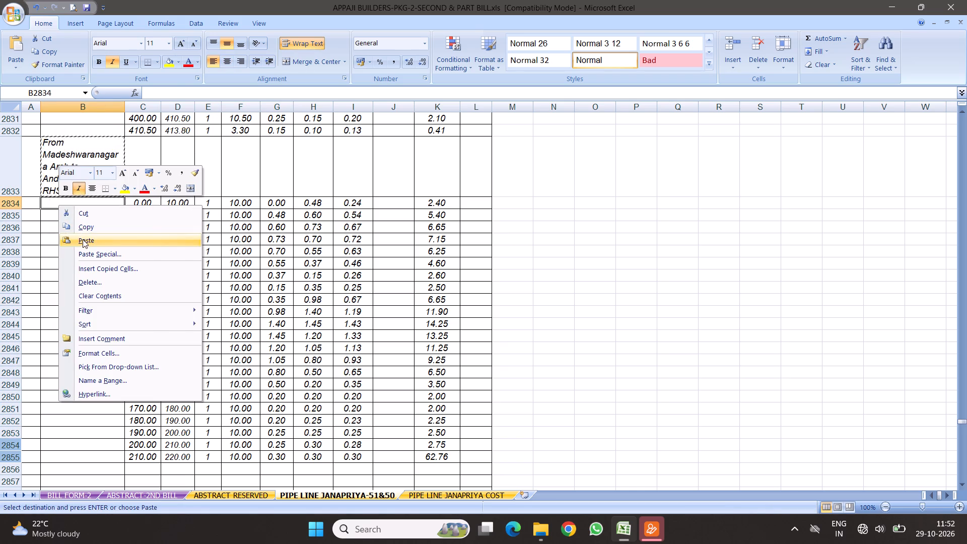
{"action": "left_click", "coordinate": [83, 243]}
{"action": "left_click", "coordinate": [0, 167]}
{"action": "right_click", "coordinate": [0, 168]}
{"action": "left_click", "coordinate": [27, 242]}
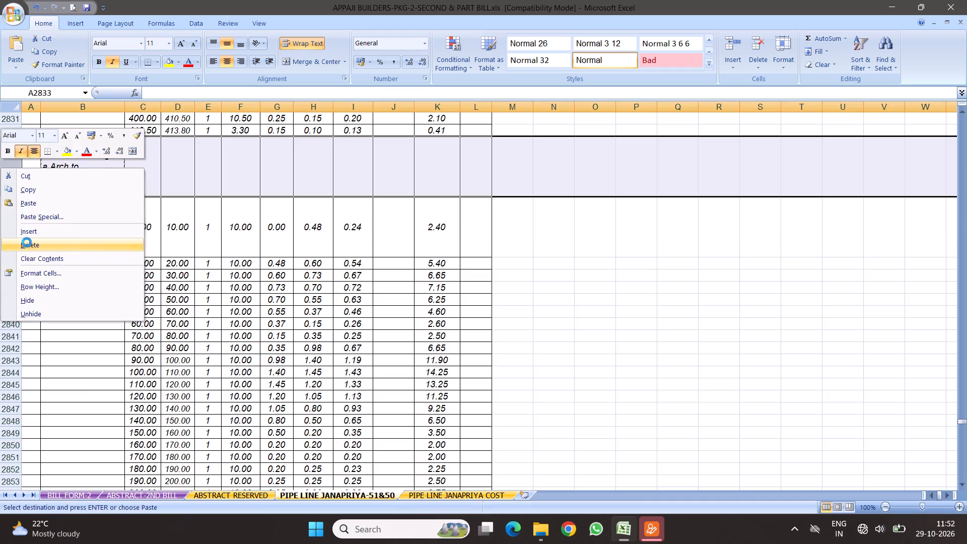
Set the section's first chainage row to run from 0 in C2833 to 10 in D2833.
{"action": "left_click", "coordinate": [142, 163]}
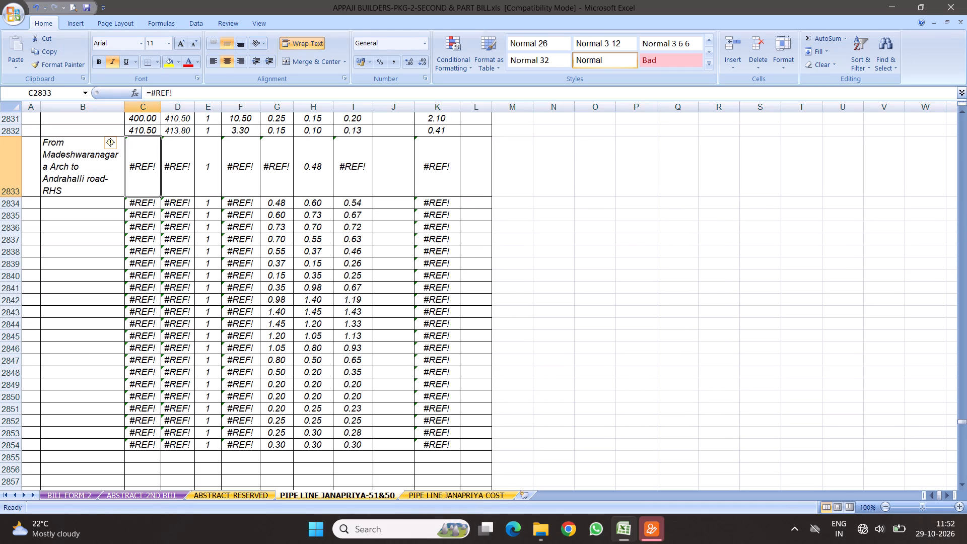
{"action": "key", "text": "0"}
{"action": "left_click", "coordinate": [250, 203]}
{"action": "left_click", "coordinate": [173, 166]}
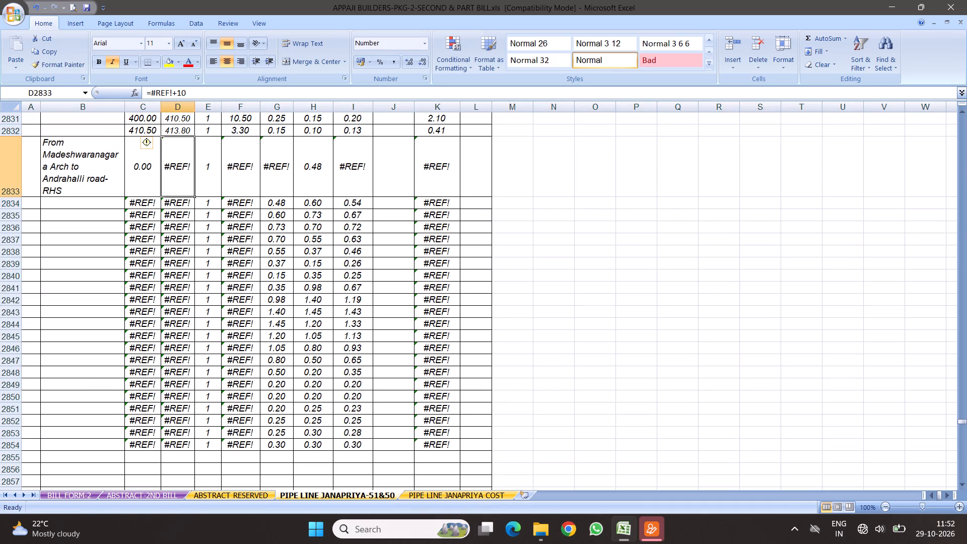
{"action": "key", "text": "1"}
{"action": "key", "text": "0"}
{"action": "left_click", "coordinate": [286, 228]}
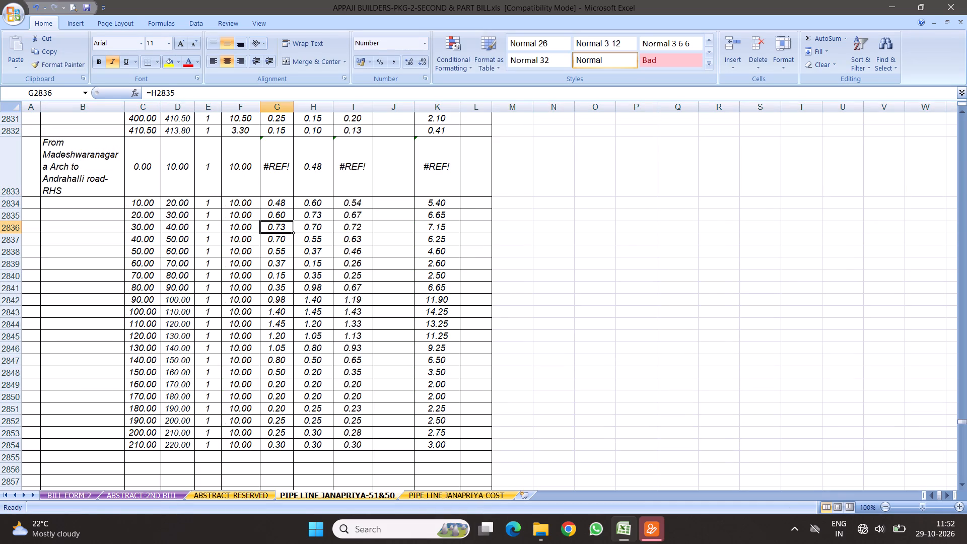
Enter 0.53 in G2833, and 0.25, 0.15 and 0.1 in H2833 to H2835.
{"action": "left_click", "coordinate": [276, 171]}
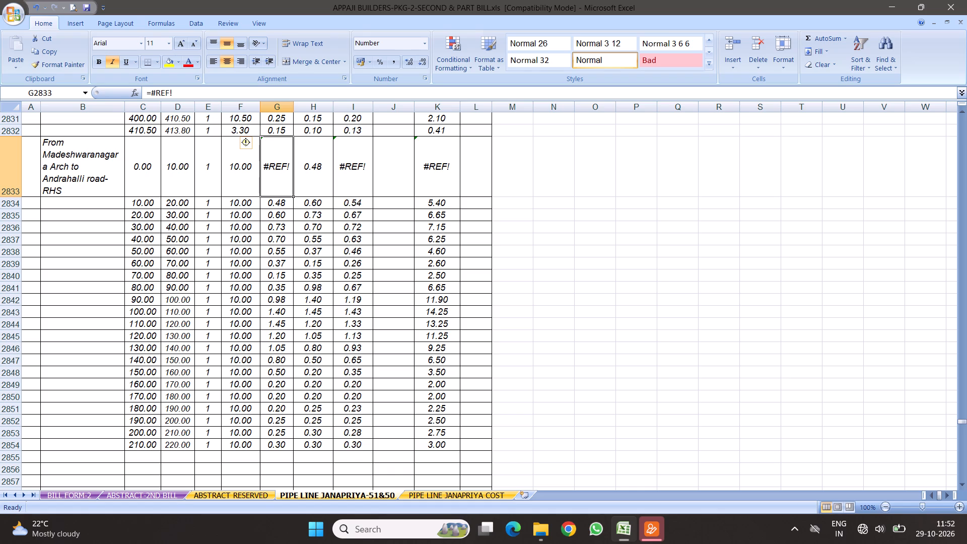
{"action": "type", "text": ".53"}
{"action": "key", "text": "Right"}
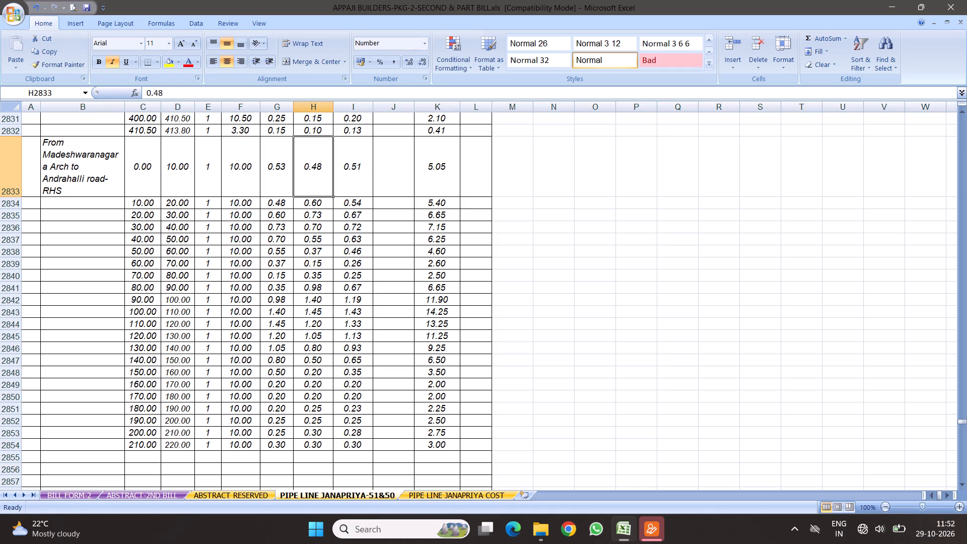
{"action": "type", "text": ".25"}
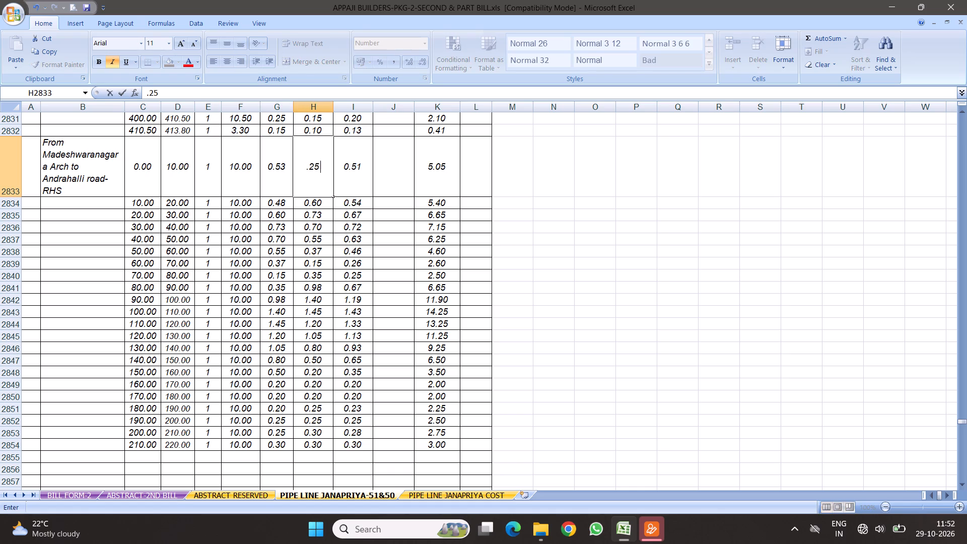
{"action": "key", "text": "Return"}
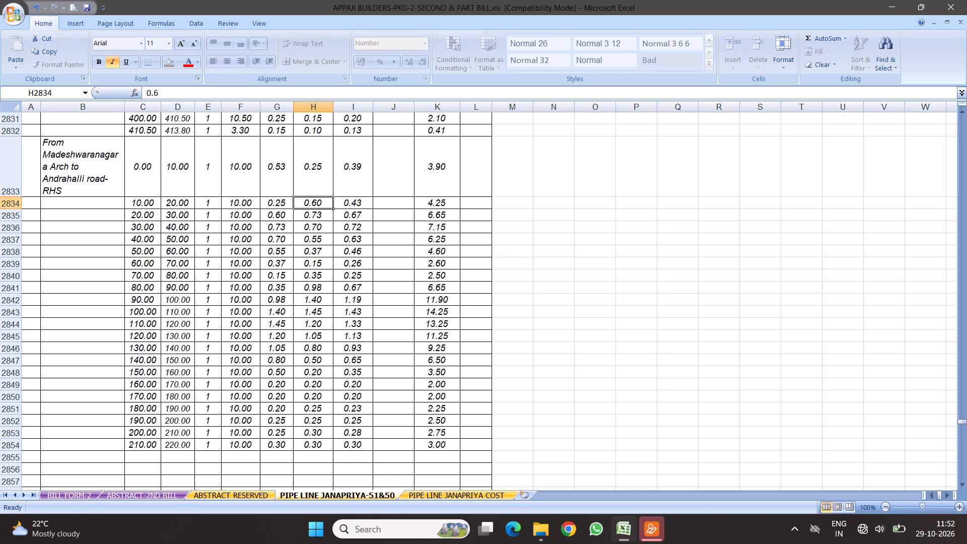
{"action": "type", "text": ".15"}
{"action": "key", "text": "Return"}
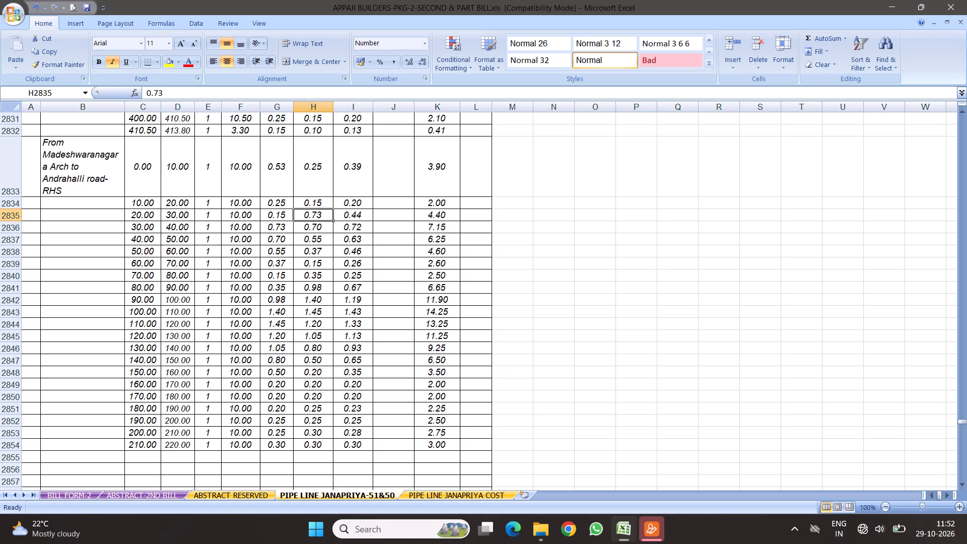
{"action": "type", "text": ".1"}
{"action": "key", "text": "Return"}
Enter 0.15, 0.25, 0.3, 0.57 and 0.7 in H2836 to H2840.
{"action": "type", "text": ".1"}
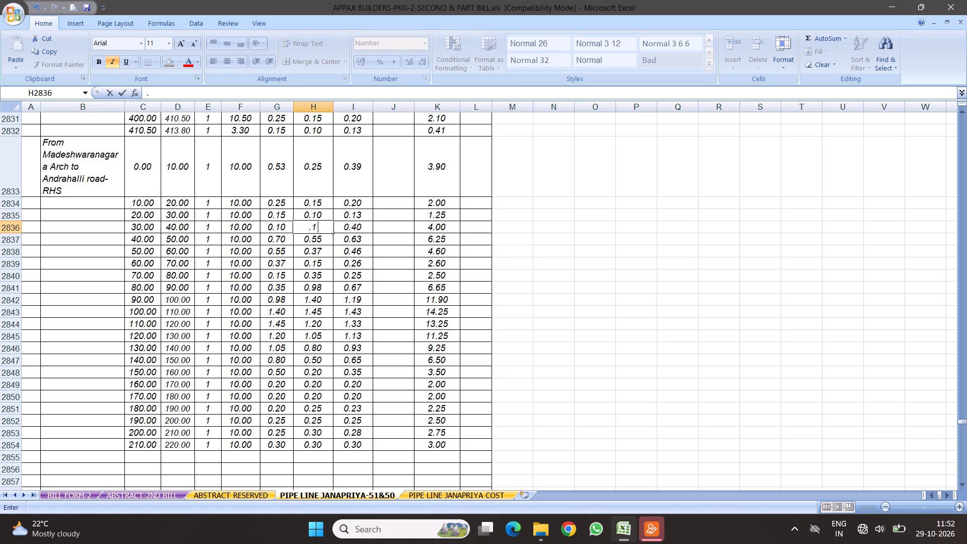
{"action": "key", "text": "5"}
{"action": "key", "text": "Return"}
{"action": "type", "text": ".25"}
{"action": "key", "text": "Return"}
{"action": "type", "text": ".3"}
{"action": "key", "text": "Return"}
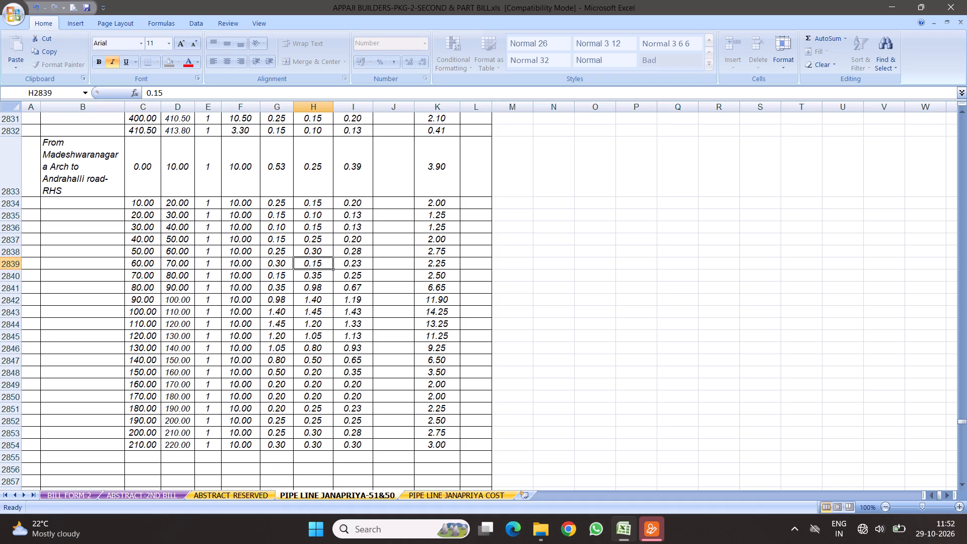
{"action": "type", "text": ".5"}
{"action": "key", "text": "7"}
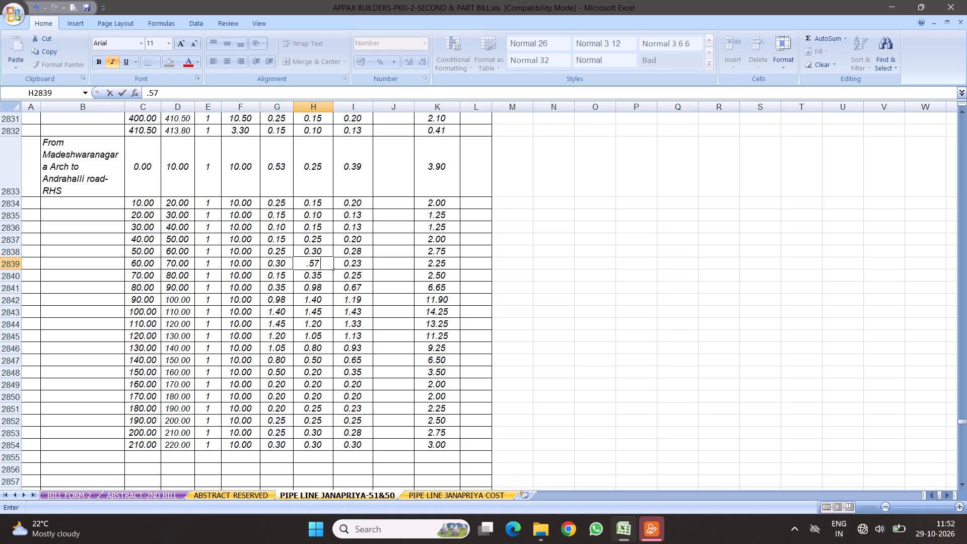
{"action": "key", "text": "Return"}
{"action": "type", "text": ".7"}
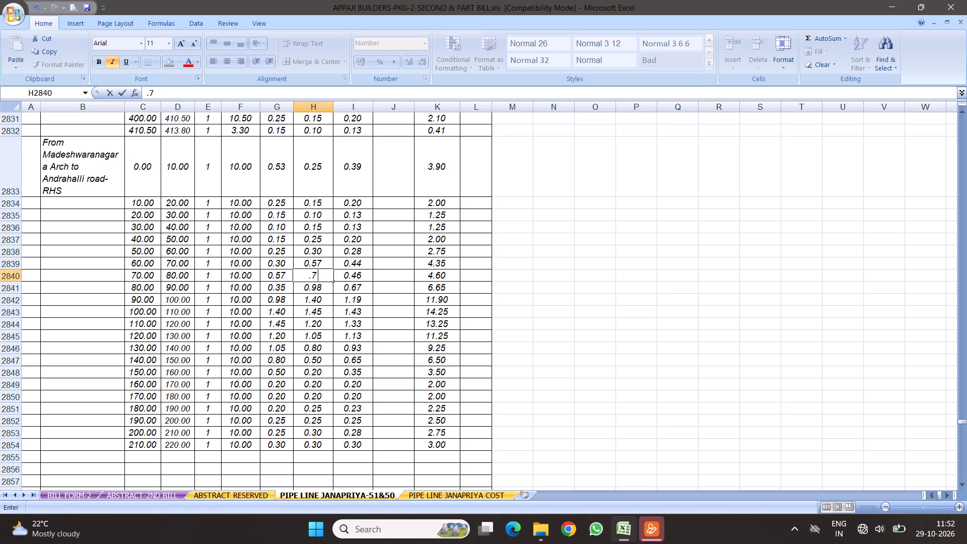
{"action": "key", "text": "Return"}
Enter 0.85, 0.75, 0.55, 0.3 and 0.1 in H2841 to H2845.
{"action": "type", "text": ".5"}
{"action": "key", "text": "BackSpace"}
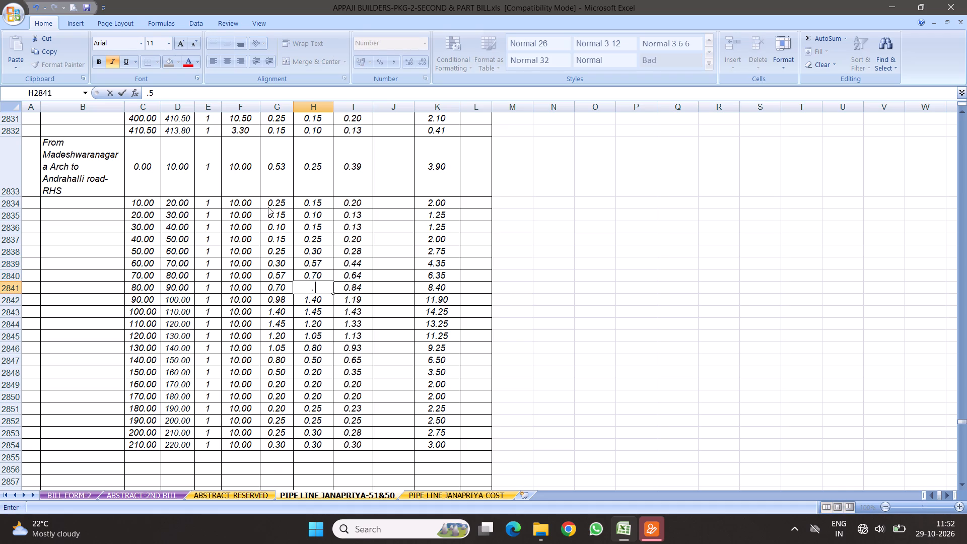
{"action": "type", "text": "85"}
{"action": "key", "text": "Return"}
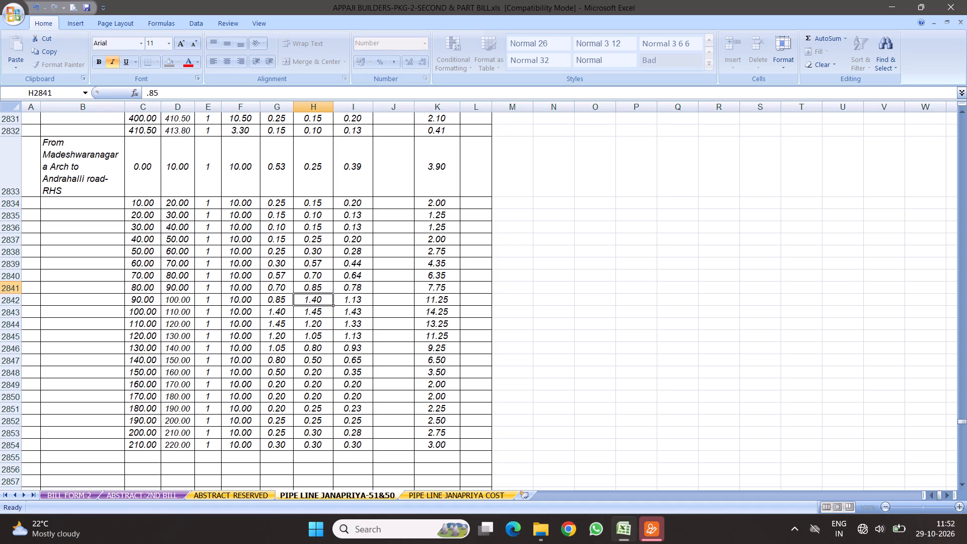
{"action": "type", "text": ".75"}
{"action": "key", "text": "Return"}
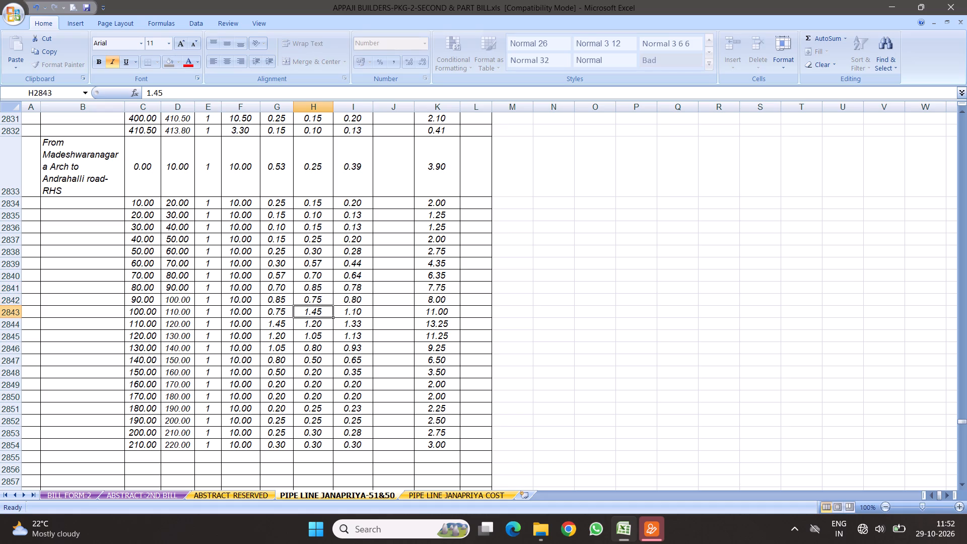
{"action": "type", "text": ".55"}
{"action": "key", "text": "Return"}
{"action": "type", "text": ".33"}
{"action": "key", "text": "BackSpace"}
{"action": "key", "text": "Return"}
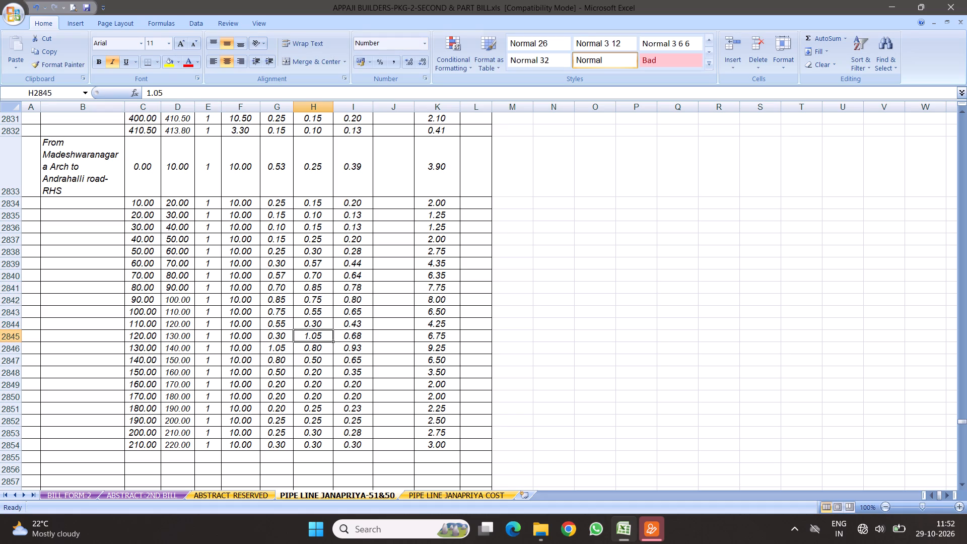
{"action": "type", "text": ".1"}
{"action": "key", "text": "Return"}
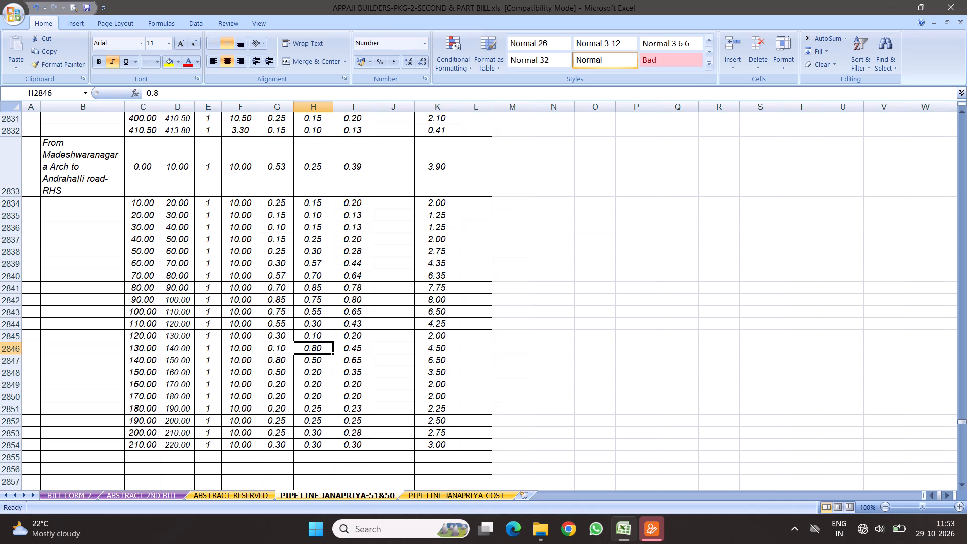
Clear the contents of the leftover rows 2846 to 2854, below the 120 to 130 chainage row.
{"action": "left_click", "coordinate": [171, 337]}
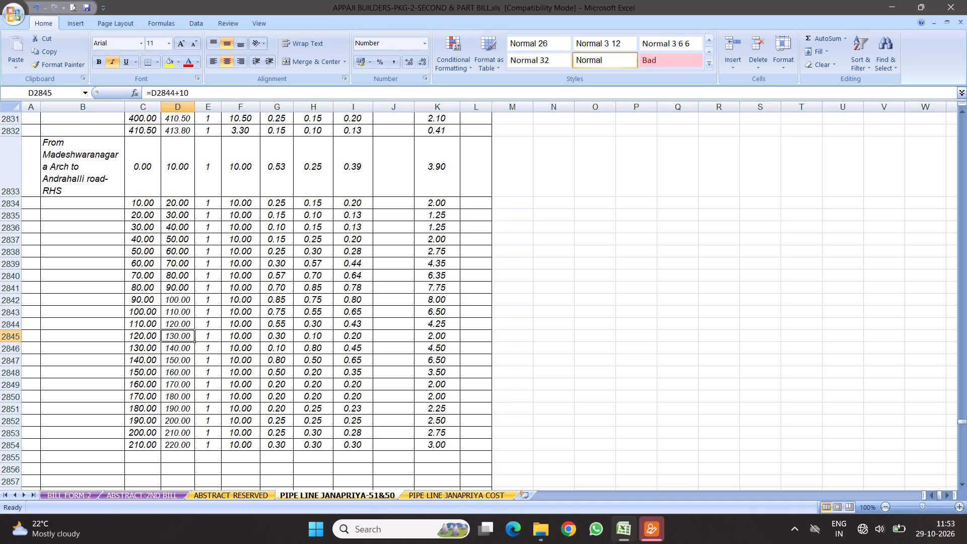
{"action": "left_click_drag", "start_coordinate": [16, 349], "coordinate": [15, 359]}
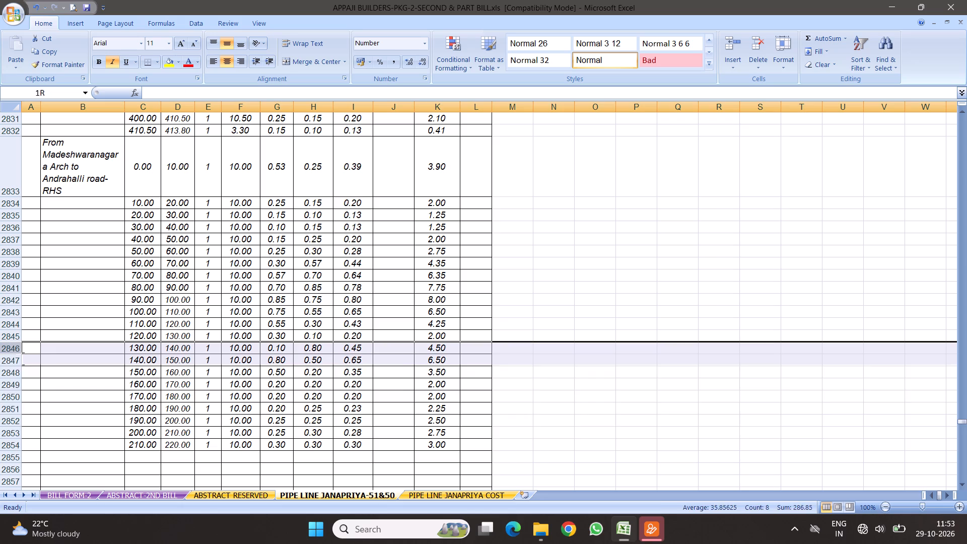
{"action": "left_click_drag", "start_coordinate": [15, 359], "coordinate": [13, 442]}
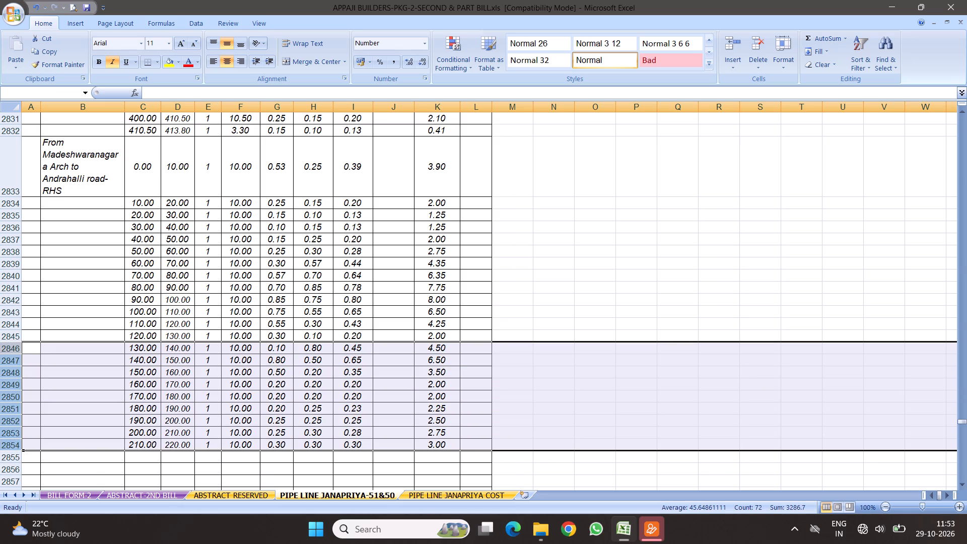
{"action": "key", "text": "Delete"}
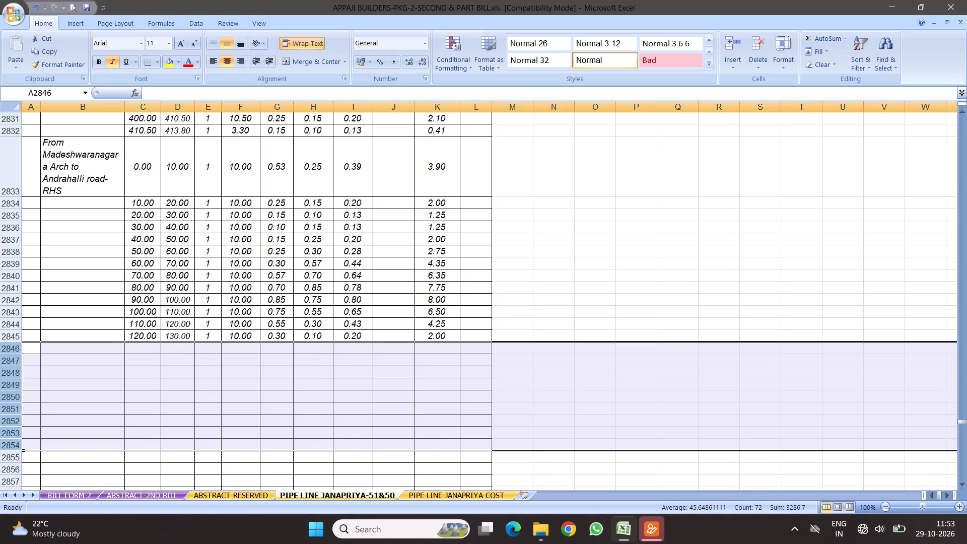
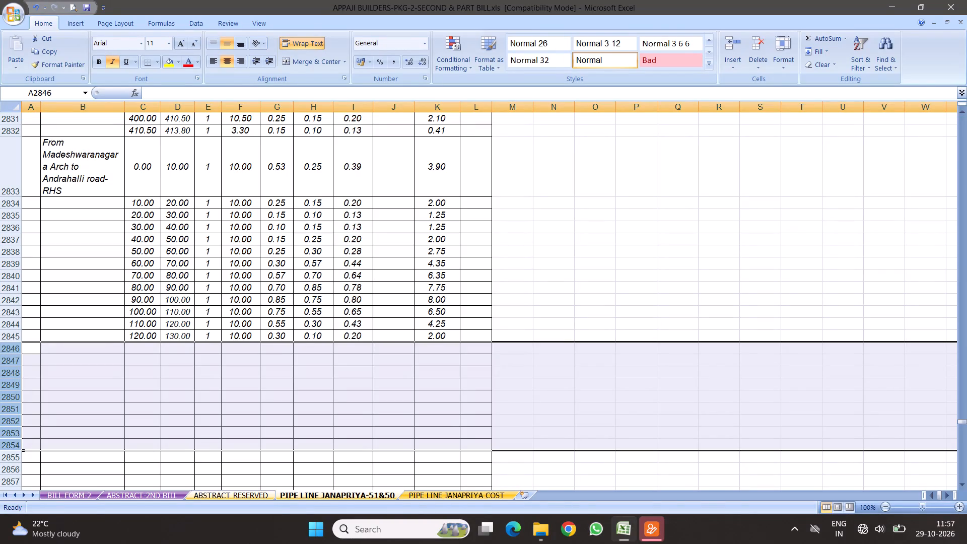
Append "(Aerohalli main road)" to the Madeshwaranagara Arch to Andrahalli road-RHS description in B2833.
{"action": "left_click", "coordinate": [171, 253]}
{"action": "left_click", "coordinate": [83, 182]}
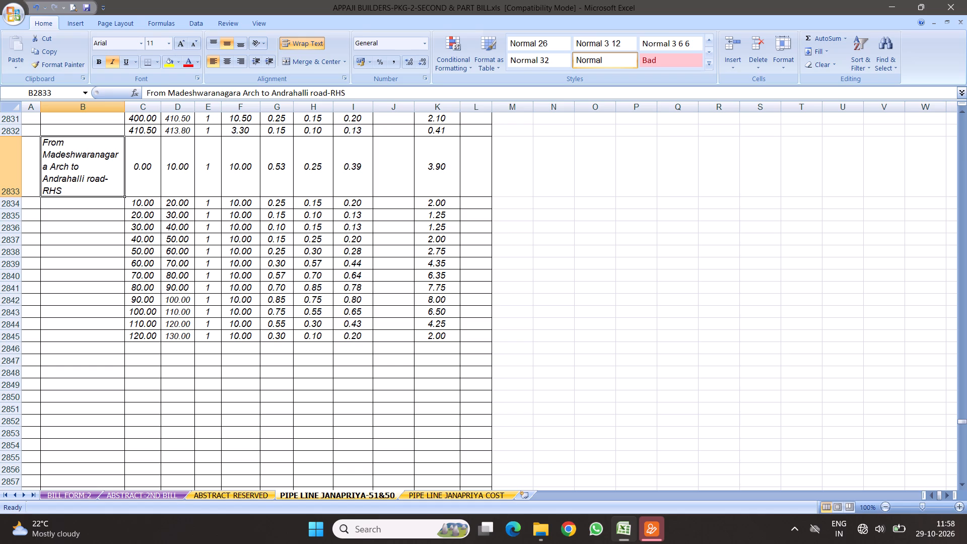
{"action": "double_click", "coordinate": [71, 189]}
{"action": "left_click", "coordinate": [91, 183]}
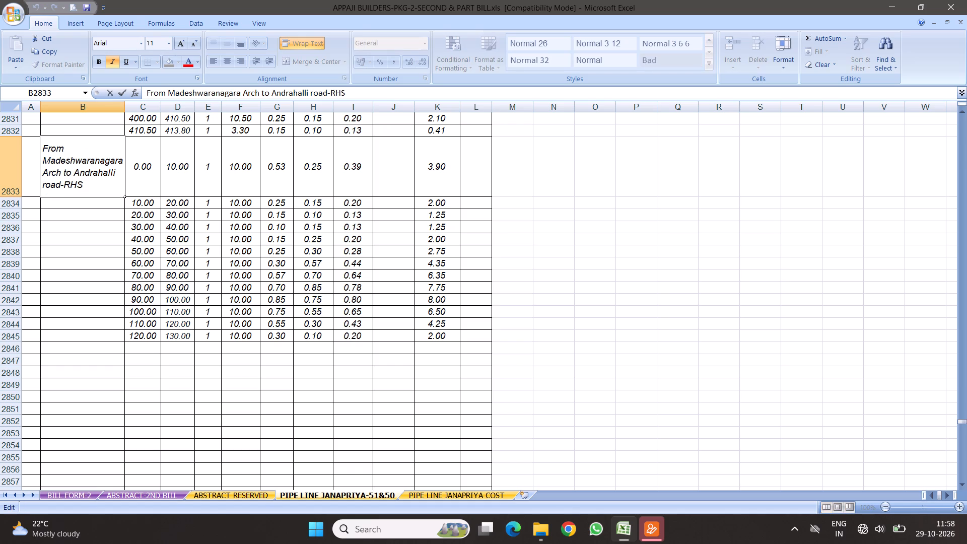
{"action": "type", "text": "(Aerohalli"}
{"action": "key", "text": "space"}
{"action": "type", "text": "main road)"}
{"action": "left_click", "coordinate": [155, 290]}
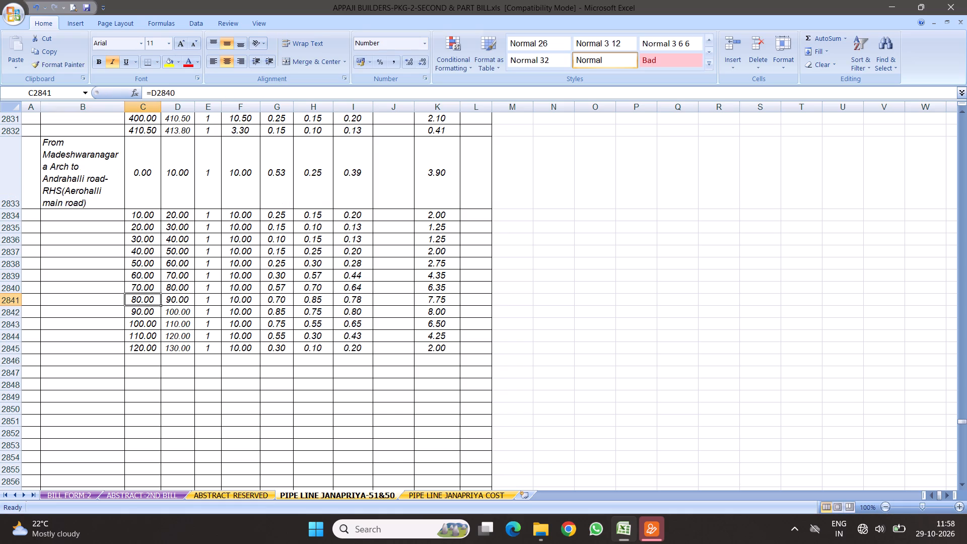
Enter the description "From Aerohall main road to Lake" in B2846, below the 120 to 130 chainage row.
{"action": "left_click", "coordinate": [77, 358]}
{"action": "type", "text": "From"}
{"action": "key", "text": "space"}
{"action": "type", "text": "Aerohall"}
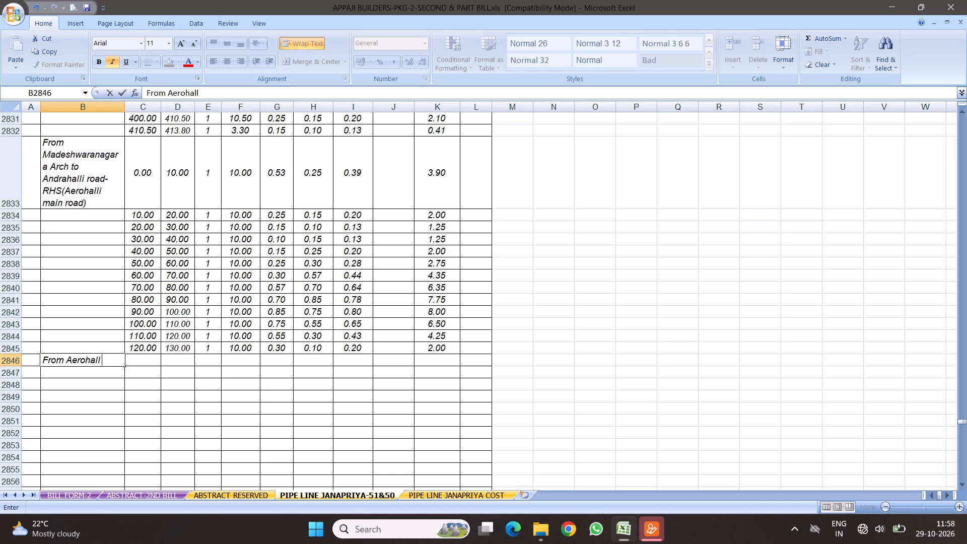
{"action": "key", "text": "space"}
{"action": "type", "text": "main to"}
{"action": "key", "text": "space"}
{"action": "key", "text": "BackSpace"}
{"action": "key", "text": "BackSpace"}
{"action": "key", "text": "BackSpace"}
{"action": "type", "text": "road to"}
{"action": "key", "text": "space"}
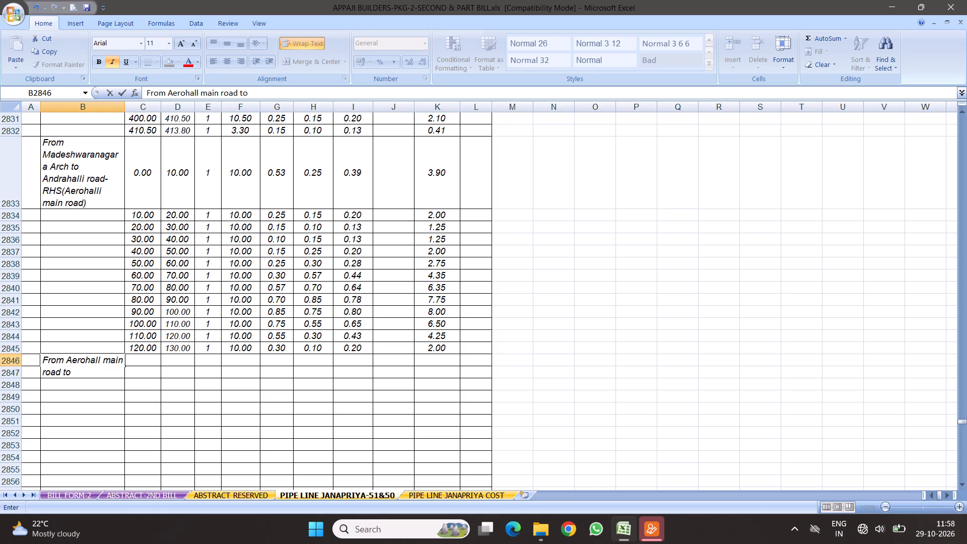
{"action": "type", "text": "Lake"}
{"action": "left_click", "coordinate": [215, 366]}
Copy the chainage and measurement block C2833:K2845 and paste it starting at C2846, beside the Aerohall main road to Lake description.
{"action": "scroll", "coordinate": [217, 350], "scroll_direction": "down", "scroll_amount": 4}
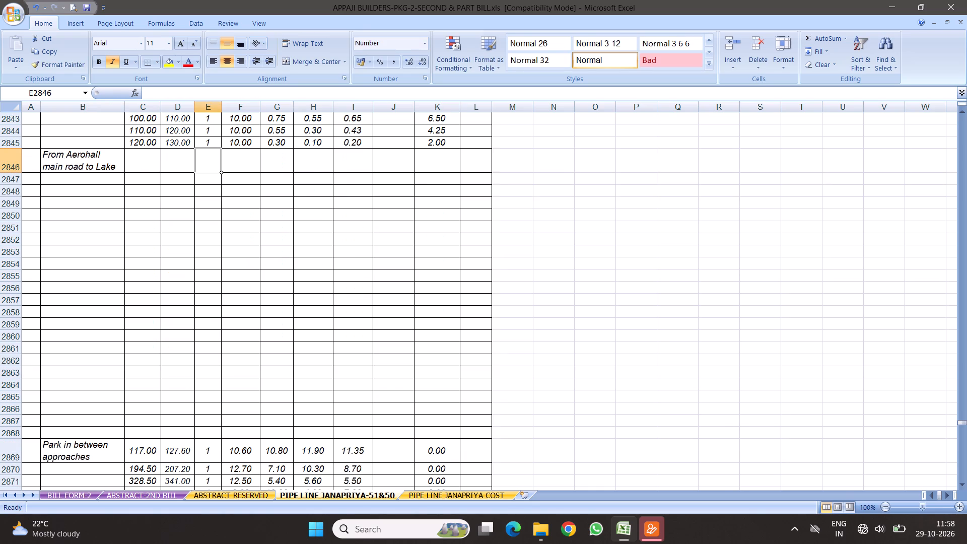
{"action": "scroll", "coordinate": [286, 267], "scroll_direction": "up", "scroll_amount": 2}
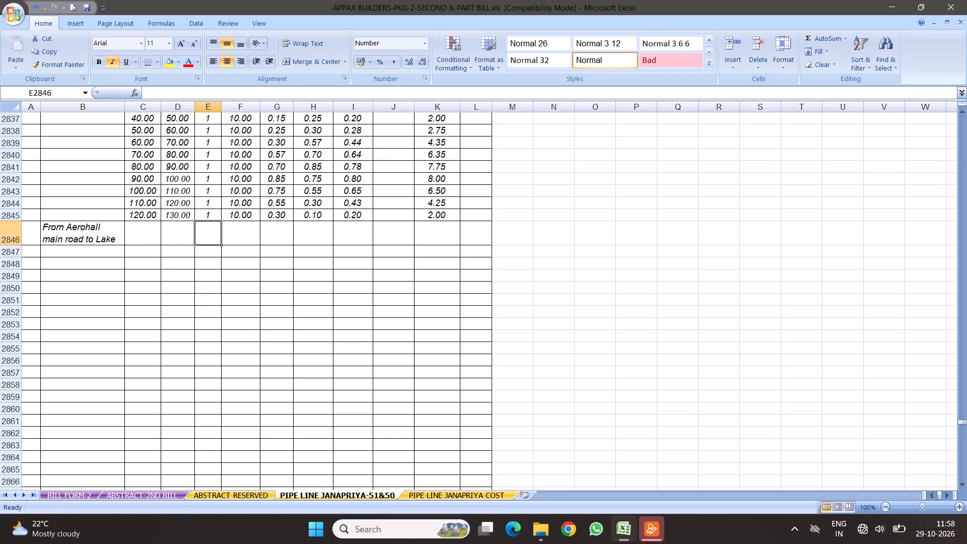
{"action": "scroll", "coordinate": [286, 262], "scroll_direction": "up", "scroll_amount": 3}
{"action": "left_click_drag", "start_coordinate": [141, 209], "coordinate": [431, 373]}
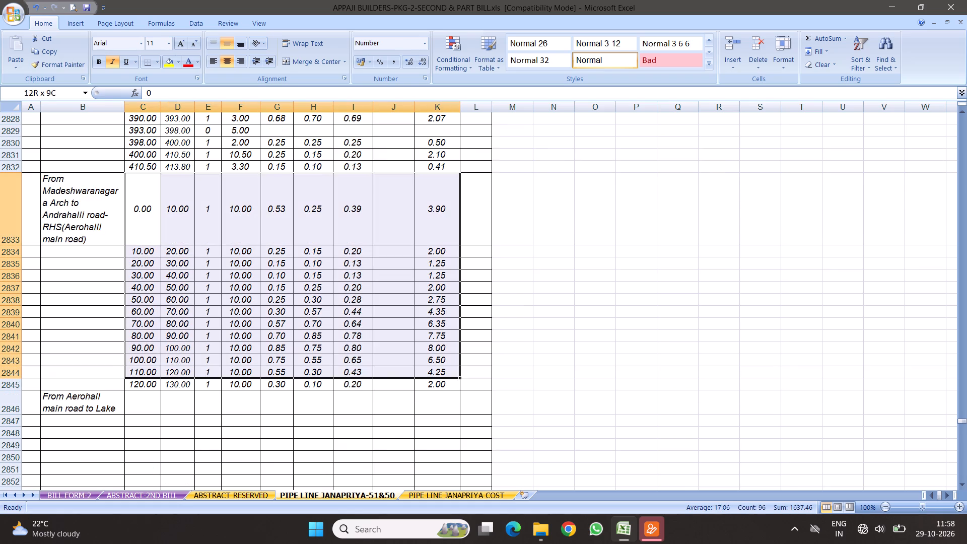
{"action": "left_click_drag", "start_coordinate": [431, 373], "coordinate": [449, 383]}
{"action": "right_click", "coordinate": [225, 246]}
{"action": "left_click", "coordinate": [260, 268]}
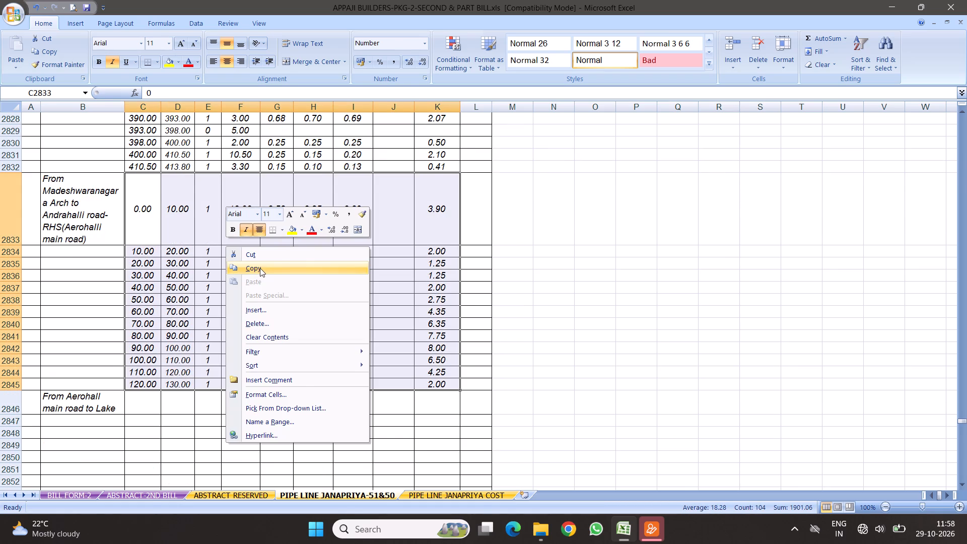
{"action": "scroll", "coordinate": [258, 274], "scroll_direction": "down", "scroll_amount": 4}
{"action": "right_click", "coordinate": [136, 230]}
{"action": "left_click", "coordinate": [161, 267]}
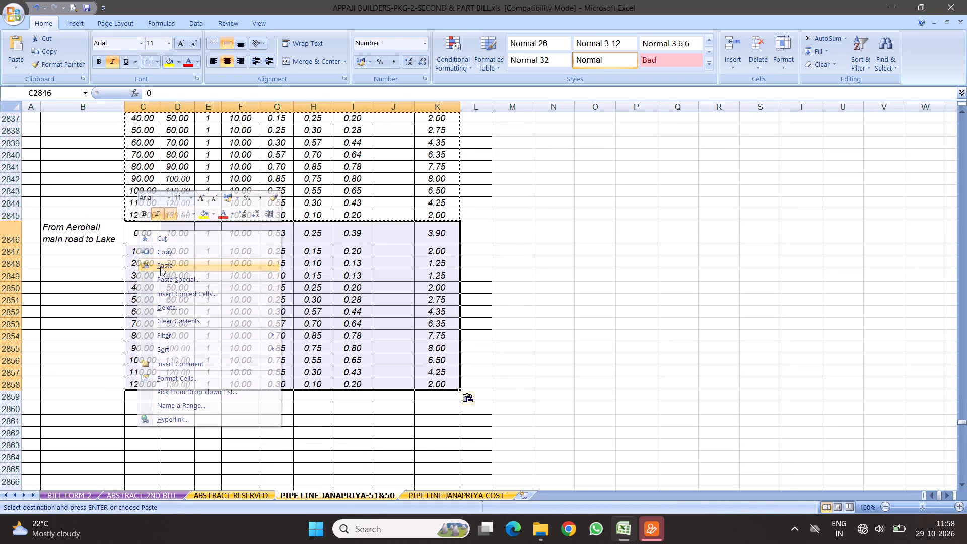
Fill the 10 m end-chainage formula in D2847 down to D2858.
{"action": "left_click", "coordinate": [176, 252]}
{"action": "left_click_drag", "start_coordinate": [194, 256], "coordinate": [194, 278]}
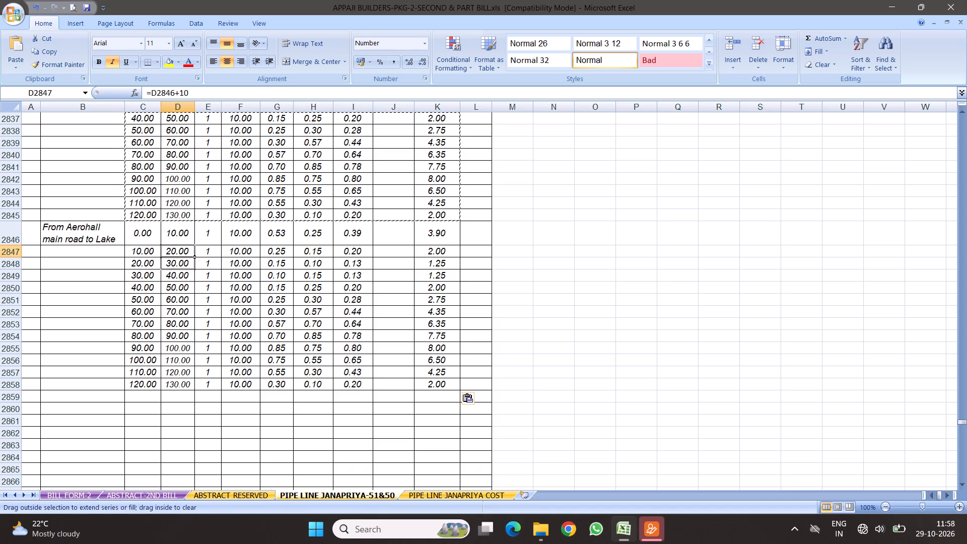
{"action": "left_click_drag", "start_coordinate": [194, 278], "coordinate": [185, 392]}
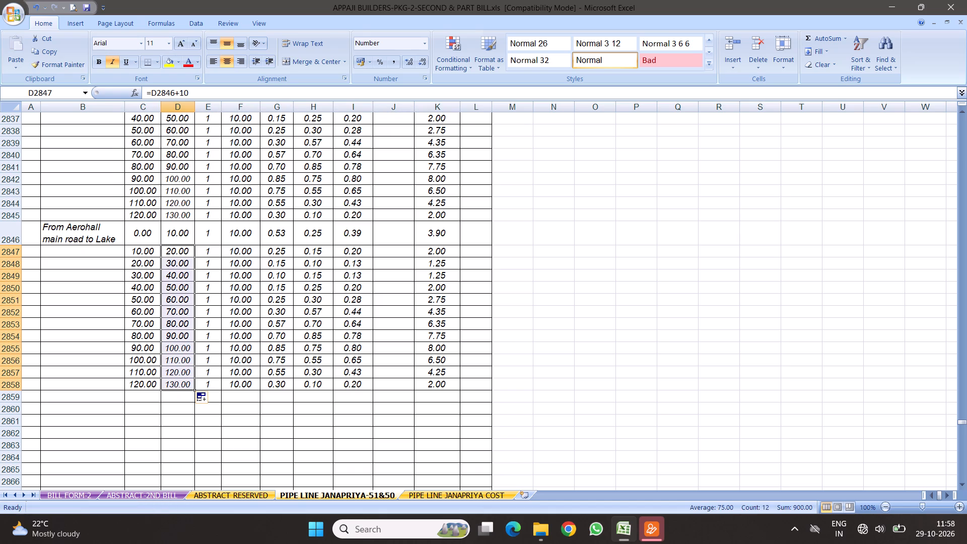
Change the end-chainage formula in D2847 to =D2846+30 and fill it down to D2858.
{"action": "left_click", "coordinate": [141, 229]}
{"action": "left_click", "coordinate": [174, 233]}
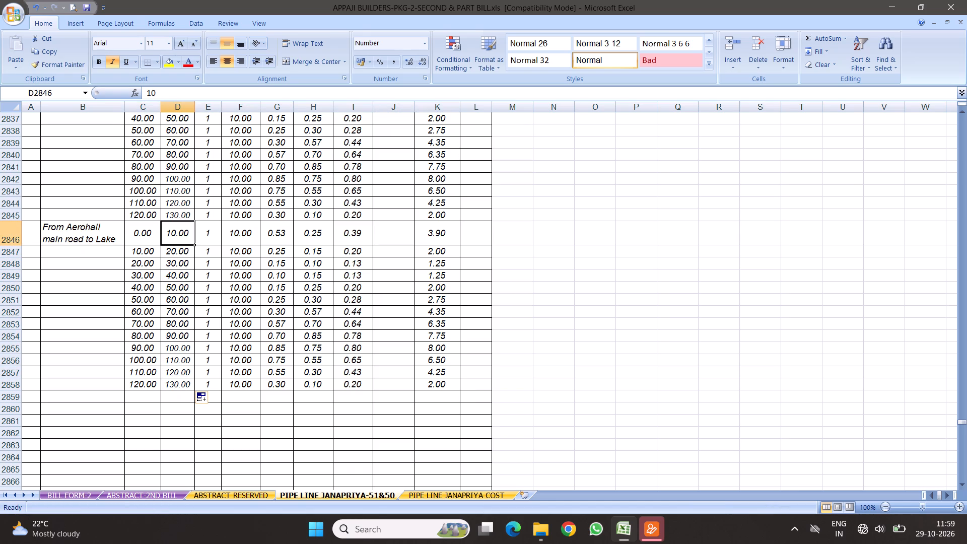
{"action": "left_click", "coordinate": [274, 235]}
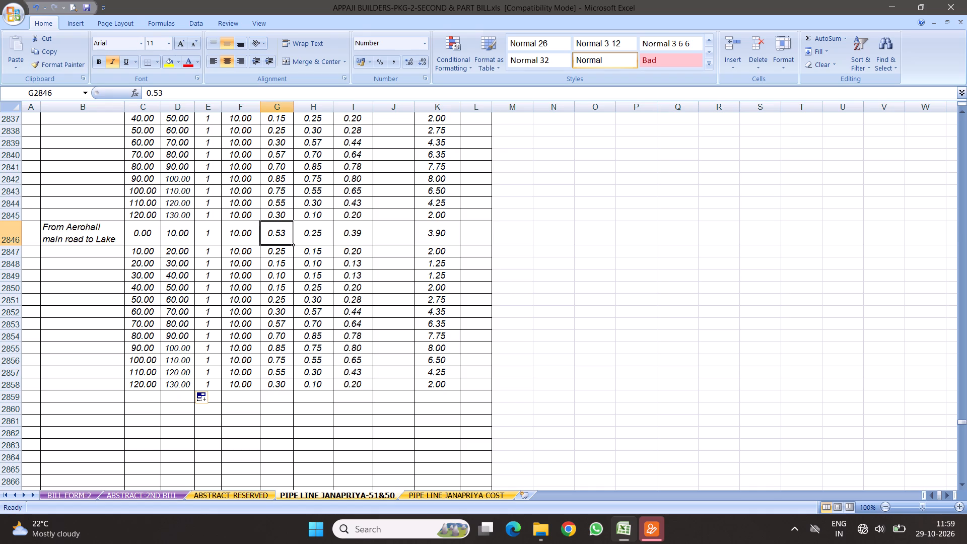
{"action": "left_click", "coordinate": [175, 234]}
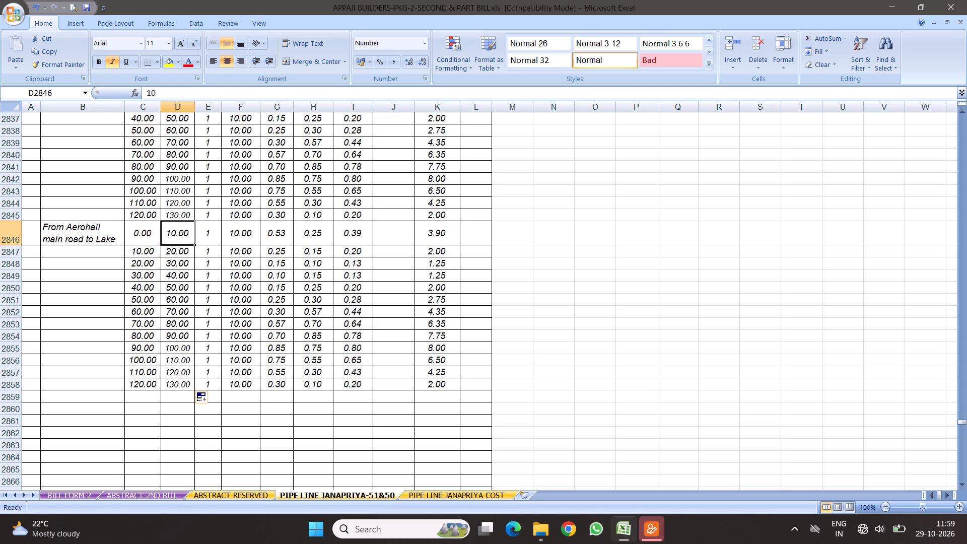
{"action": "left_click", "coordinate": [173, 252]}
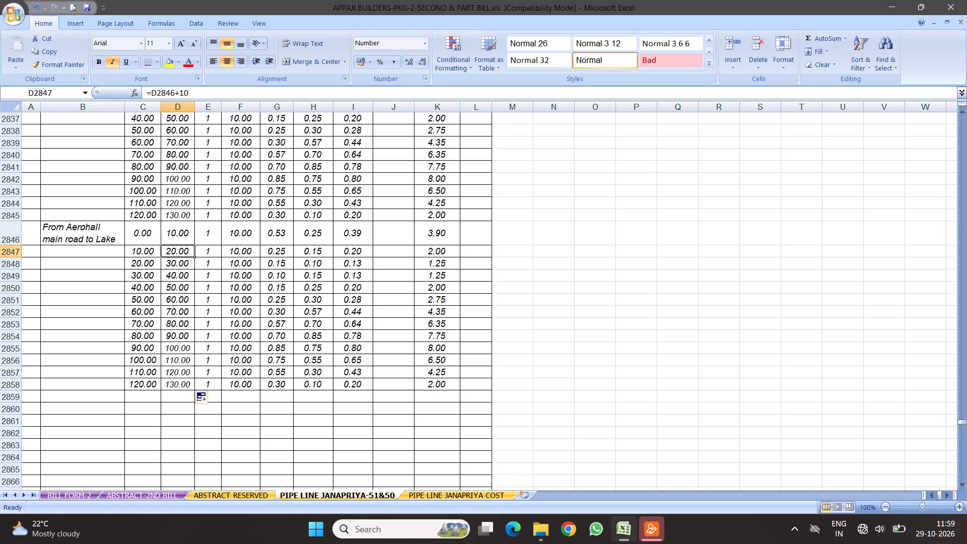
{"action": "left_click", "coordinate": [201, 93]}
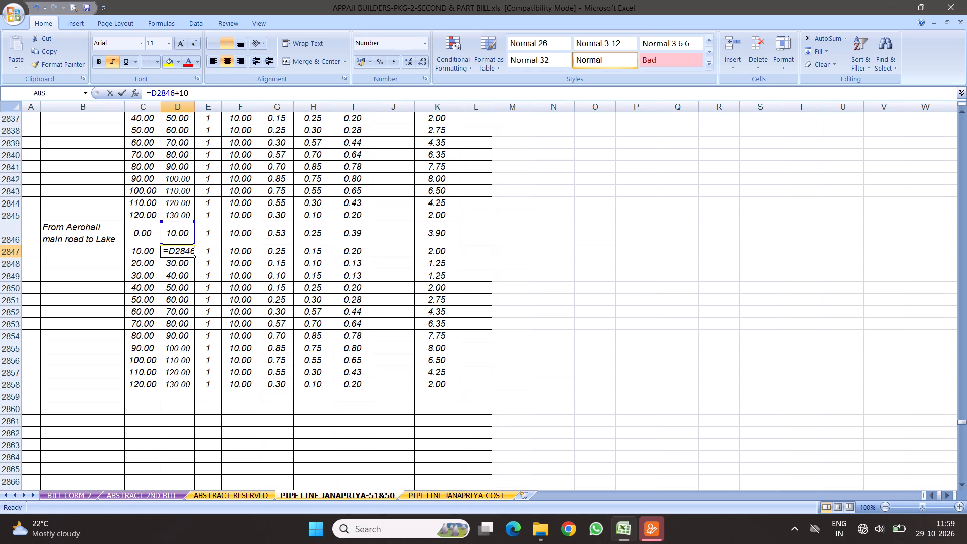
{"action": "key", "text": "BackSpace"}
{"action": "key", "text": "BackSpace"}
{"action": "type", "text": "30"}
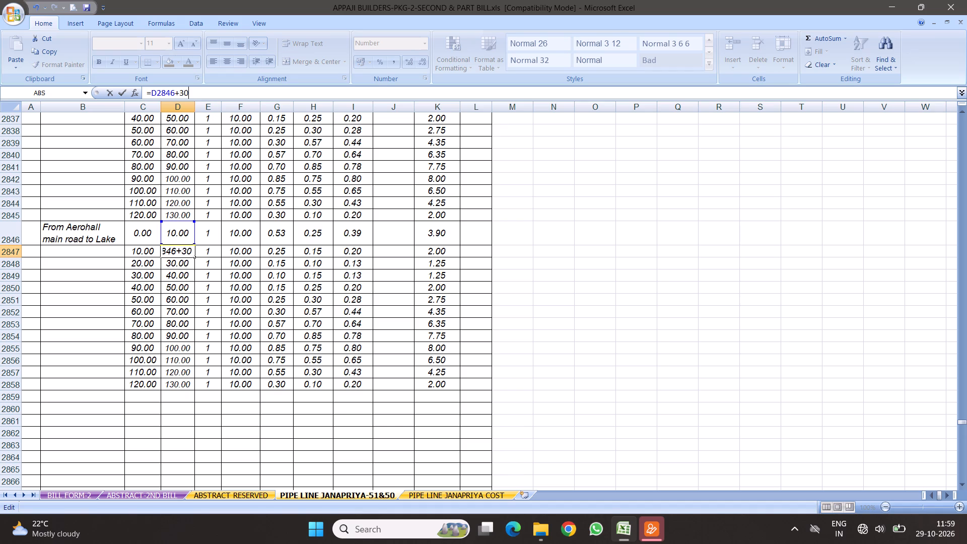
{"action": "key", "text": "Return"}
{"action": "left_click", "coordinate": [171, 250]}
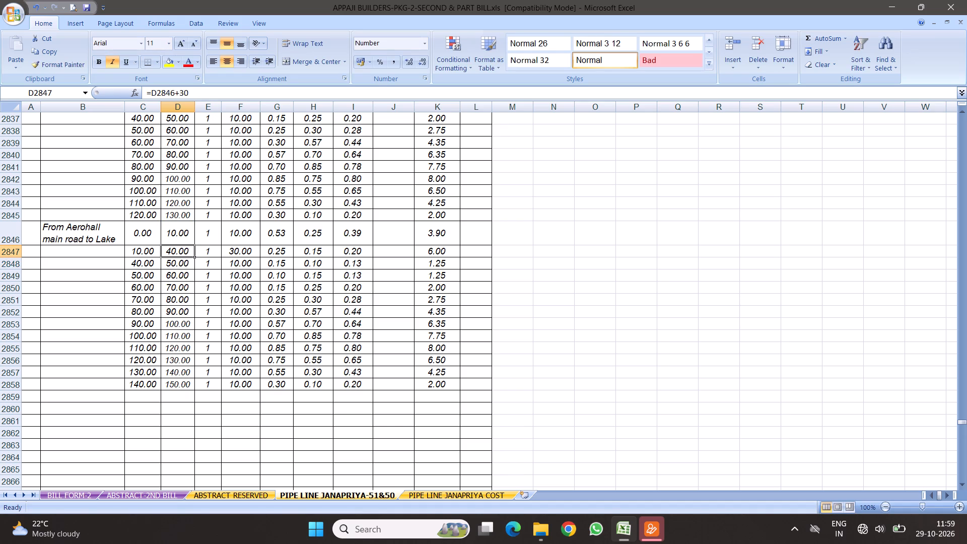
{"action": "left_click_drag", "start_coordinate": [194, 257], "coordinate": [184, 397]}
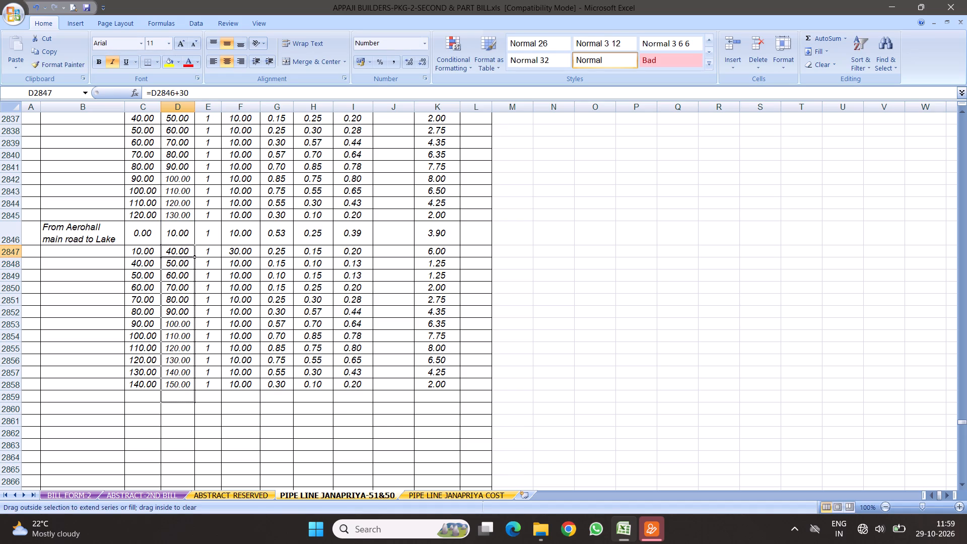
{"action": "left_click_drag", "start_coordinate": [184, 397], "coordinate": [186, 388]}
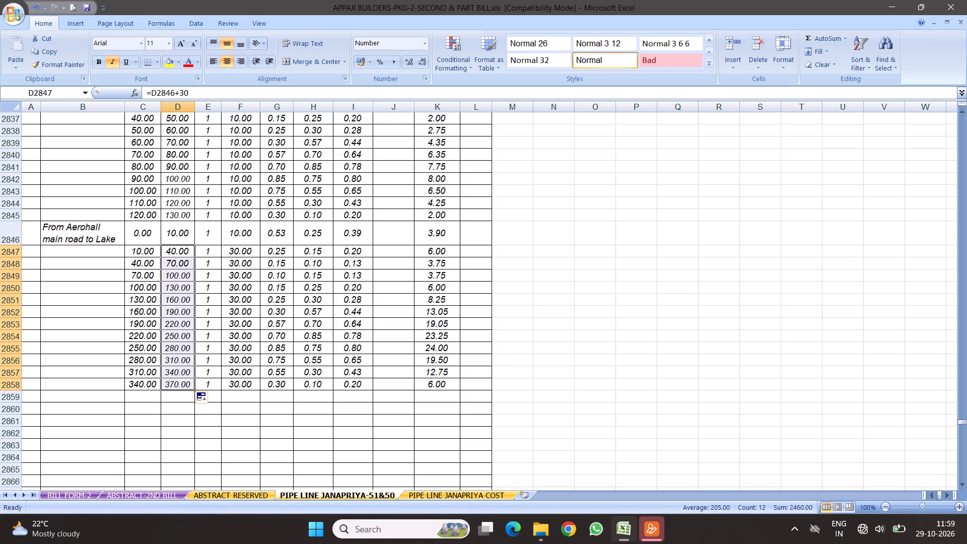
Fill the start-chainage formula in C2847 down to C2858.
{"action": "left_click", "coordinate": [143, 252]}
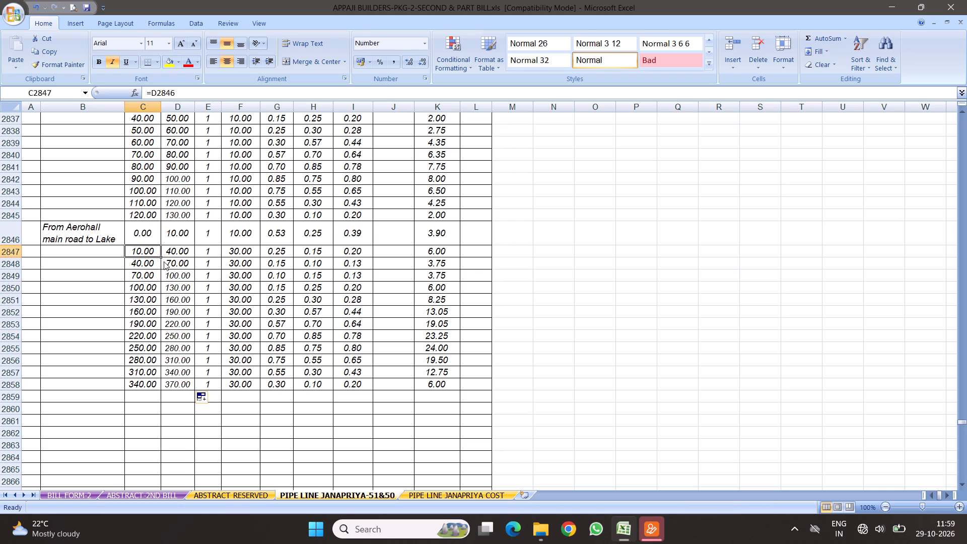
{"action": "left_click_drag", "start_coordinate": [162, 258], "coordinate": [151, 391]}
Enter 1.3 in G2846, 1.2 in H2846 and 0.75 in H2847 for the Aerohall main road to Lake section.
{"action": "left_click", "coordinate": [177, 251]}
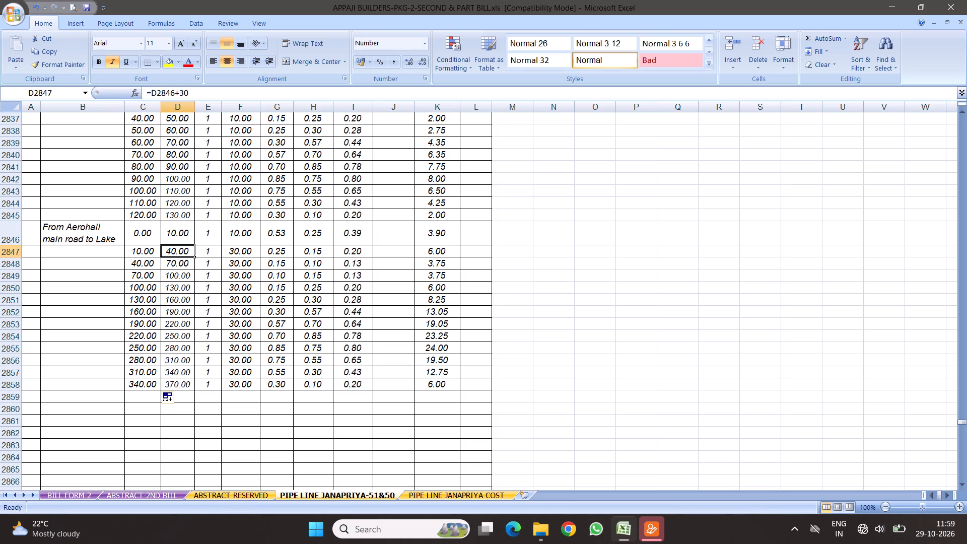
{"action": "left_click", "coordinate": [272, 233]}
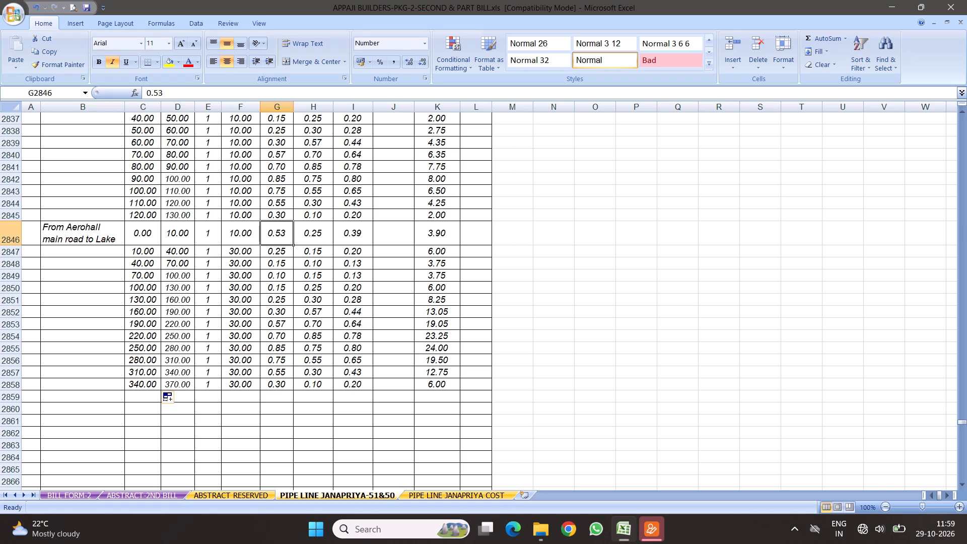
{"action": "type", "text": "1.3"}
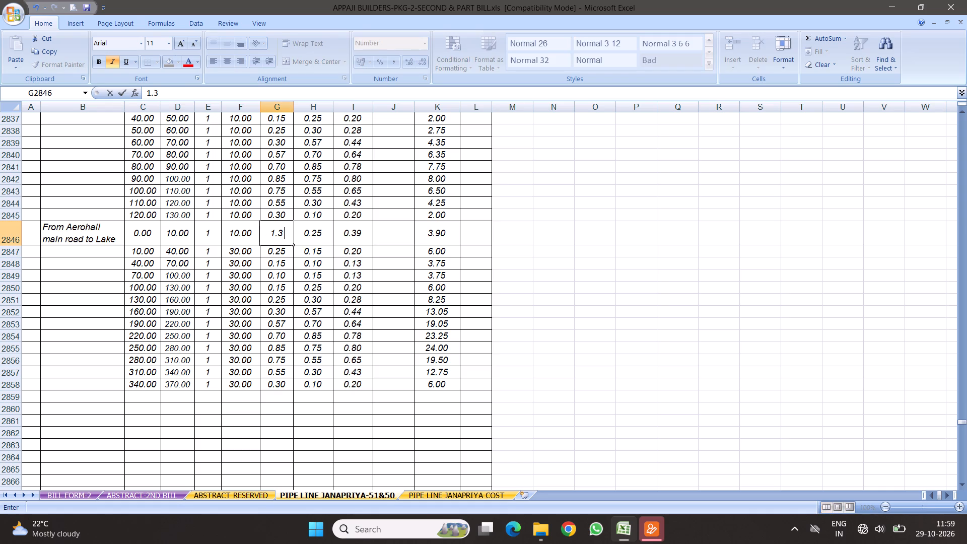
{"action": "key", "text": "Right"}
{"action": "type", "text": "1."}
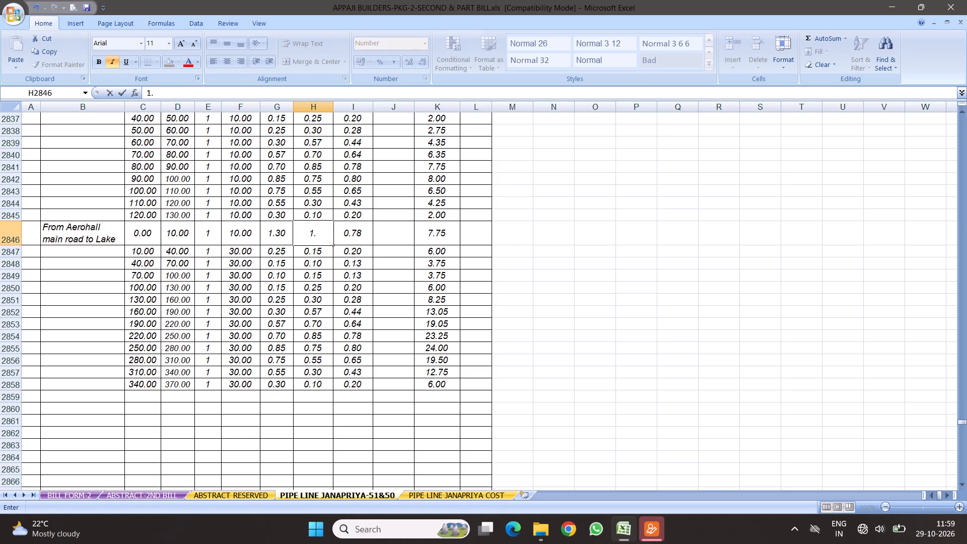
{"action": "key", "text": "2"}
{"action": "key", "text": "Return"}
{"action": "type", "text": ".75"}
{"action": "key", "text": "Return"}
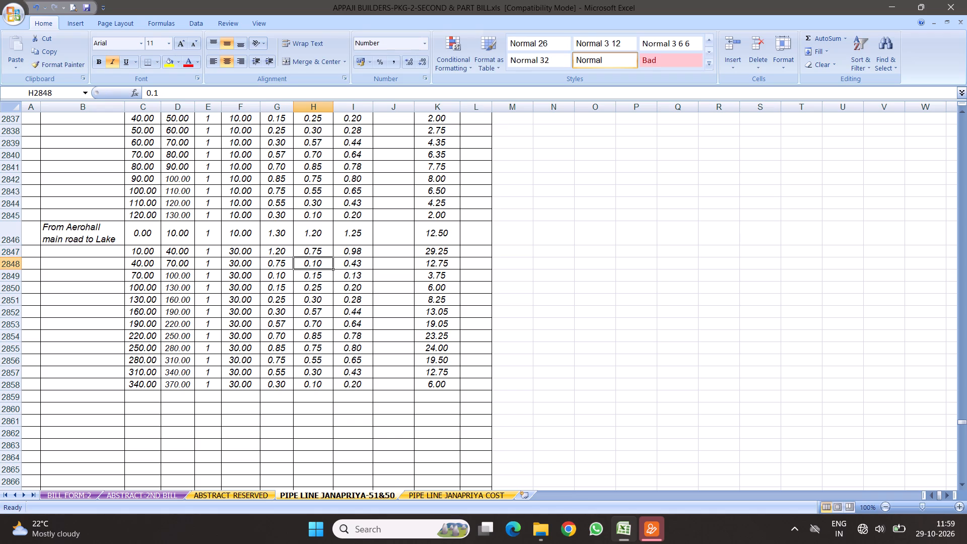
Set the end chainage in D2848 to 60.
{"action": "left_click", "coordinate": [177, 264]}
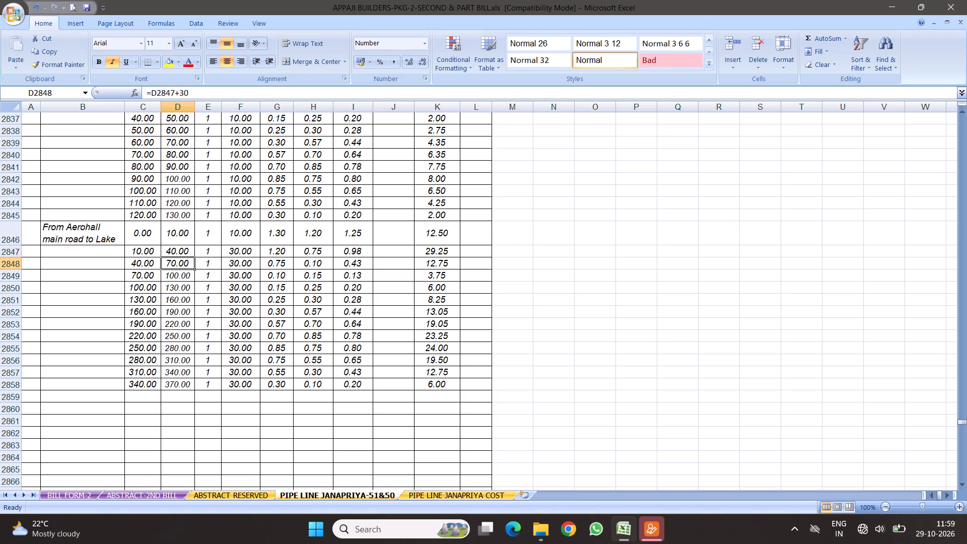
{"action": "type", "text": "60"}
{"action": "key", "text": "Return"}
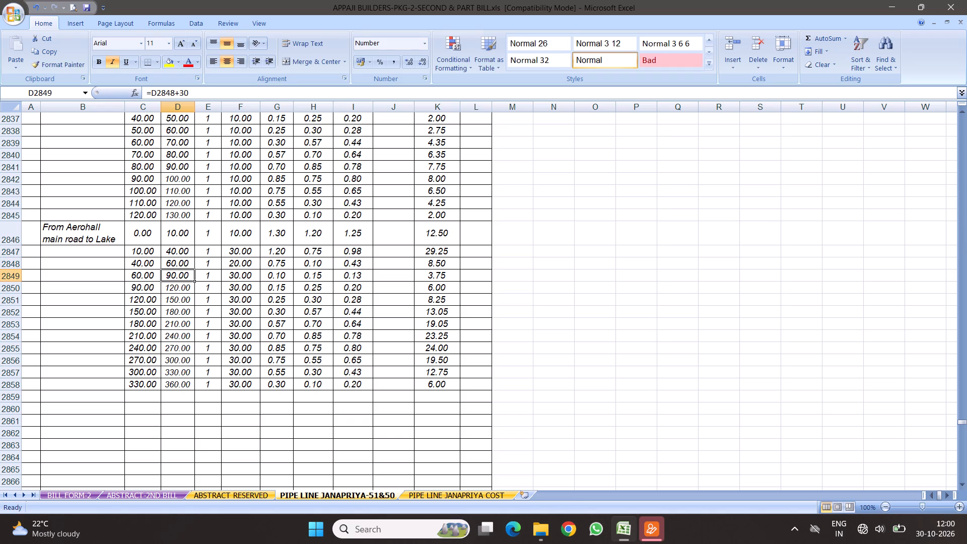
Enter 0.75, 0.85, 0.85, 1.1 and 1 in H2848 through H2852 for the Aerohall main road to Lake section.
{"action": "left_click", "coordinate": [315, 264]}
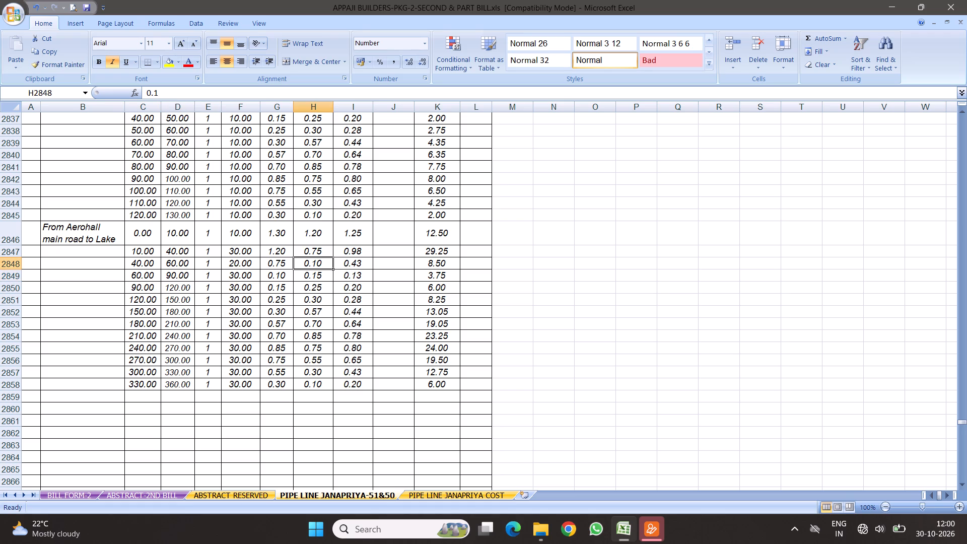
{"action": "type", "text": ".75"}
{"action": "key", "text": "Return"}
{"action": "type", "text": ".85"}
{"action": "key", "text": "Return"}
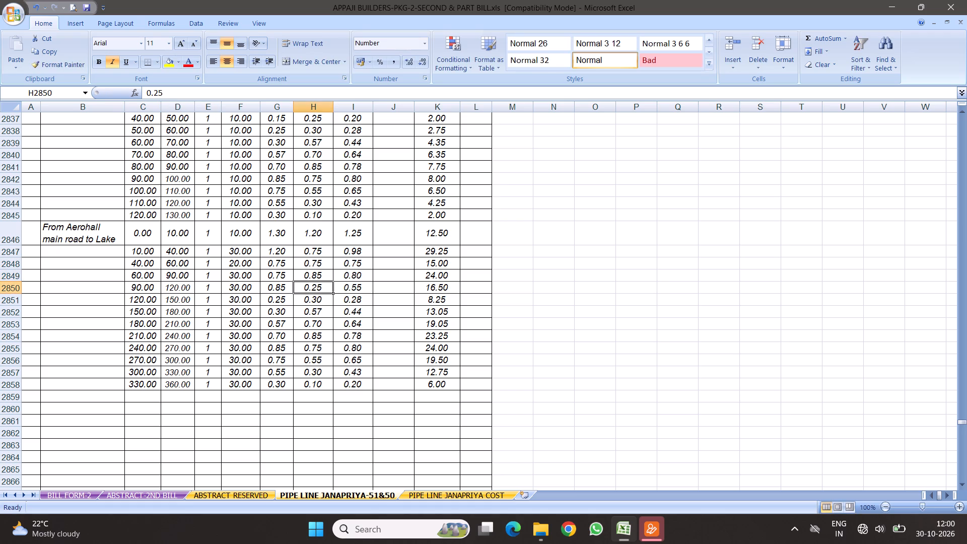
{"action": "type", "text": ".85"}
{"action": "key", "text": "Return"}
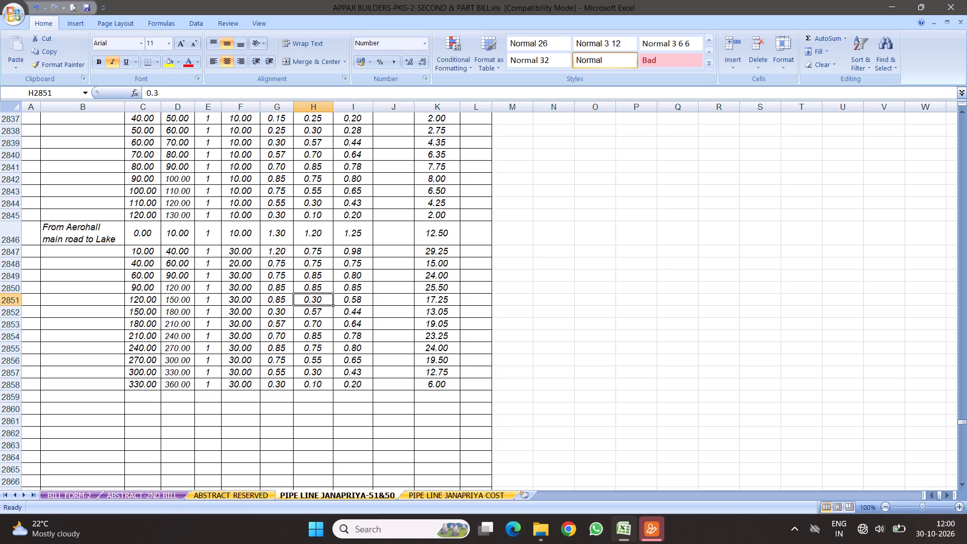
{"action": "type", "text": "1.1"}
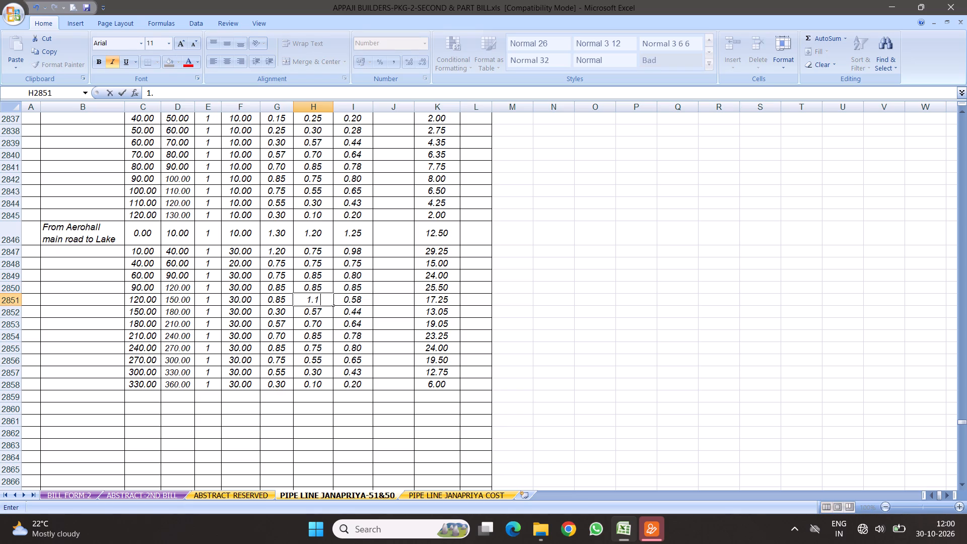
{"action": "key", "text": "Return"}
{"action": "key", "text": "1"}
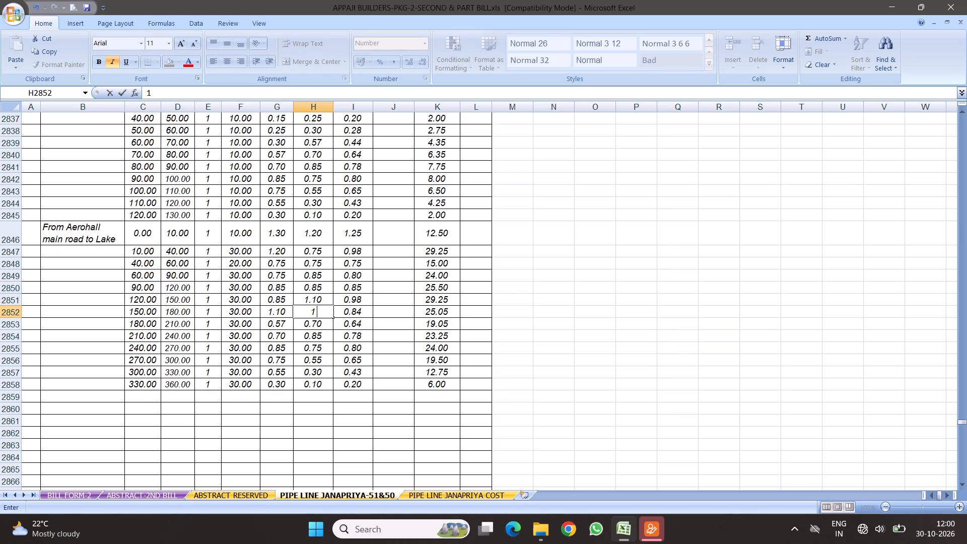
{"action": "key", "text": "Return"}
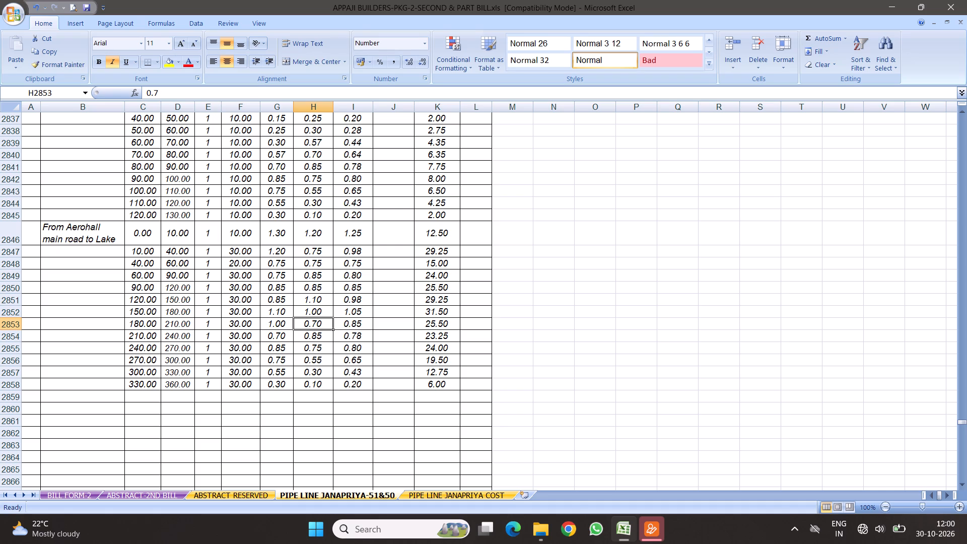
Set the end chainages in D2852 through D2855 to 161.7, 182.4, 197 and 210.5.
{"action": "left_click", "coordinate": [184, 277]}
{"action": "left_click", "coordinate": [176, 291]}
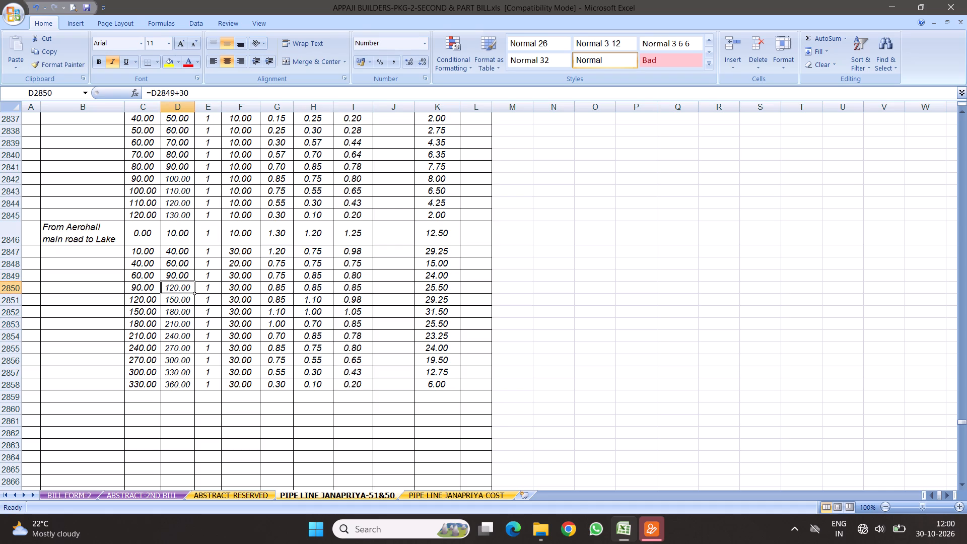
{"action": "left_click", "coordinate": [183, 298]}
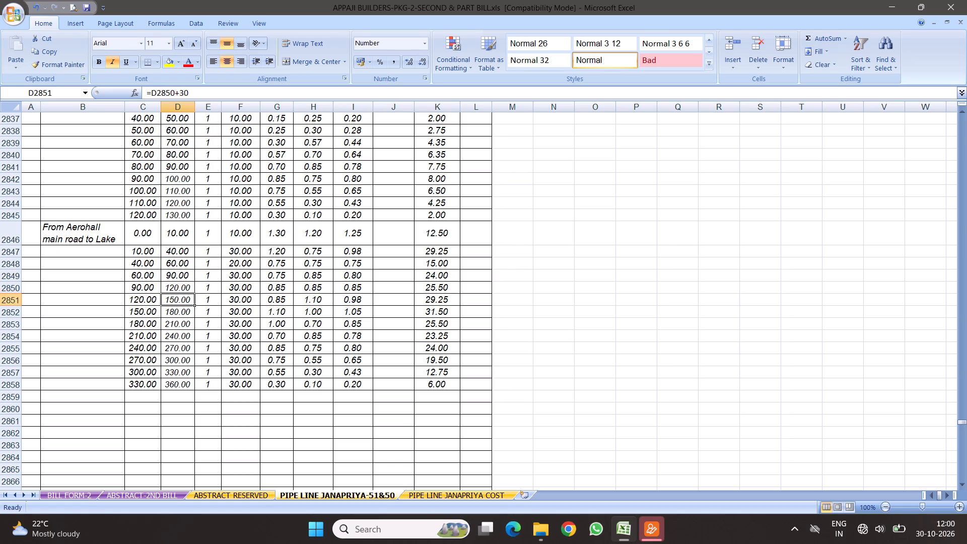
{"action": "left_click", "coordinate": [174, 314]}
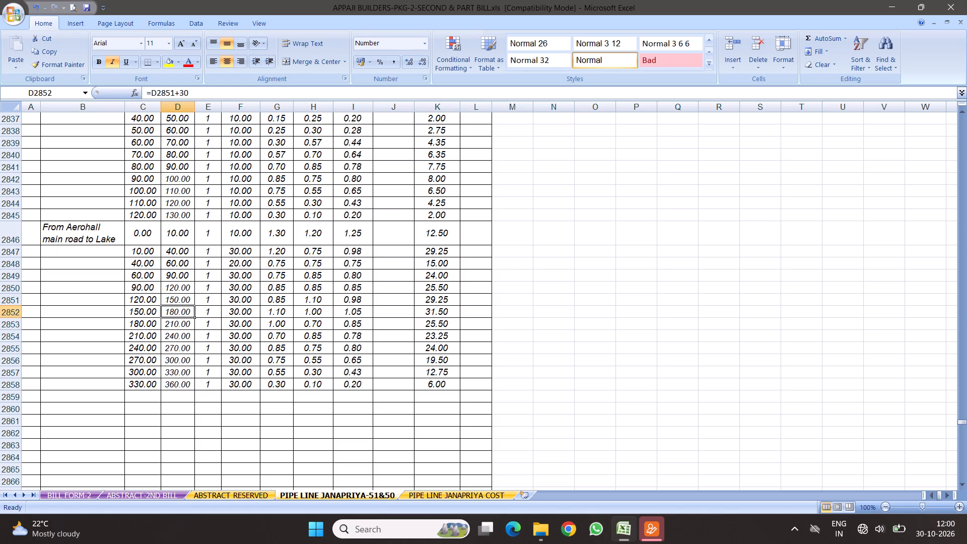
{"action": "type", "text": "161.7"}
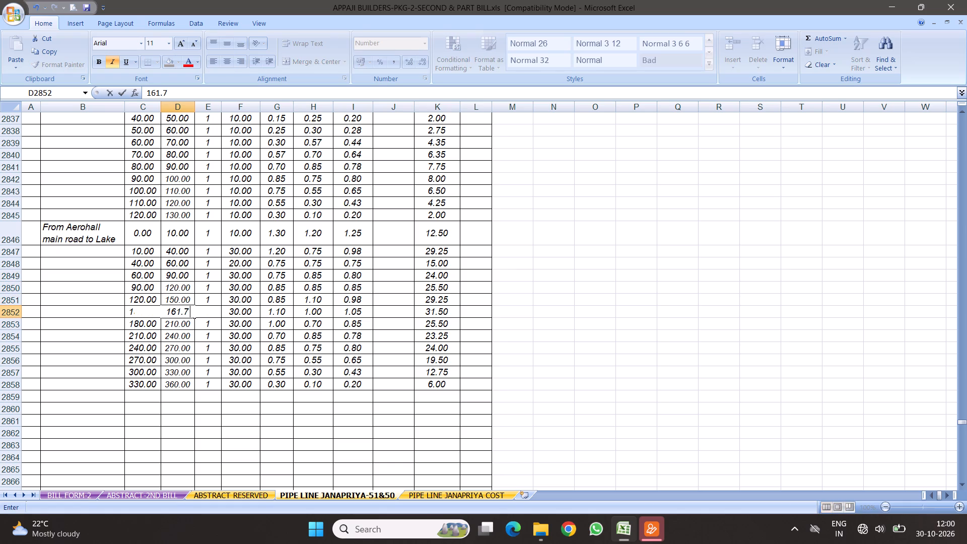
{"action": "key", "text": "Return"}
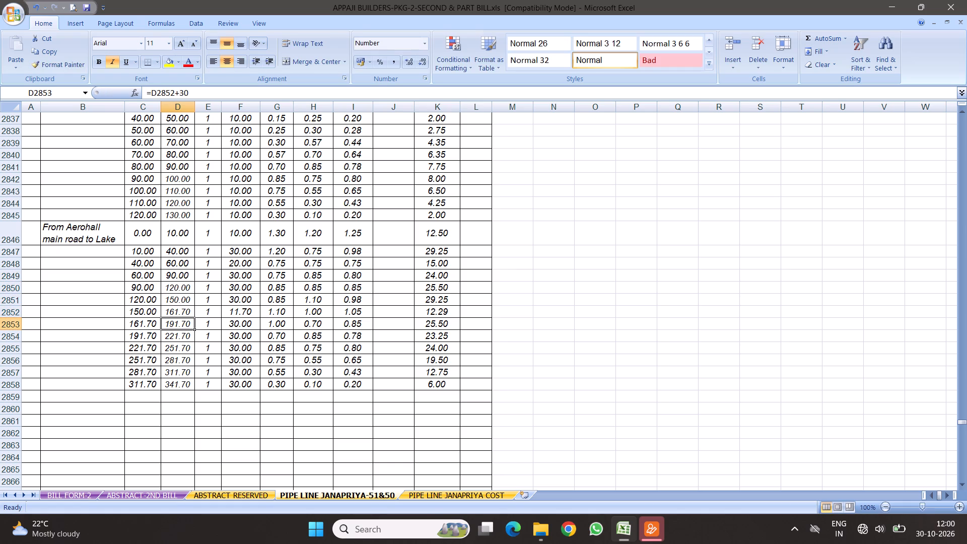
{"action": "type", "text": "182.4"}
{"action": "key", "text": "Return"}
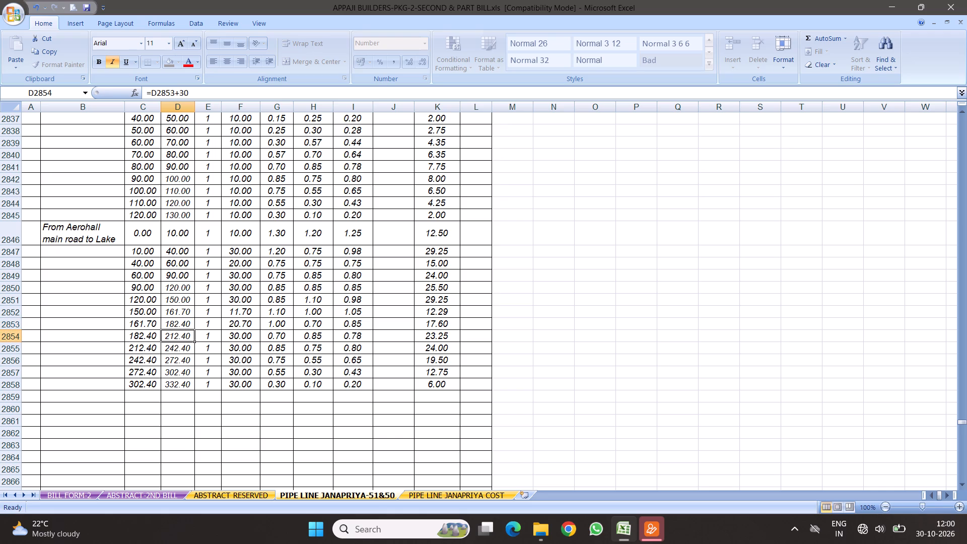
{"action": "type", "text": "197"}
{"action": "key", "text": "Return"}
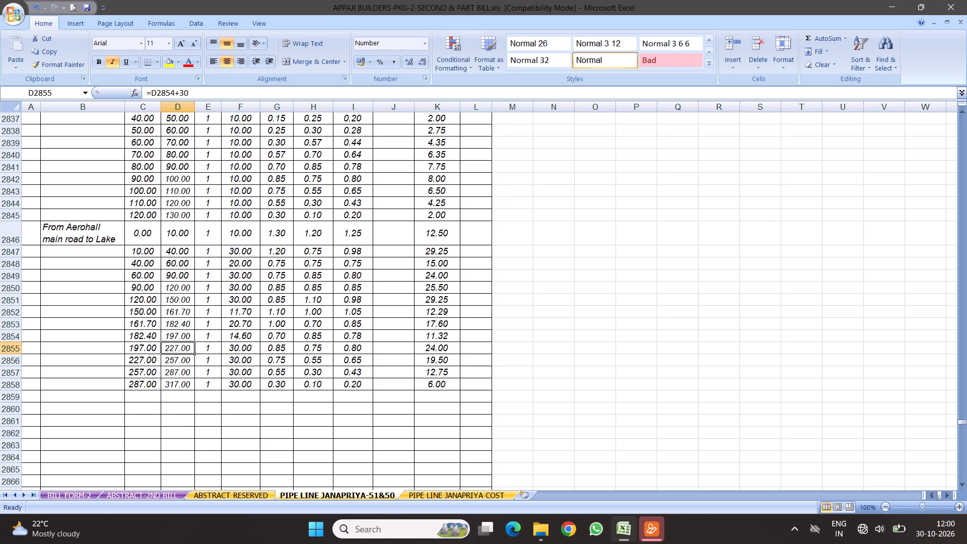
{"action": "type", "text": "210.5"}
{"action": "key", "text": "Return"}
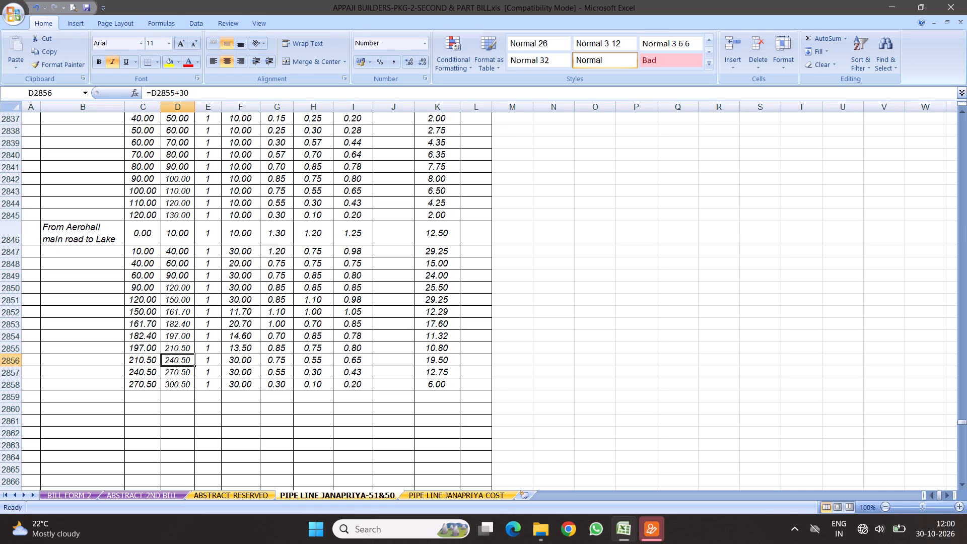
Clear the contents of rows 2856 to 2859 below the Aerohall main road to Lake measurements.
{"action": "left_click_drag", "start_coordinate": [12, 362], "coordinate": [12, 391]}
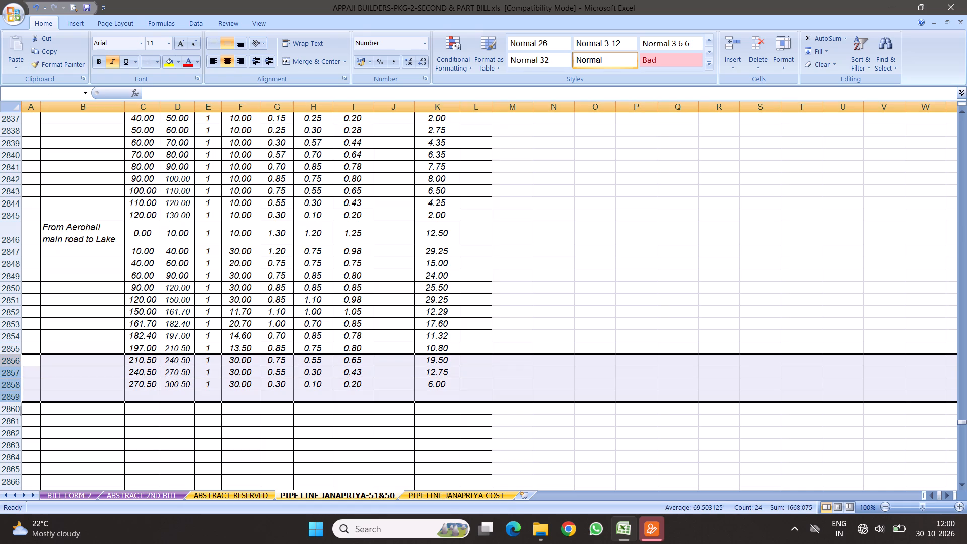
{"action": "key", "text": "Delete"}
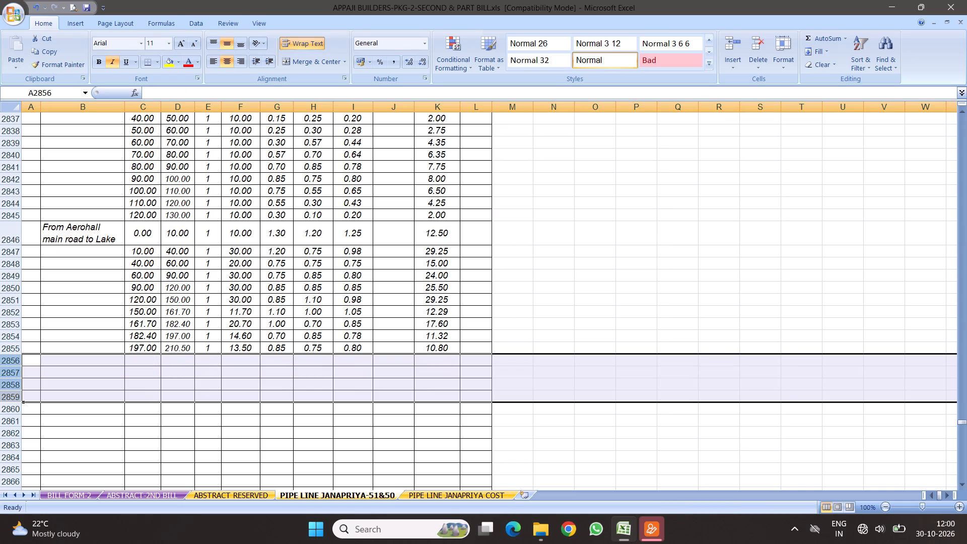
Set the number in E2853 to 0 and clear G2853 through K2853 for the 161.70 to 182.40 chainage.
{"action": "left_click", "coordinate": [282, 274]}
{"action": "left_click", "coordinate": [316, 290]}
{"action": "left_click", "coordinate": [315, 302]}
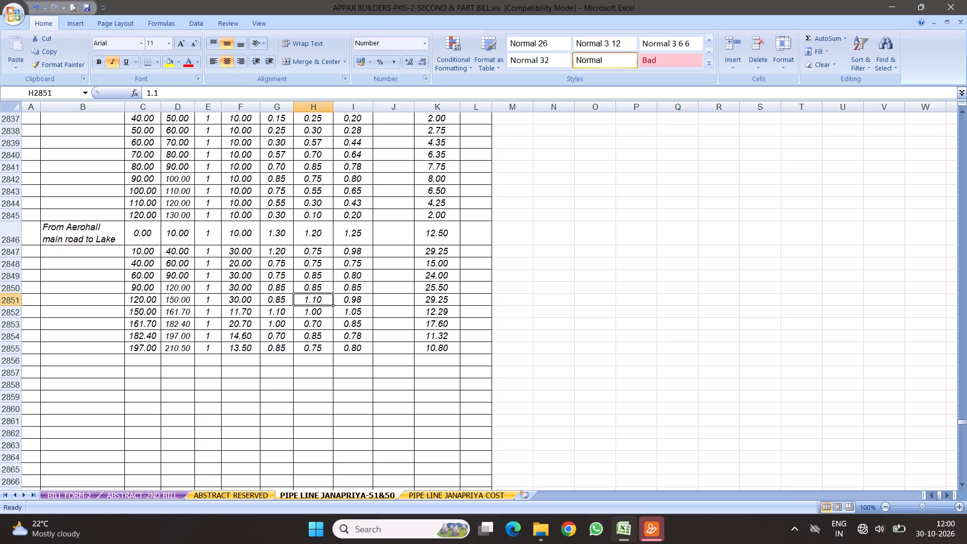
{"action": "left_click", "coordinate": [205, 325]}
{"action": "key", "text": "0"}
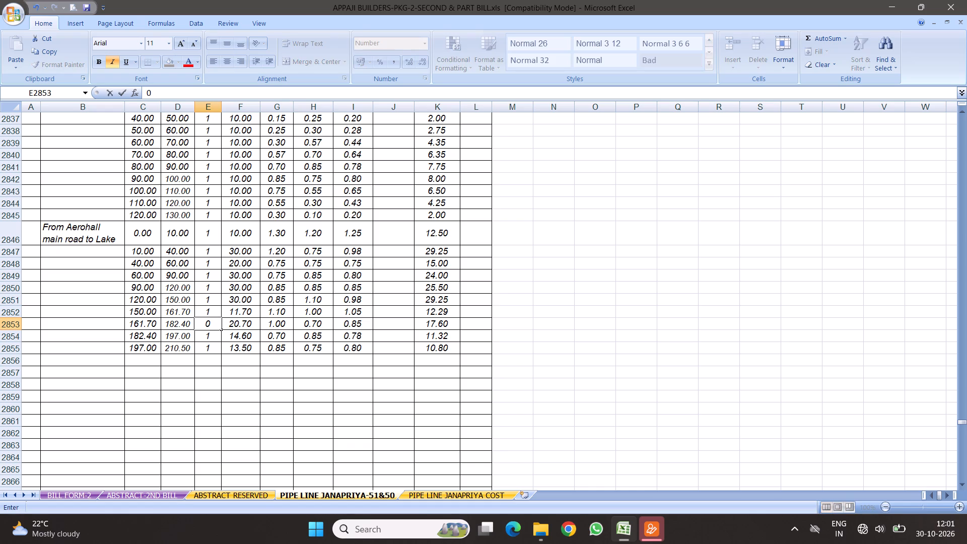
{"action": "left_click", "coordinate": [308, 352]}
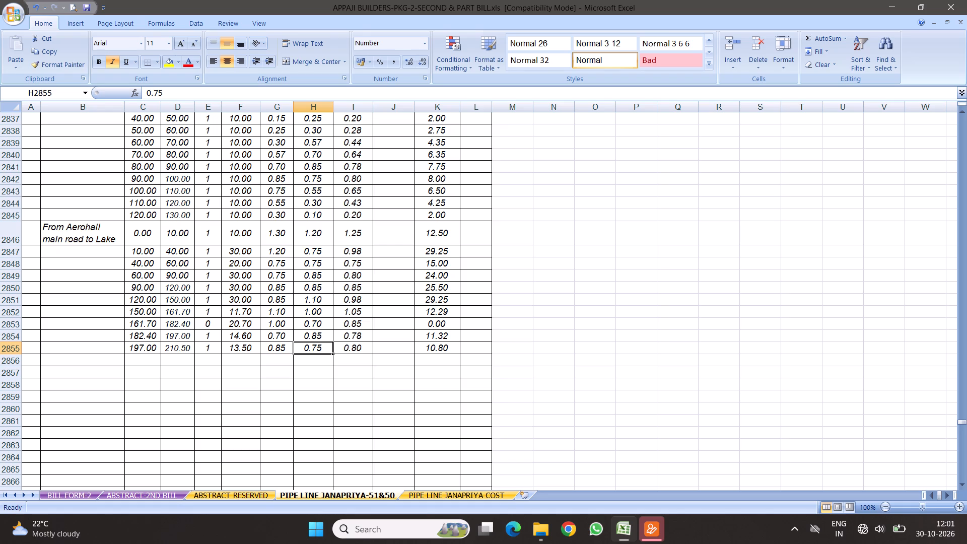
{"action": "left_click_drag", "start_coordinate": [278, 322], "coordinate": [425, 325]}
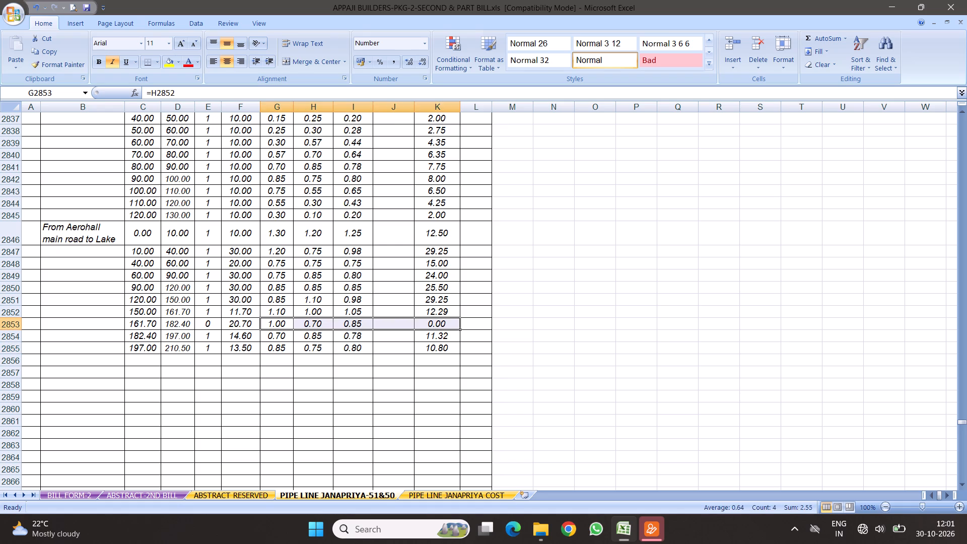
{"action": "key", "text": "Delete"}
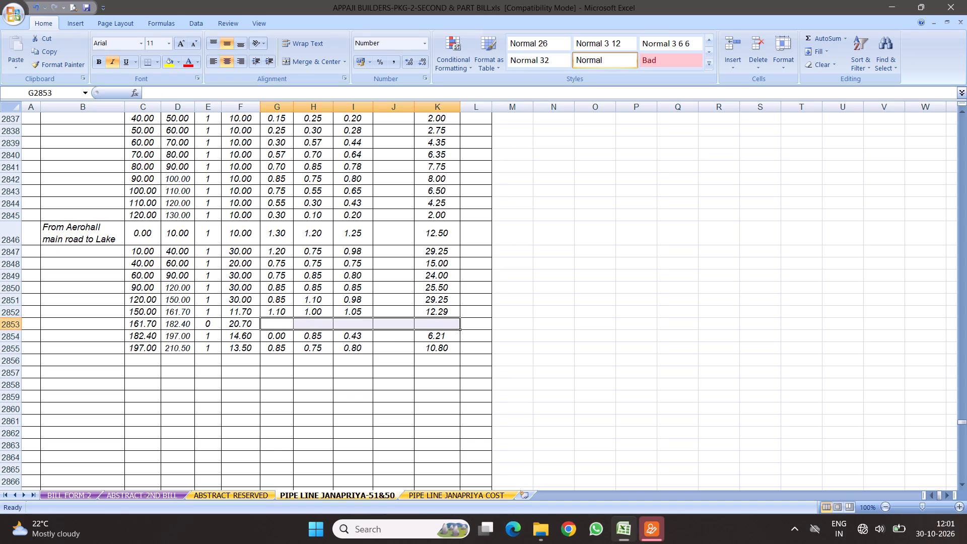
Enter 0.8 in G2854 and 0.7 in H2854 for the 182.40 to 197.00 chainage.
{"action": "left_click", "coordinate": [266, 335]}
{"action": "key", "text": "period"}
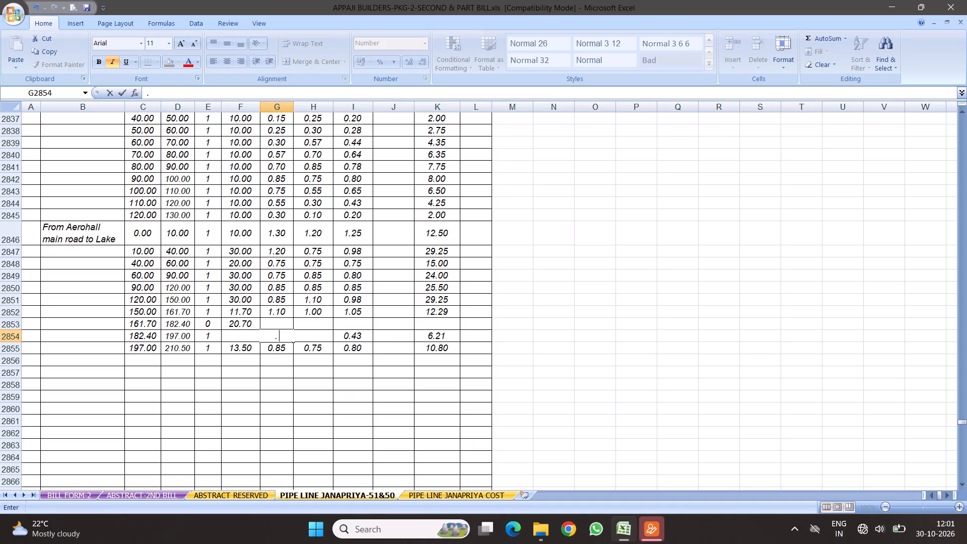
{"action": "key", "text": "8"}
{"action": "key", "text": "Right"}
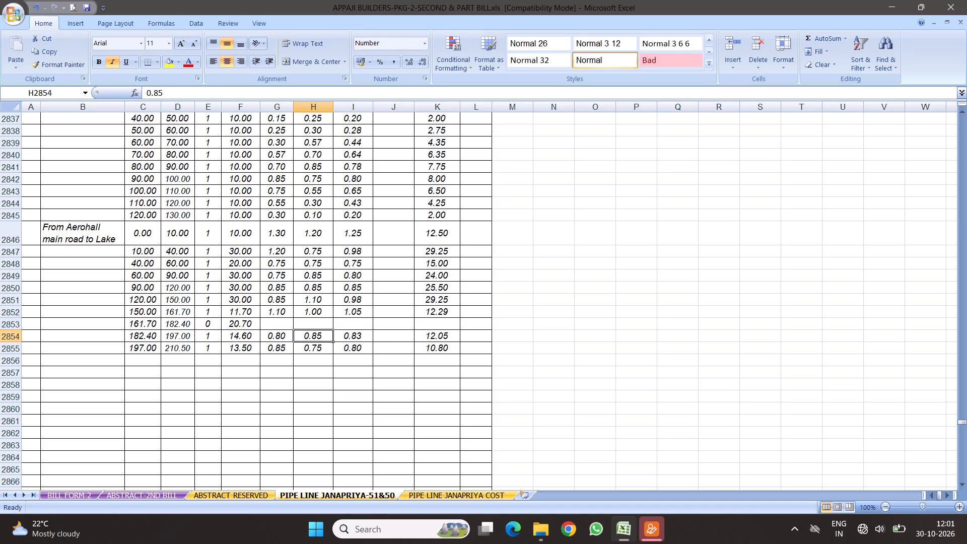
{"action": "type", "text": ".7"}
{"action": "key", "text": "Return"}
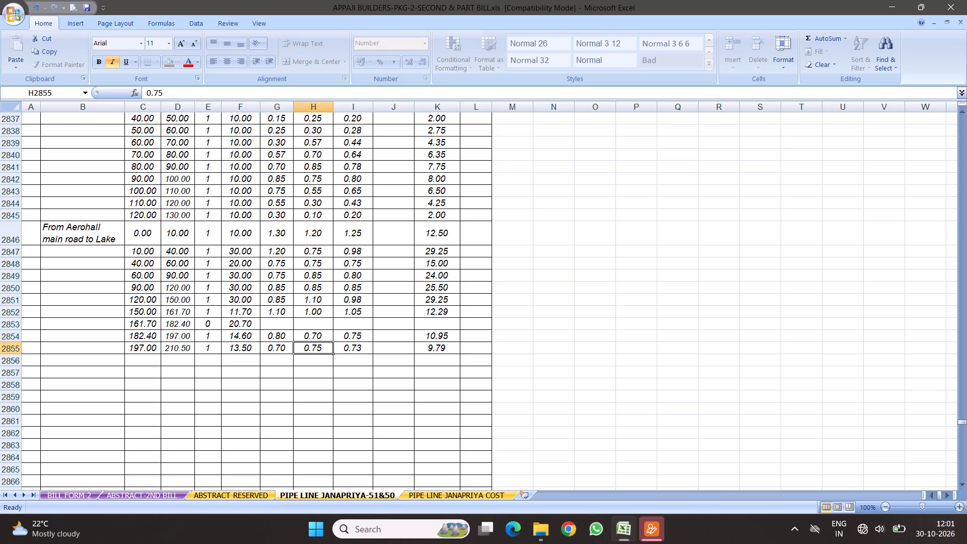
Clear the contents of row 2855, the last chainage row of the Aerohall main road to Lake section.
{"action": "left_click", "coordinate": [16, 350]}
{"action": "key", "text": "Delete"}
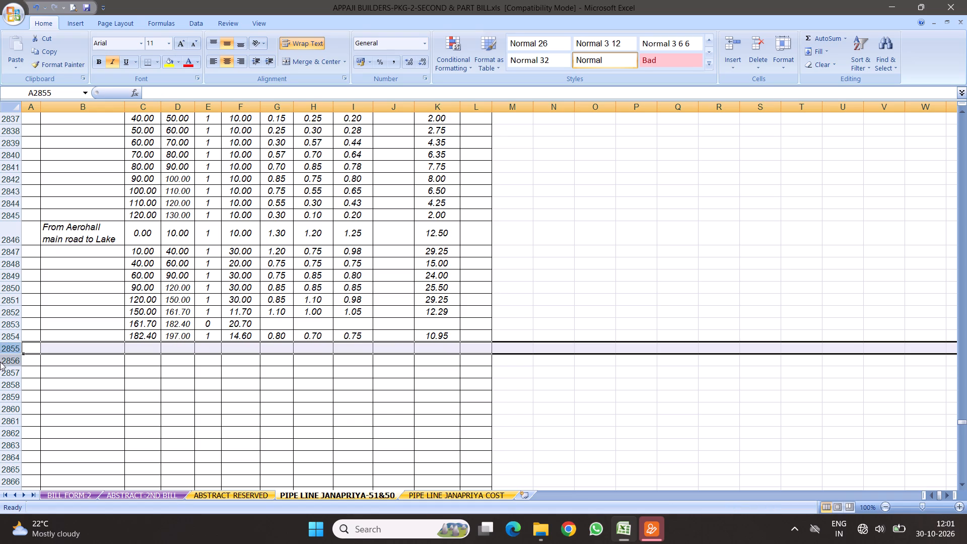
{"action": "scroll", "coordinate": [110, 340], "scroll_direction": "down", "scroll_amount": 3}
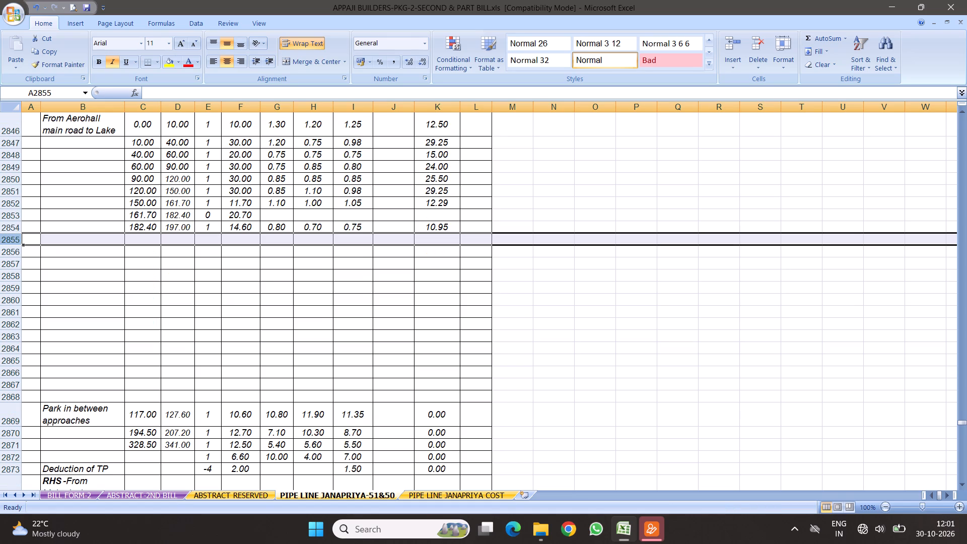
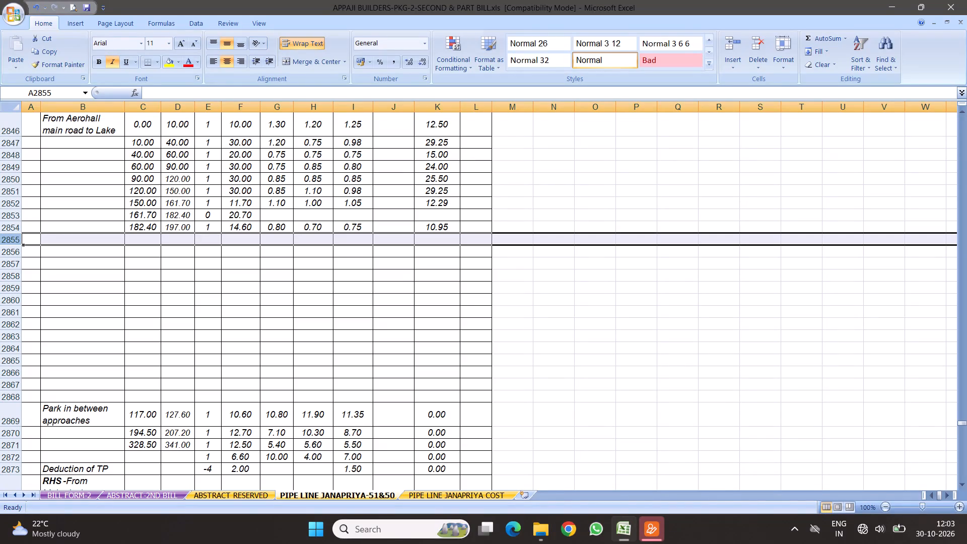
Start a new section description in B2855 with the text "From Herohalli lake to".
{"action": "left_click", "coordinate": [91, 240]}
{"action": "type", "text": "From"}
{"action": "key", "text": "space"}
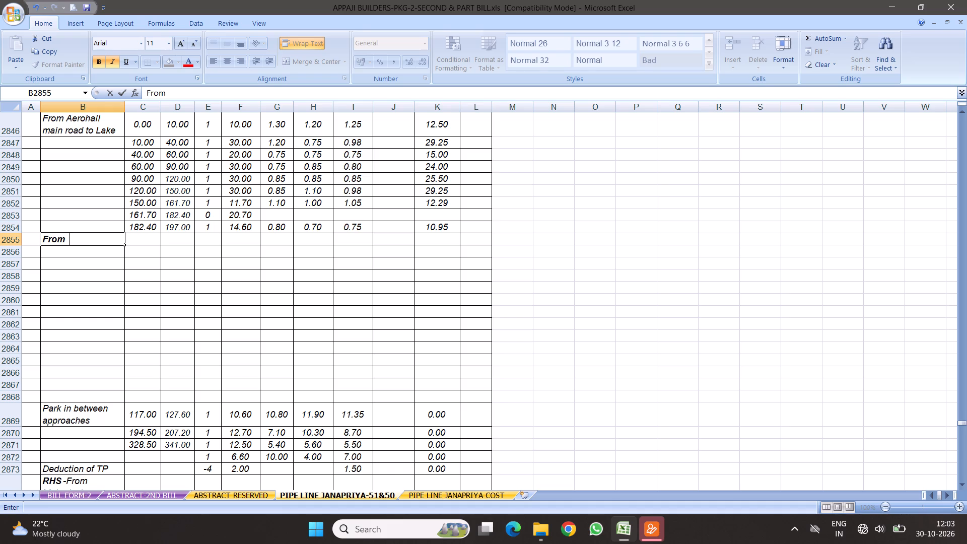
{"action": "type", "text": "Herohalli lake"}
{"action": "key", "text": "space"}
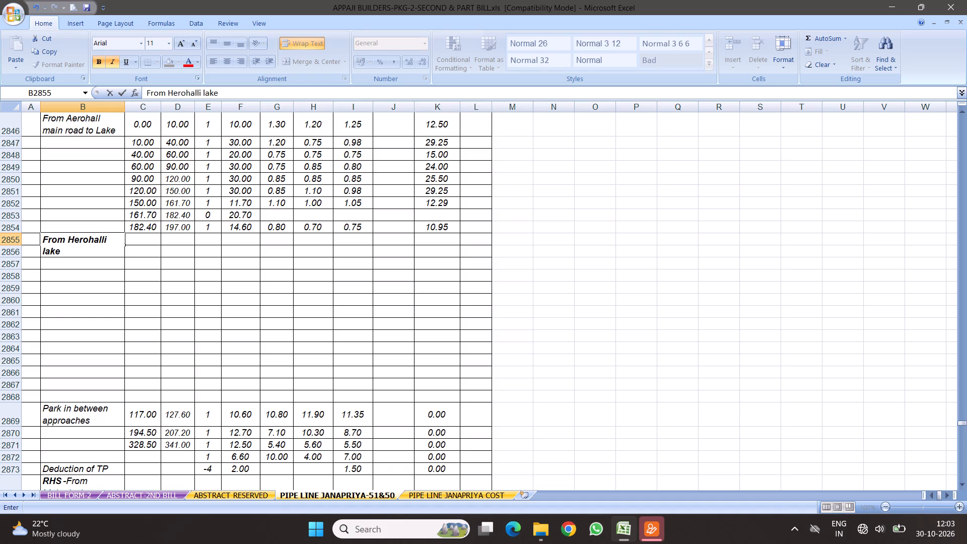
{"action": "type", "text": "to"}
{"action": "key", "text": "space"}
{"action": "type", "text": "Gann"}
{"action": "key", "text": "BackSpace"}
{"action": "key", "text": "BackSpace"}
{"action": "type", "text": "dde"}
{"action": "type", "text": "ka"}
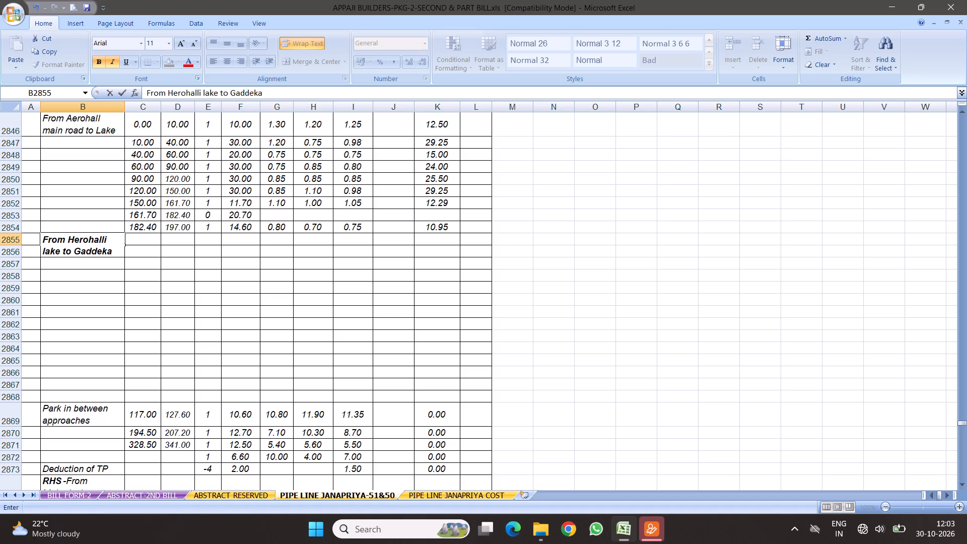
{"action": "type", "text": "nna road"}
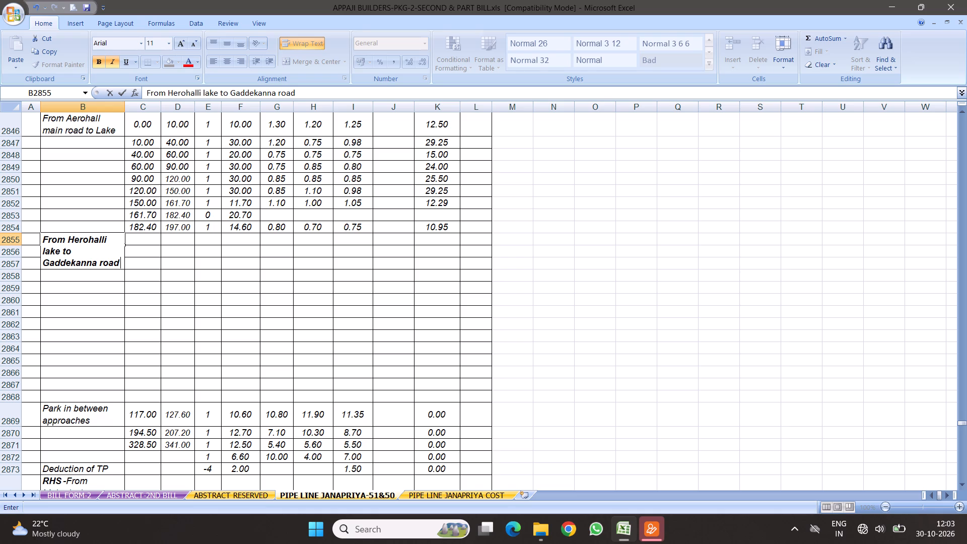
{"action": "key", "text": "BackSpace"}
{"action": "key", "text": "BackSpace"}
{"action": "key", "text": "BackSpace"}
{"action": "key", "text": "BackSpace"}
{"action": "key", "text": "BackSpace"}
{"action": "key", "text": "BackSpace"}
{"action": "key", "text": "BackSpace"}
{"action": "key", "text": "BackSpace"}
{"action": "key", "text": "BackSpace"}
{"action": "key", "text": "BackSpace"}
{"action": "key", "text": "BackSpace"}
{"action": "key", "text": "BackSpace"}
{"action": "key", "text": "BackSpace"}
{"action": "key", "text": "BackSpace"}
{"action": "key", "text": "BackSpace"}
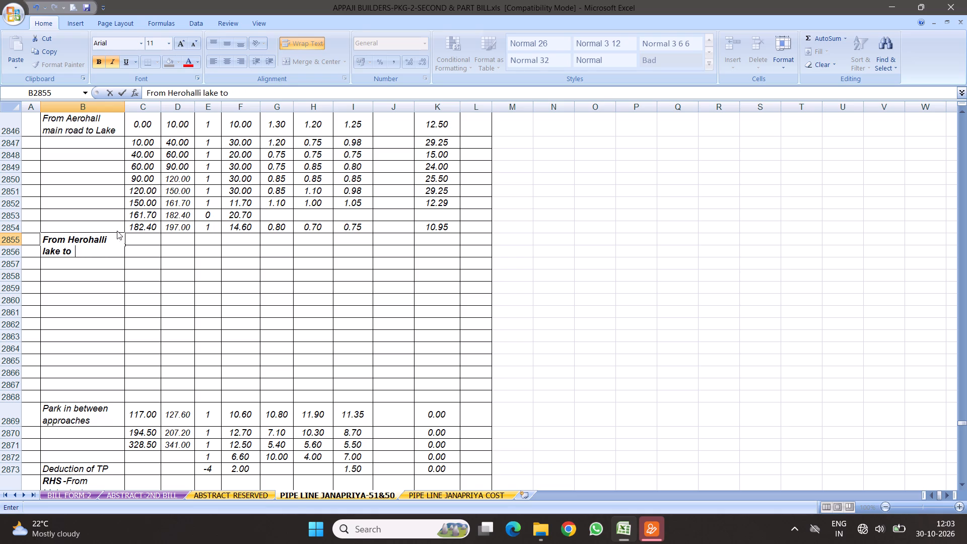
Complete the description in B2855 with "Thunganagara road".
{"action": "key", "text": "shift+t"}
{"action": "type", "text": "hungan"}
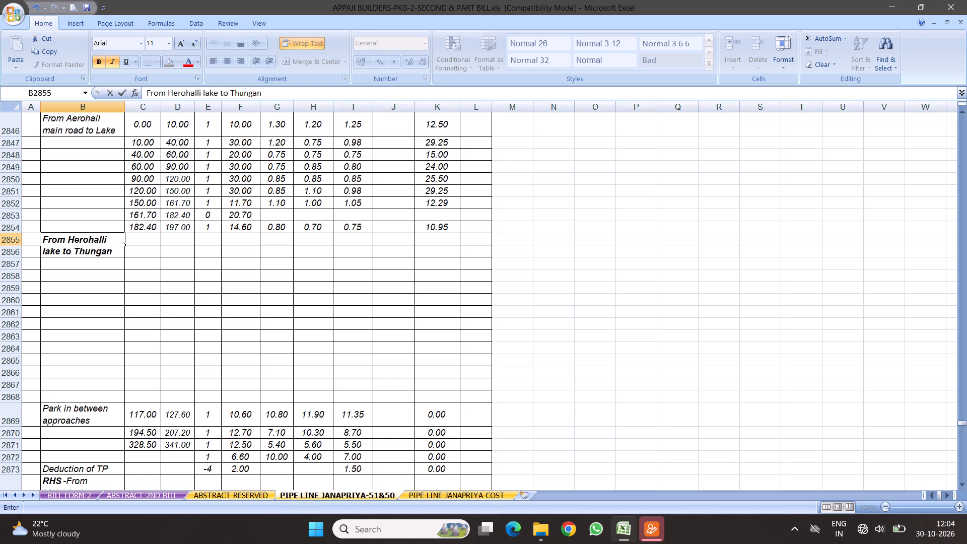
{"action": "type", "text": "ana"}
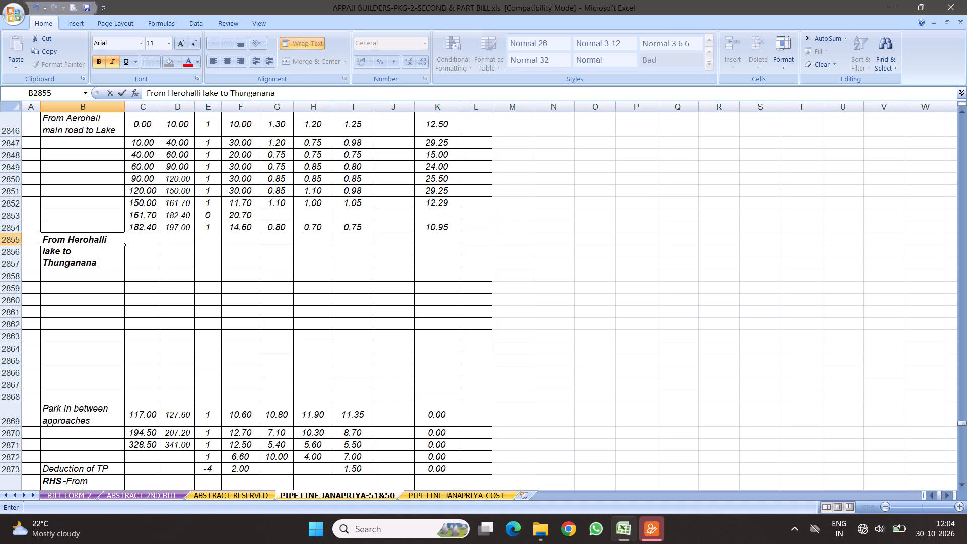
{"action": "key", "text": "BackSpace"}
{"action": "key", "text": "BackSpace"}
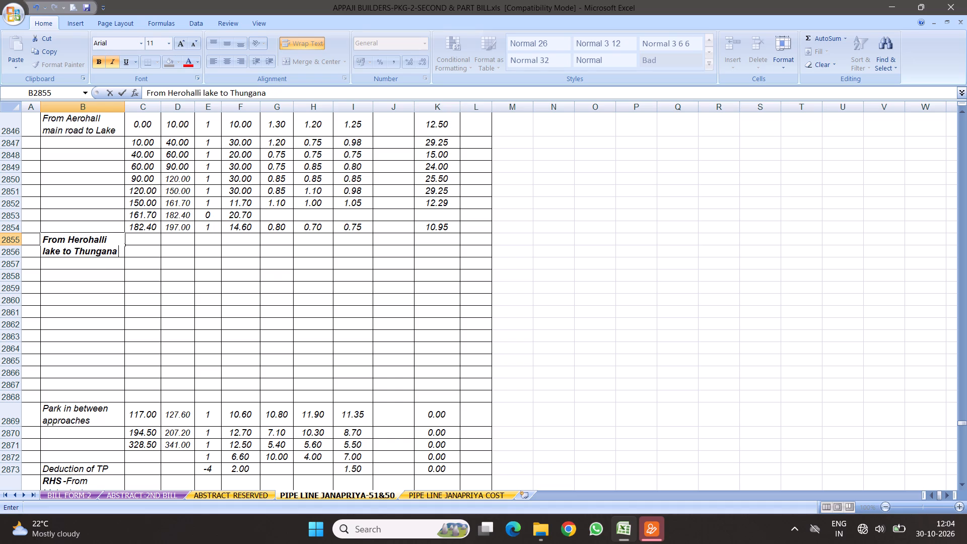
{"action": "type", "text": "gara road"}
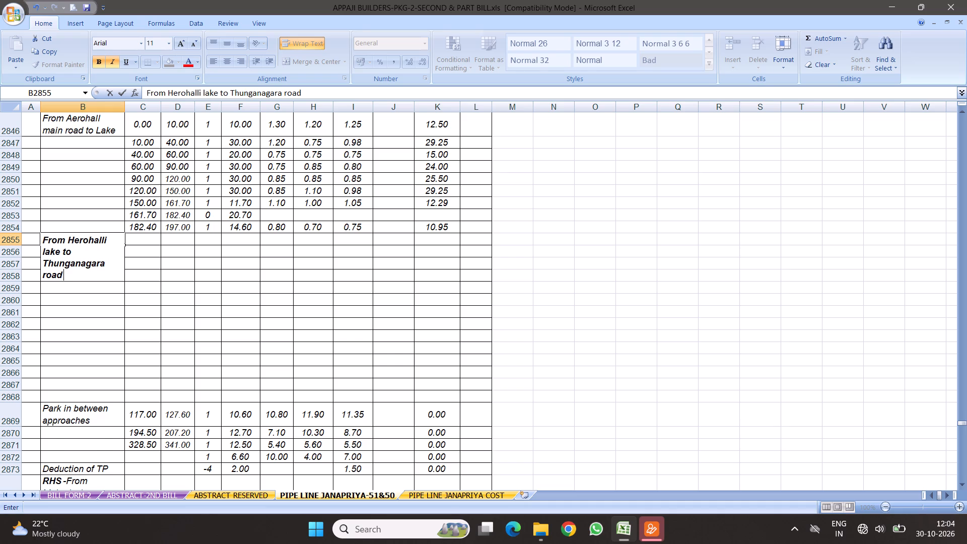
{"action": "left_click", "coordinate": [203, 312]}
Remove the bold formatting from the Herohalli lake to Thunganagara road description in B2855.
{"action": "left_click", "coordinate": [62, 259]}
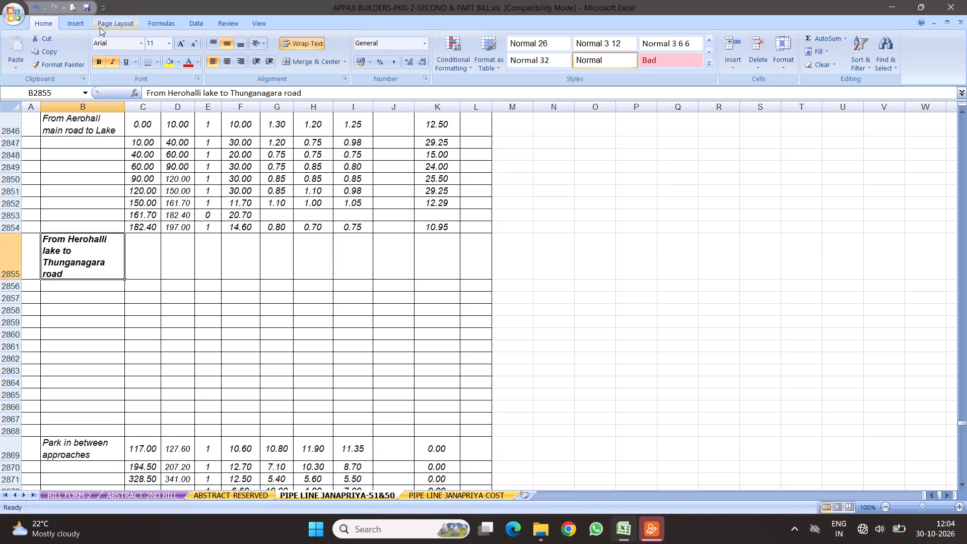
{"action": "left_click", "coordinate": [96, 59]}
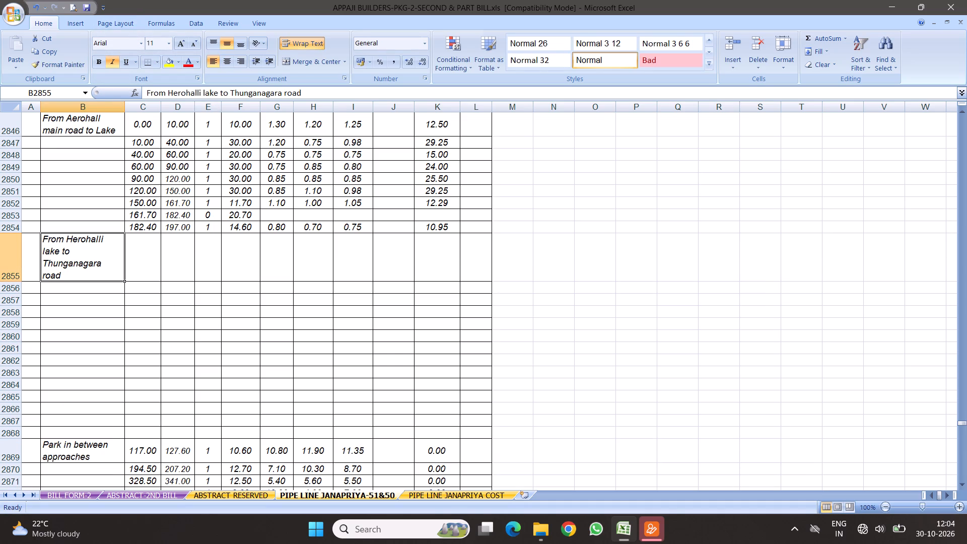
Insert 16 blank rows above row 2859, using rows 2859 to 2874 as the selection.
{"action": "scroll", "coordinate": [271, 299], "scroll_direction": "down", "scroll_amount": 2}
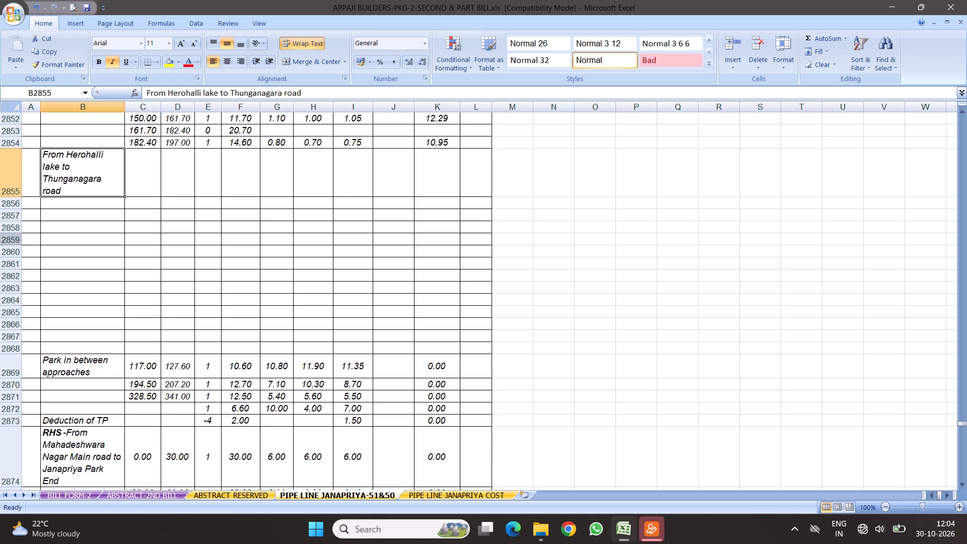
{"action": "left_click_drag", "start_coordinate": [13, 239], "coordinate": [31, 462]}
{"action": "right_click", "coordinate": [121, 281]}
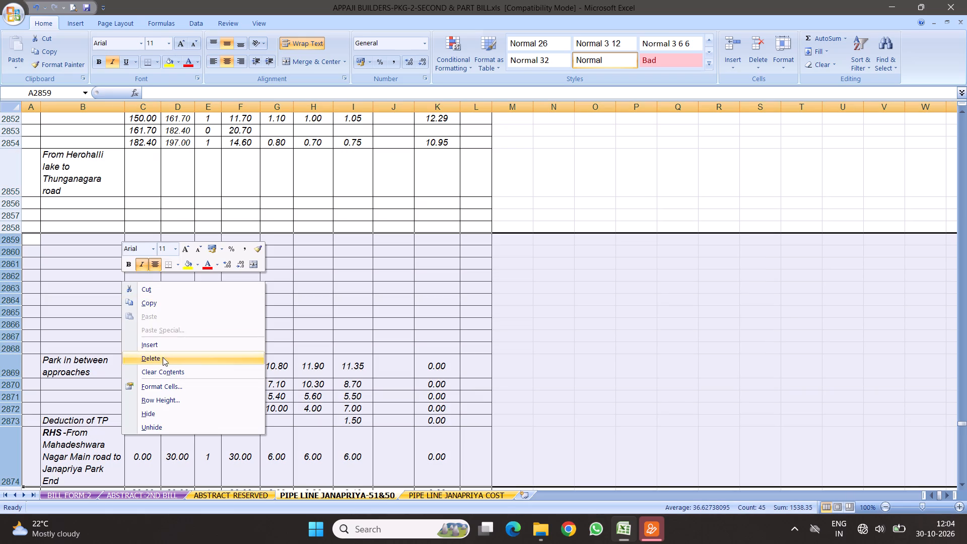
{"action": "left_click", "coordinate": [154, 346]}
Copy the Madeshwaranagara Arch to Andrahalli road-RHS measurements C2833:K2845 and paste them starting at C2855.
{"action": "scroll", "coordinate": [216, 228], "scroll_direction": "up", "scroll_amount": 9}
{"action": "scroll", "coordinate": [175, 245], "scroll_direction": "down", "scroll_amount": 1}
{"action": "left_click_drag", "start_coordinate": [145, 200], "coordinate": [463, 404]}
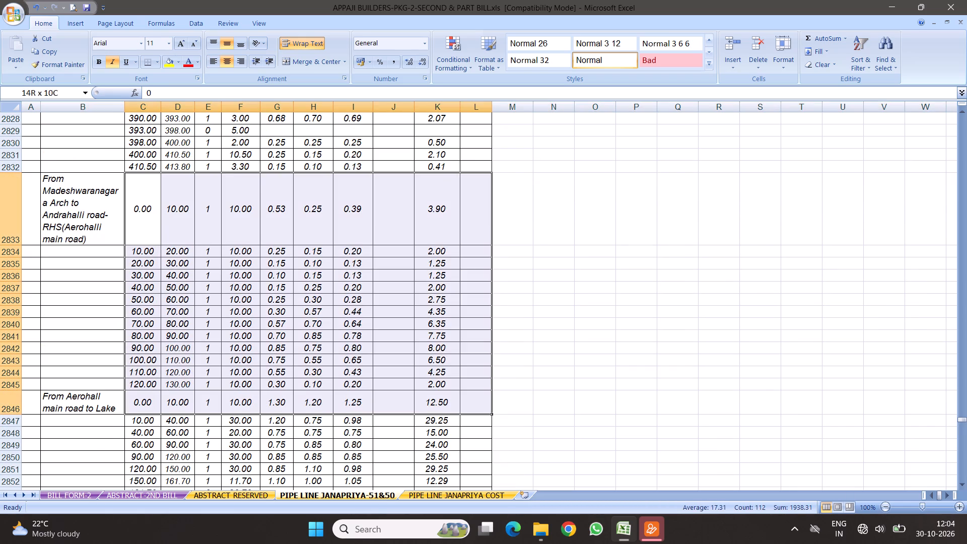
{"action": "left_click_drag", "start_coordinate": [463, 404], "coordinate": [452, 381]}
{"action": "right_click", "coordinate": [226, 258]}
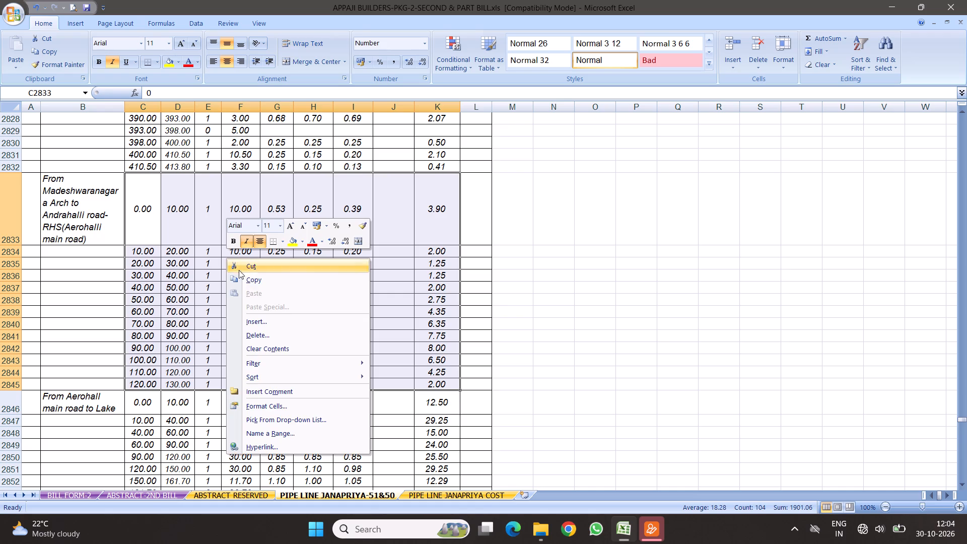
{"action": "left_click", "coordinate": [256, 280]}
{"action": "scroll", "coordinate": [258, 280], "scroll_direction": "down", "scroll_amount": 6}
{"action": "scroll", "coordinate": [187, 252], "scroll_direction": "down", "scroll_amount": 1}
{"action": "right_click", "coordinate": [138, 212]}
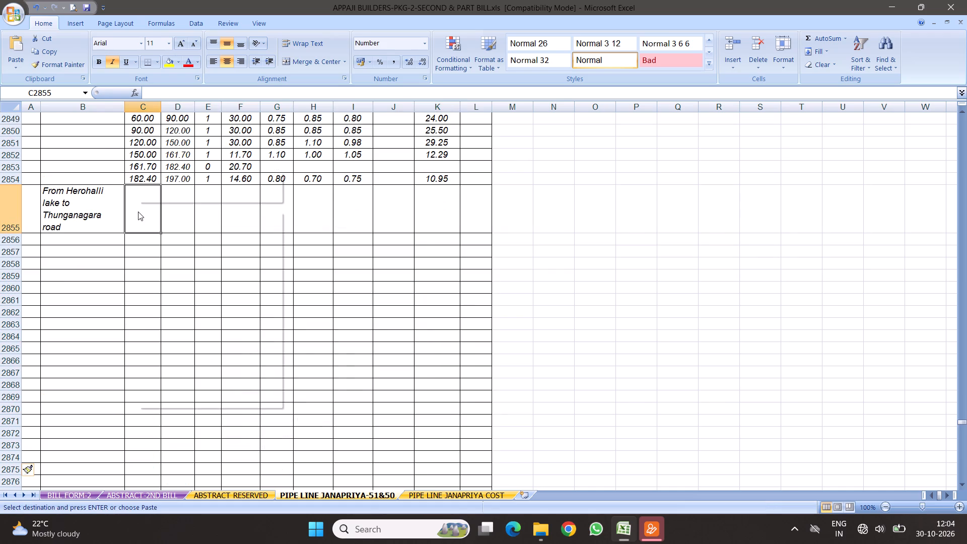
{"action": "left_click", "coordinate": [168, 246]}
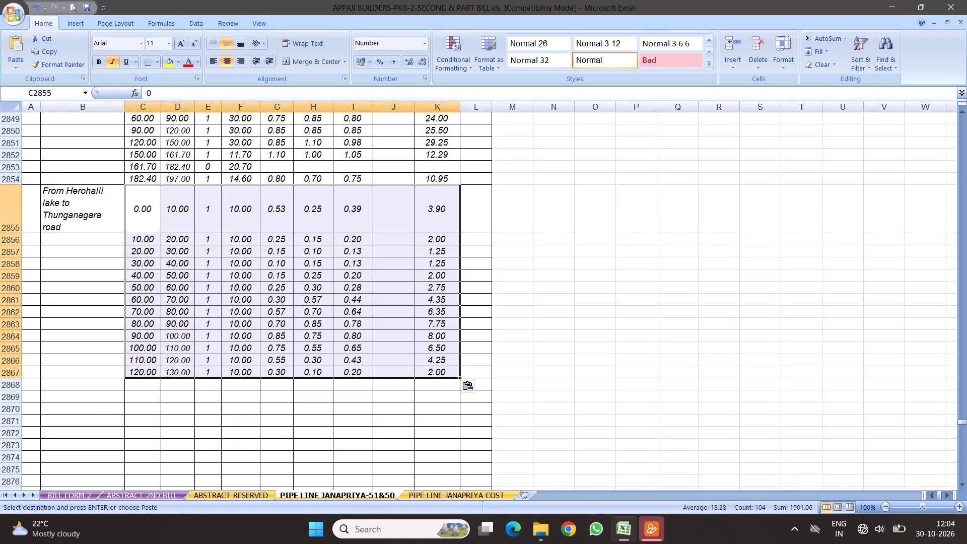
Fill the start and end chainage formulas in C2856 and D2856 down to row 2867.
{"action": "left_click", "coordinate": [143, 240]}
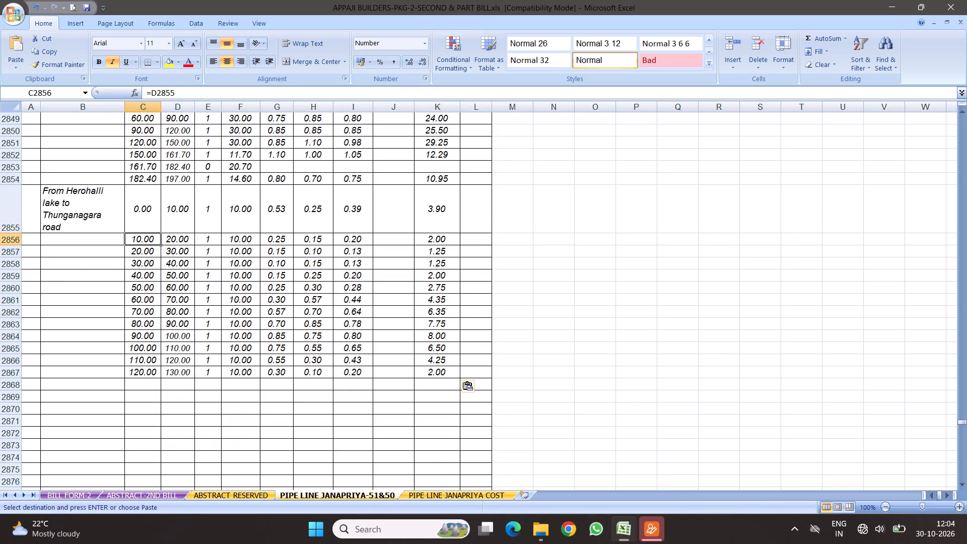
{"action": "left_click_drag", "start_coordinate": [159, 244], "coordinate": [140, 379]}
{"action": "left_click", "coordinate": [175, 239]}
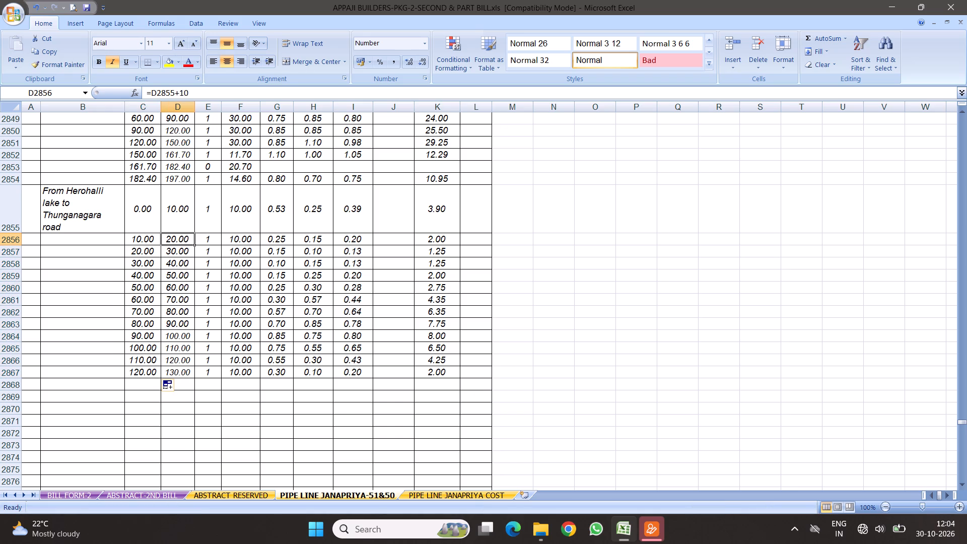
{"action": "left_click_drag", "start_coordinate": [196, 246], "coordinate": [184, 375]}
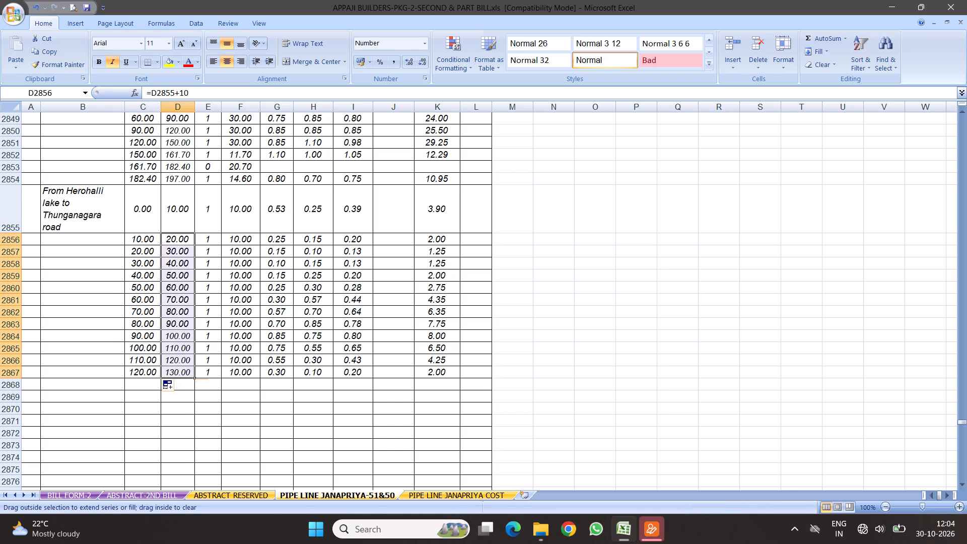
Append "-RHS" to the Herohalli lake to Thunganagara road description in B2855.
{"action": "left_click", "coordinate": [88, 213]}
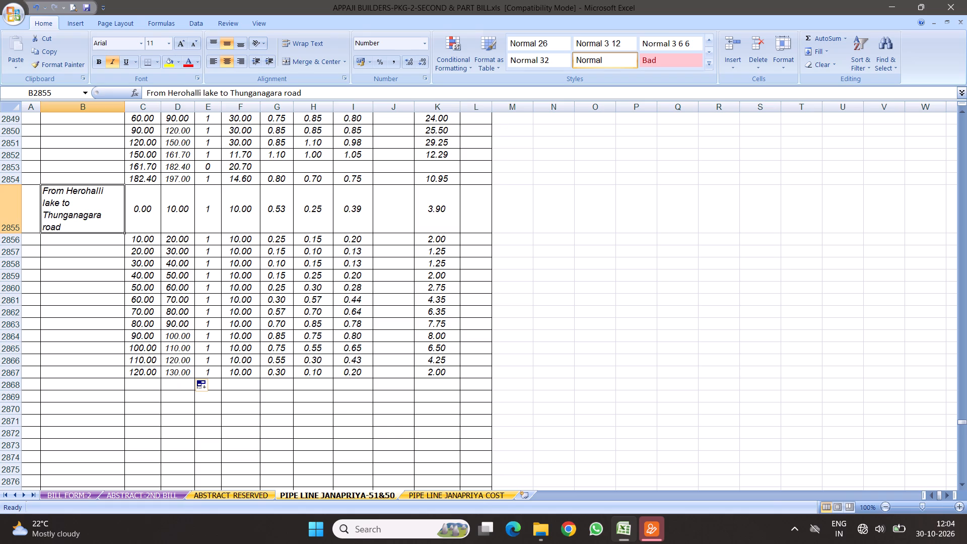
{"action": "double_click", "coordinate": [83, 234]}
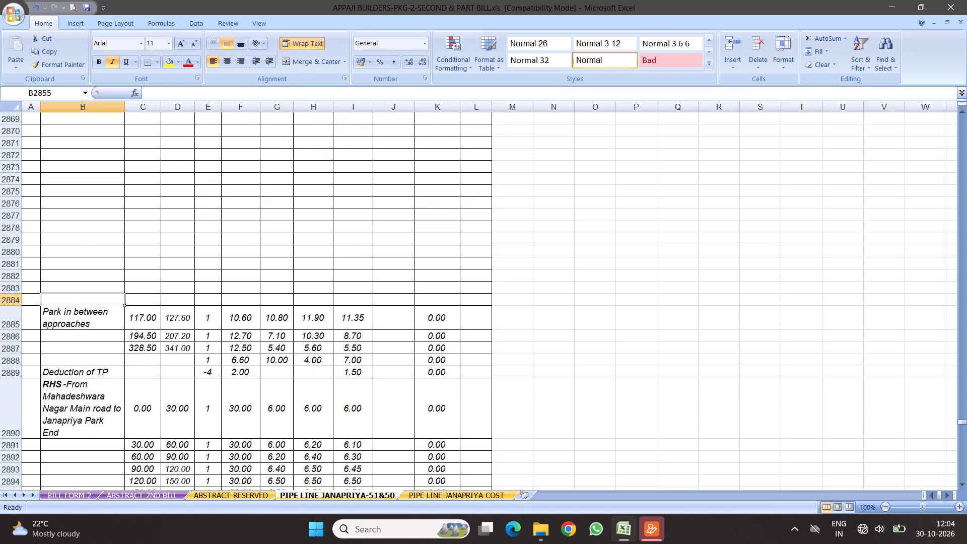
{"action": "scroll", "coordinate": [158, 229], "scroll_direction": "up", "scroll_amount": 6}
{"action": "double_click", "coordinate": [65, 167]}
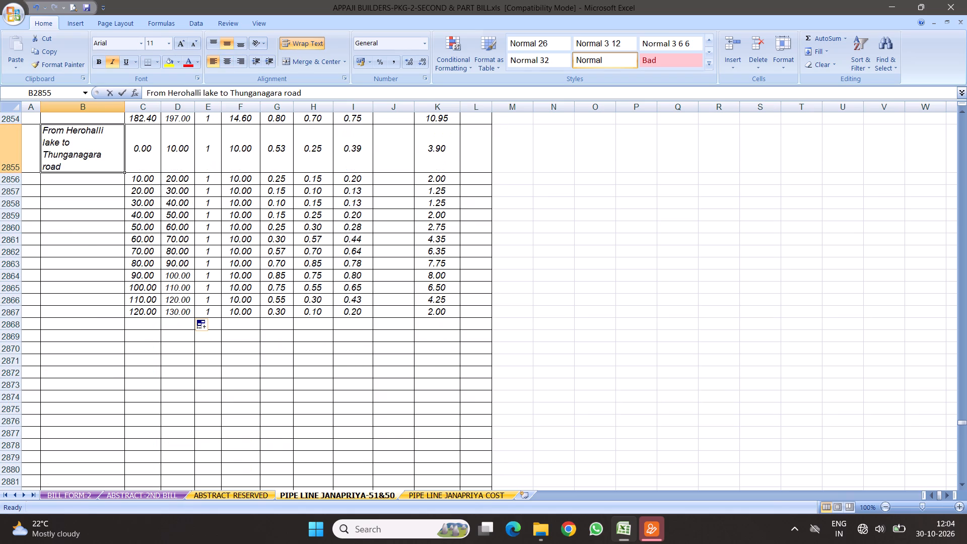
{"action": "type", "text": "-RHS"}
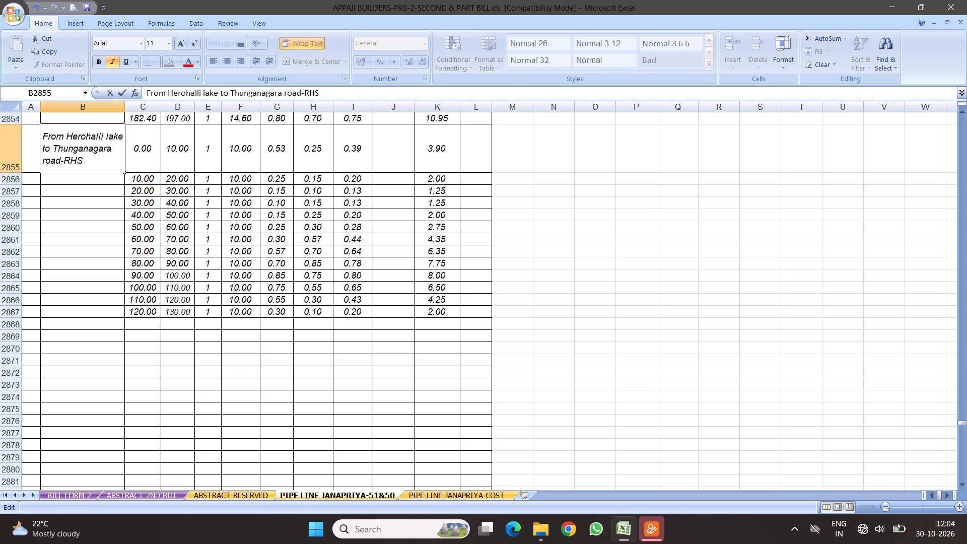
{"action": "left_click", "coordinate": [158, 258]}
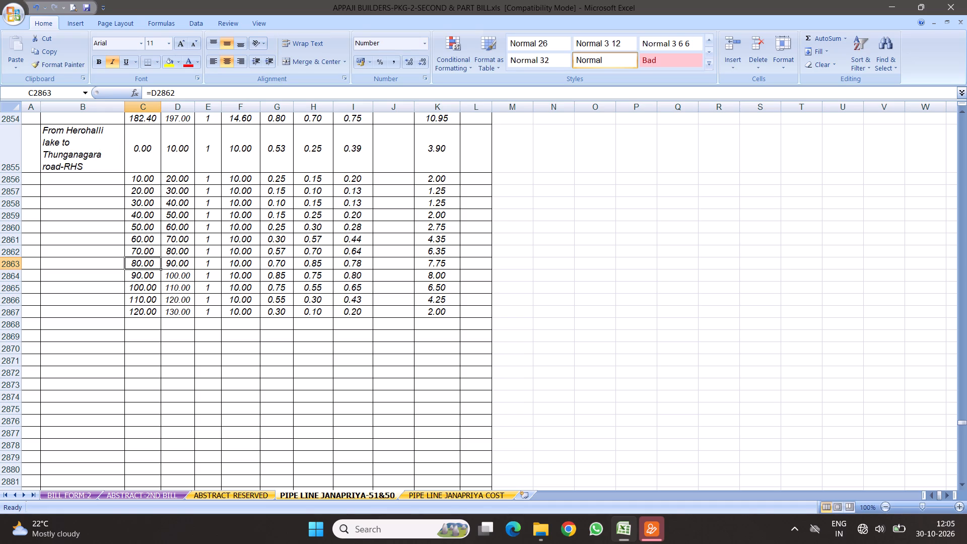
Enter the widths 0.2 in G2855 and 0.25 in H2855 for the first chainage row of the Herohalli lake section.
{"action": "left_click", "coordinate": [275, 147]}
{"action": "type", "text": ".2"}
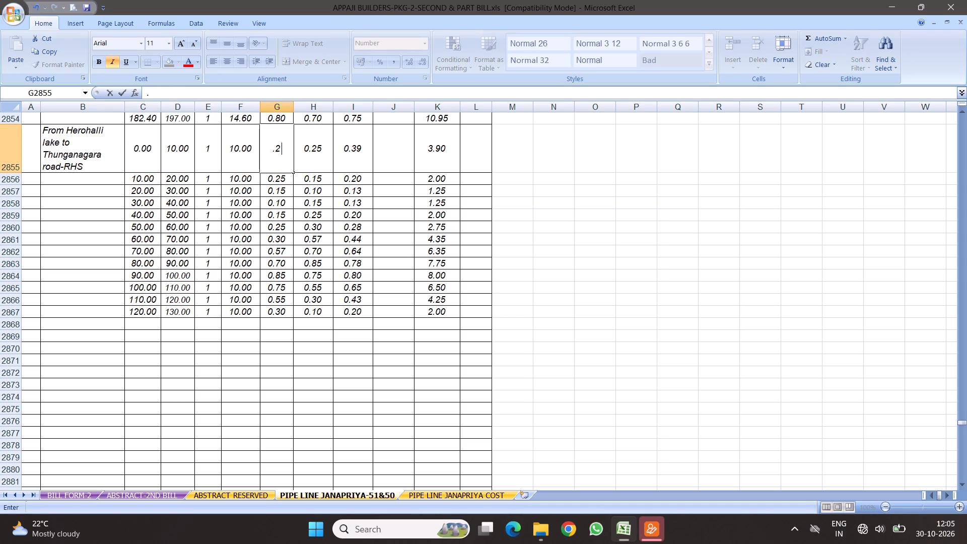
{"action": "key", "text": "Right"}
{"action": "key", "text": "period"}
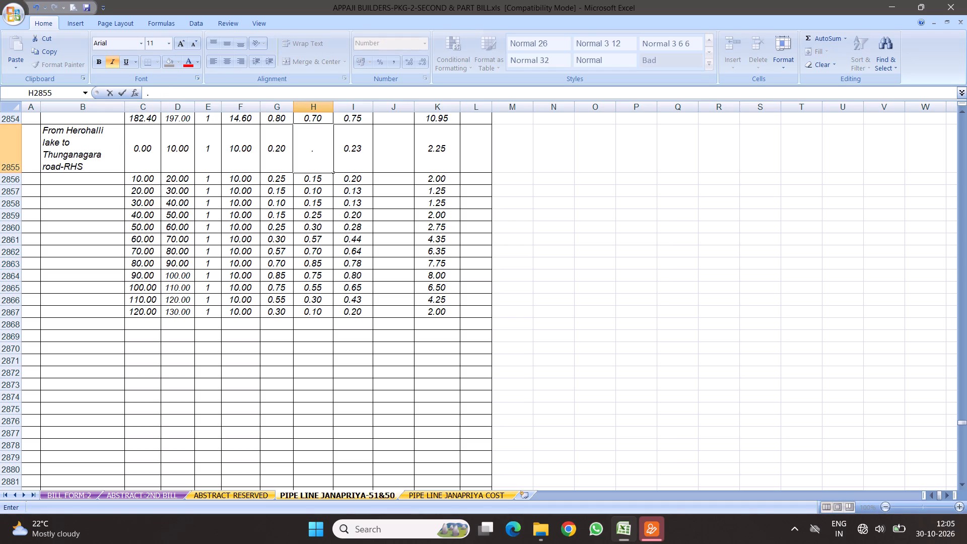
{"action": "type", "text": "25"}
{"action": "key", "text": "Return"}
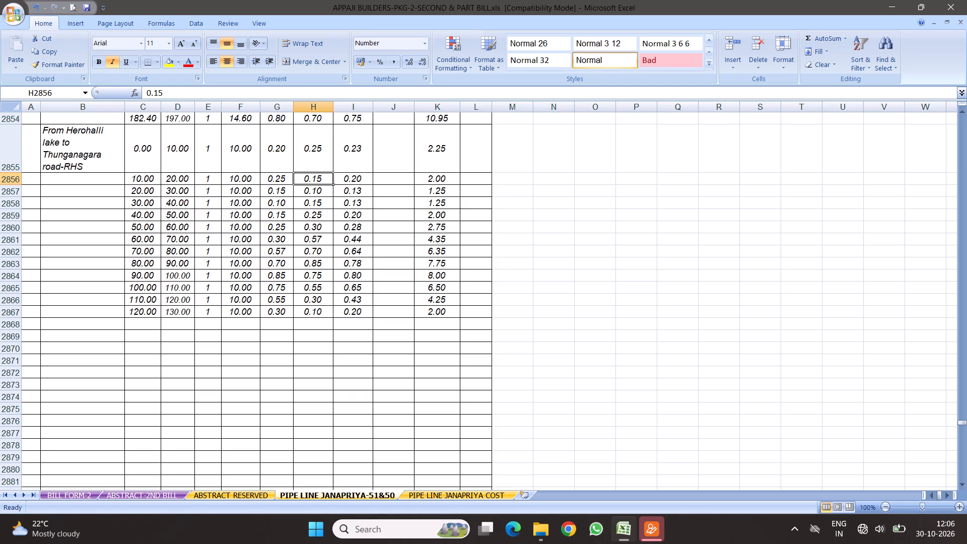
Set the first end chainage of the Herohalli lake section, D2855, to 29.
{"action": "left_click", "coordinate": [313, 148]}
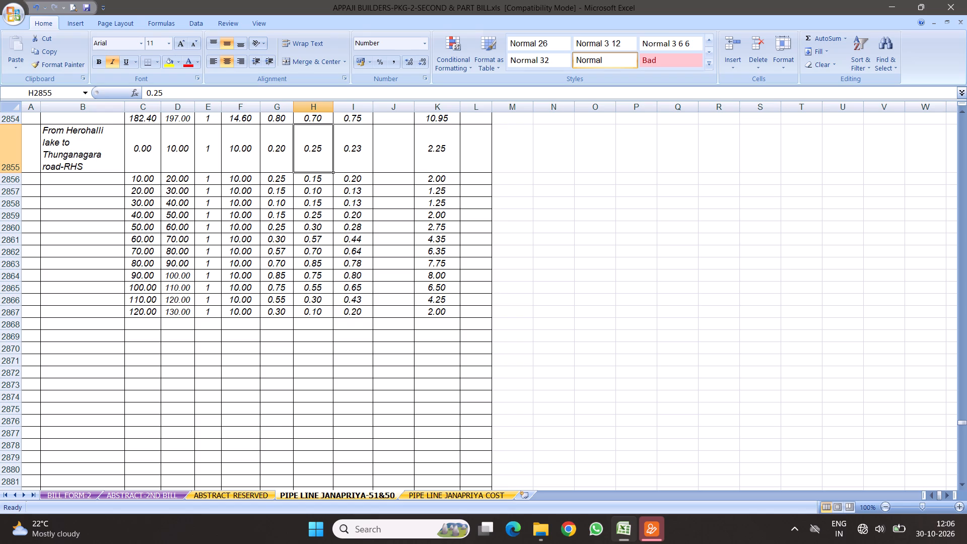
{"action": "left_click", "coordinate": [169, 176]}
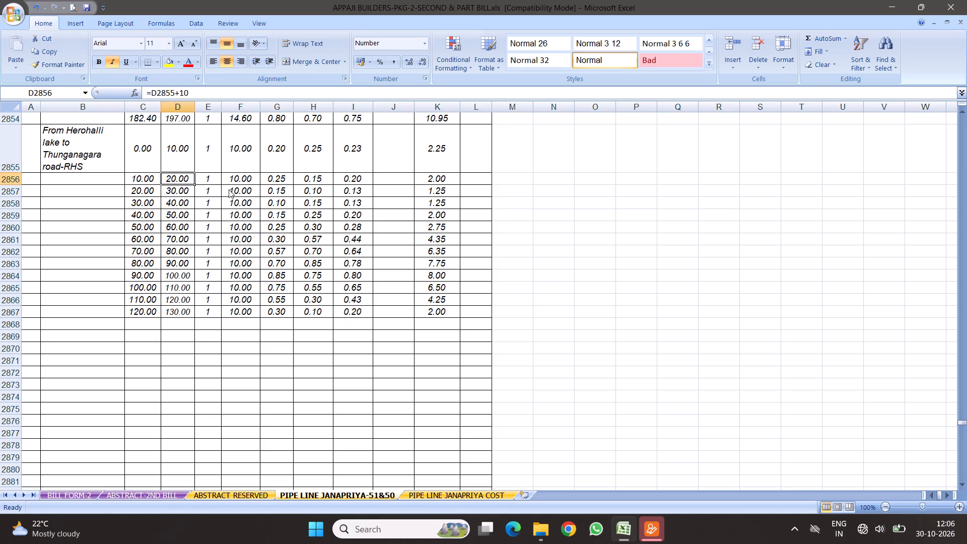
{"action": "left_click", "coordinate": [183, 155]}
{"action": "type", "text": "29"}
{"action": "key", "text": "Return"}
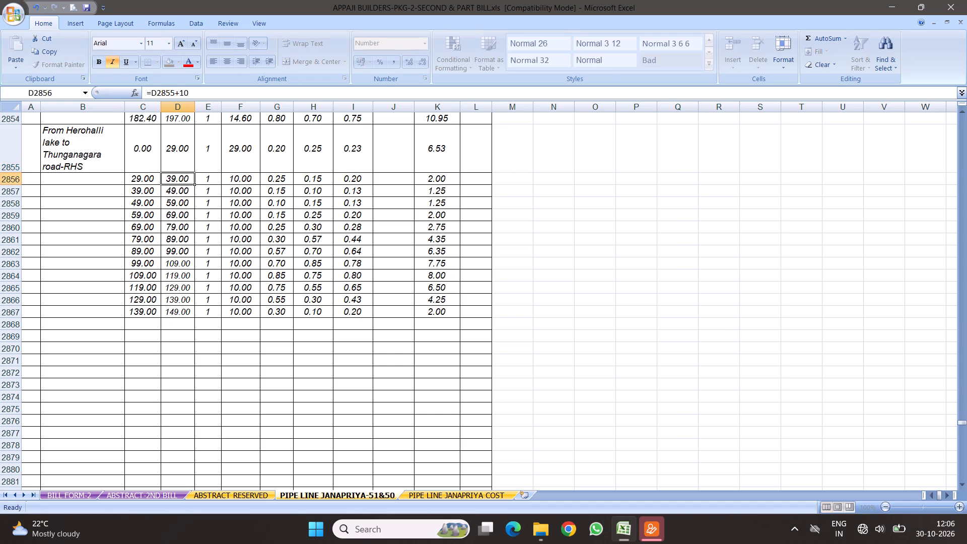
Enter the Herohalli lake section's end chainages 34.3, 68.4, 76.4, 90, 128.8 and 135.6 in D2856 through D2861.
{"action": "type", "text": "34.3"}
{"action": "key", "text": "Return"}
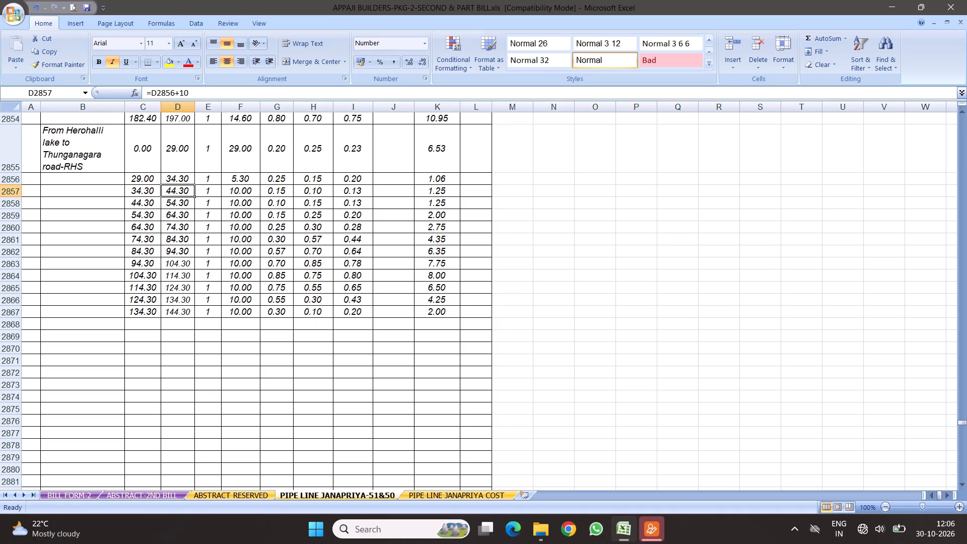
{"action": "key", "text": "6"}
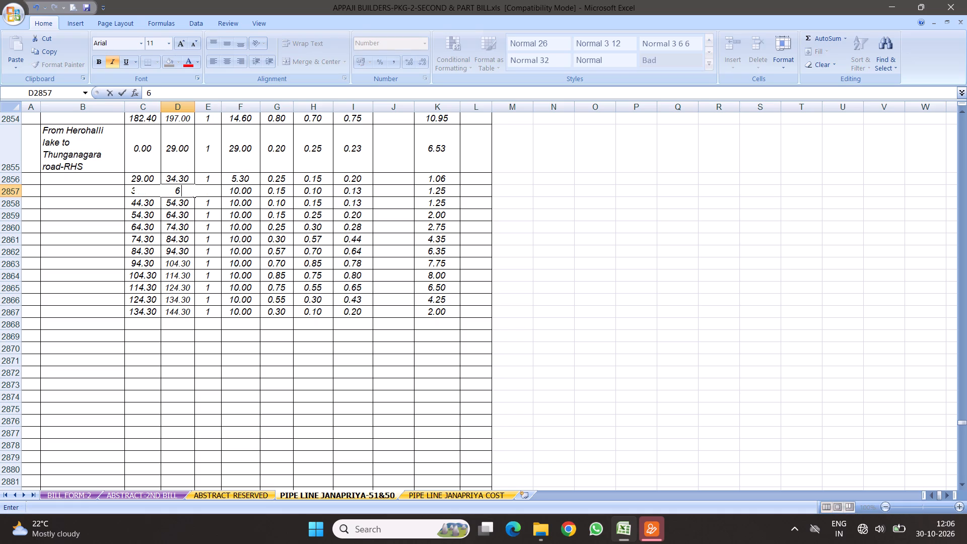
{"action": "type", "text": "8.4"}
{"action": "key", "text": "Return"}
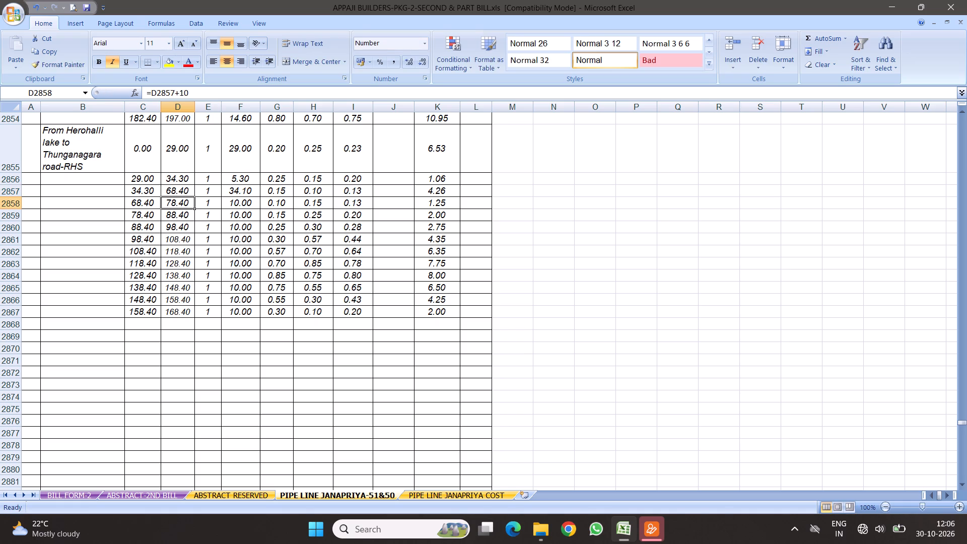
{"action": "type", "text": "76.4"}
{"action": "key", "text": "Return"}
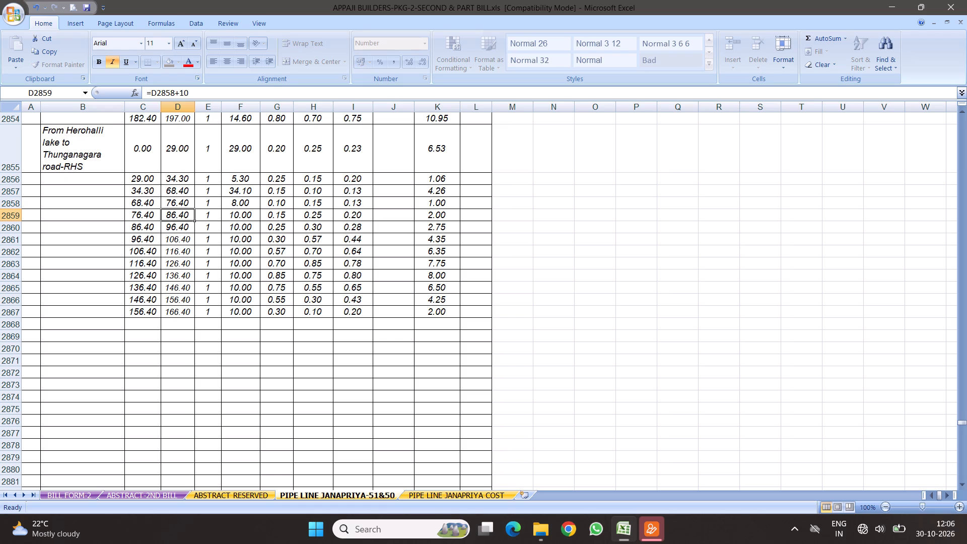
{"action": "type", "text": "90"}
{"action": "key", "text": "Return"}
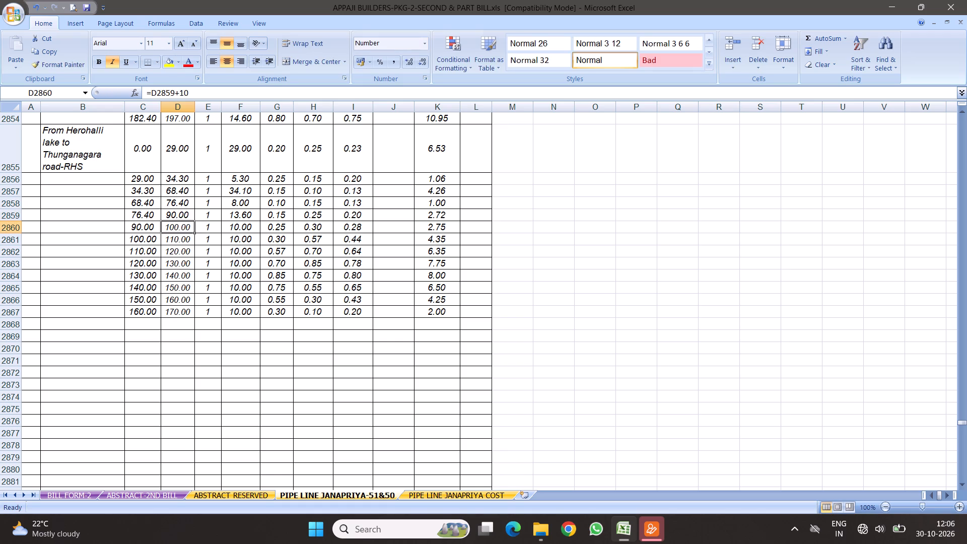
{"action": "type", "text": "128.8"}
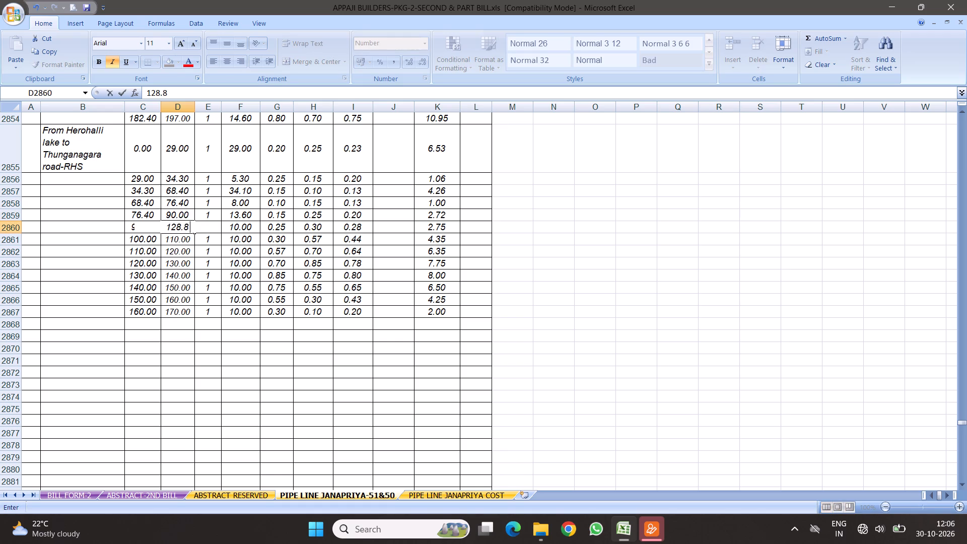
{"action": "key", "text": "Return"}
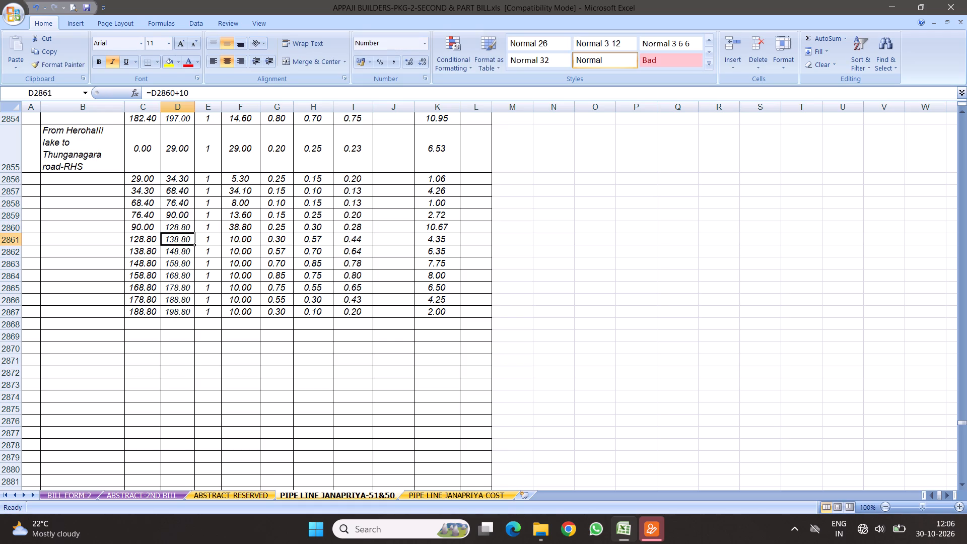
{"action": "type", "text": "135.6"}
{"action": "key", "text": "Return"}
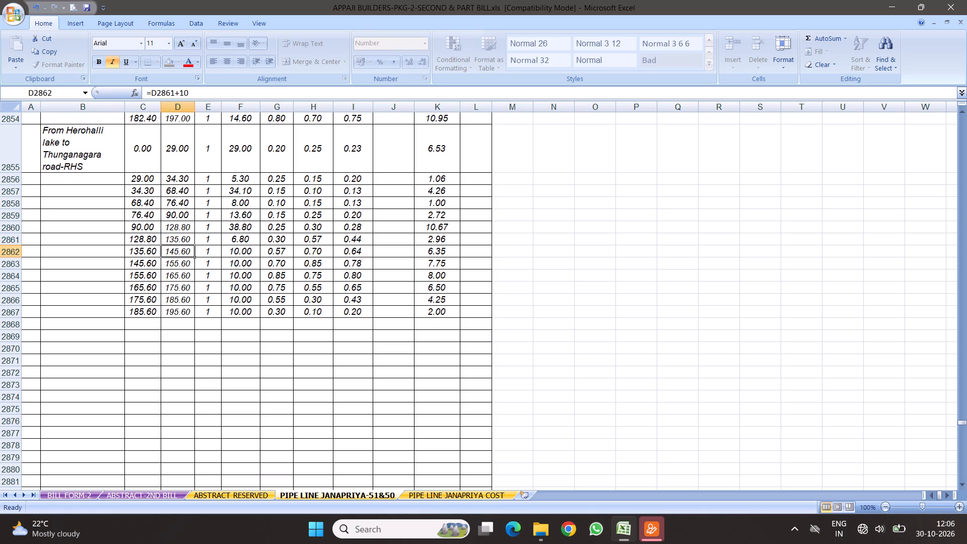
Enter the end chainages 164.7, 169.4, 200.7, 206, 211.6 and 218.6 in D2862 through D2867.
{"action": "type", "text": "164.7"}
{"action": "key", "text": "Return"}
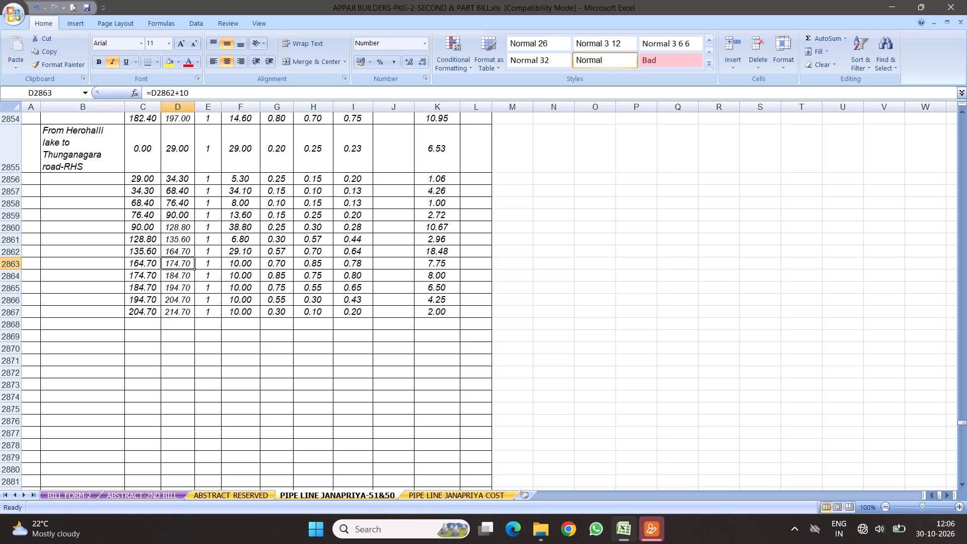
{"action": "type", "text": "169.4"}
{"action": "key", "text": "Return"}
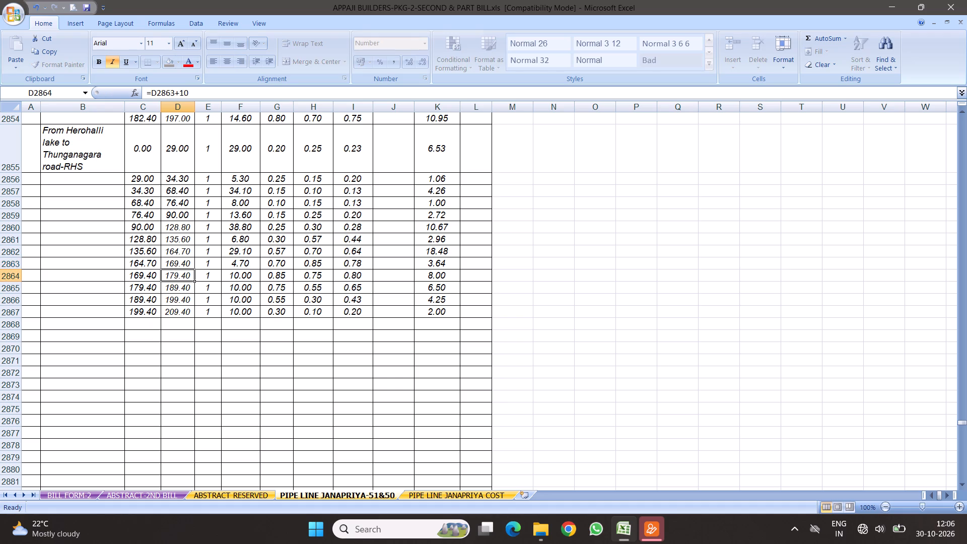
{"action": "type", "text": "200.7"}
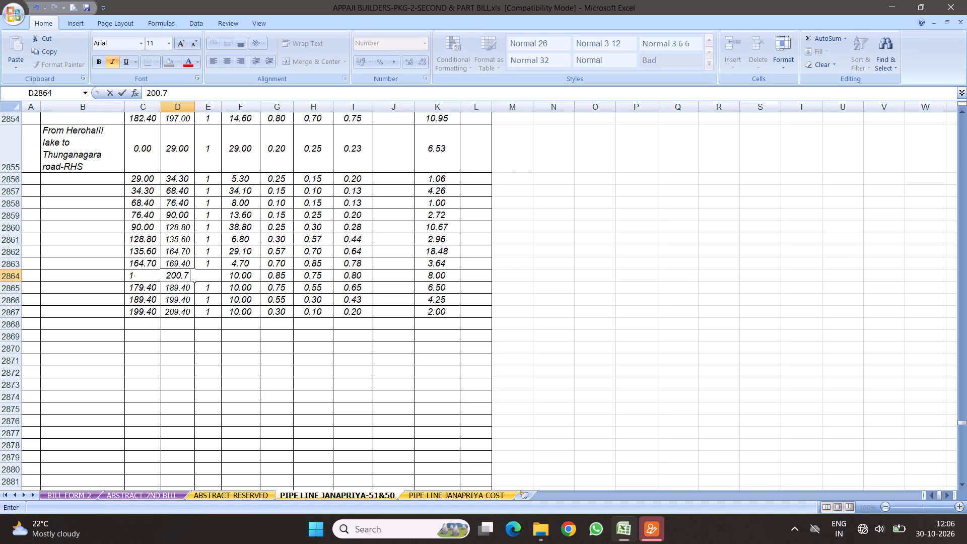
{"action": "key", "text": "Return"}
{"action": "type", "text": "206"}
{"action": "key", "text": "Return"}
{"action": "type", "text": "211.6"}
{"action": "key", "text": "Return"}
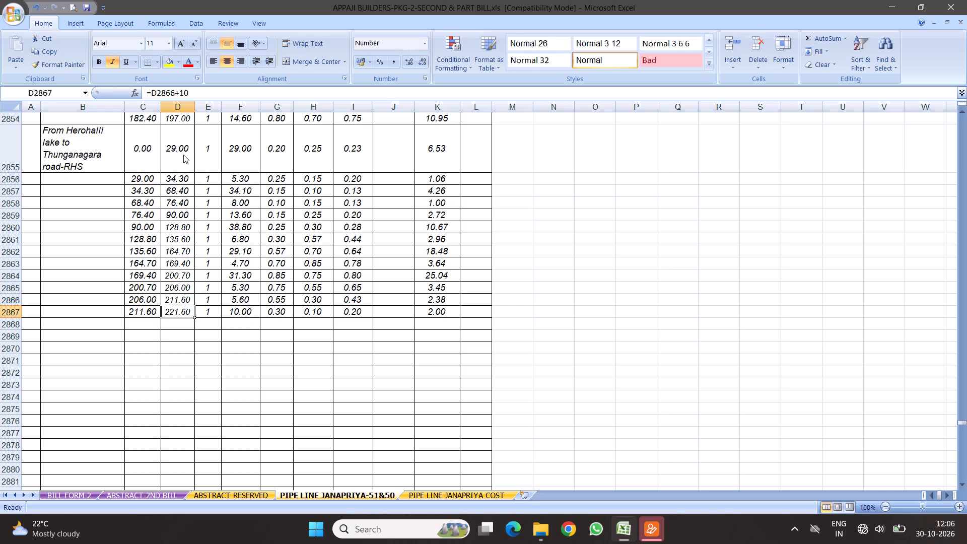
{"action": "type", "text": "218."}
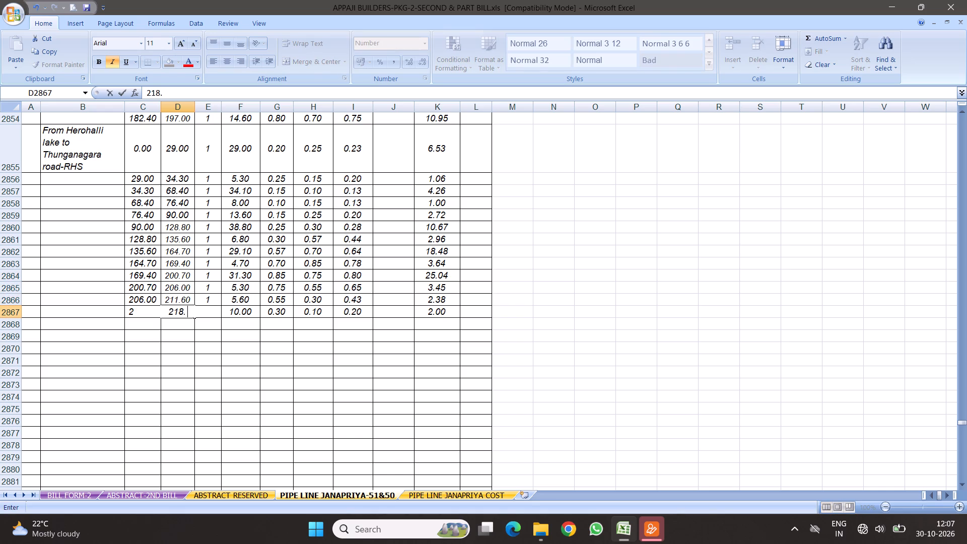
{"action": "key", "text": "6"}
{"action": "key", "text": "Return"}
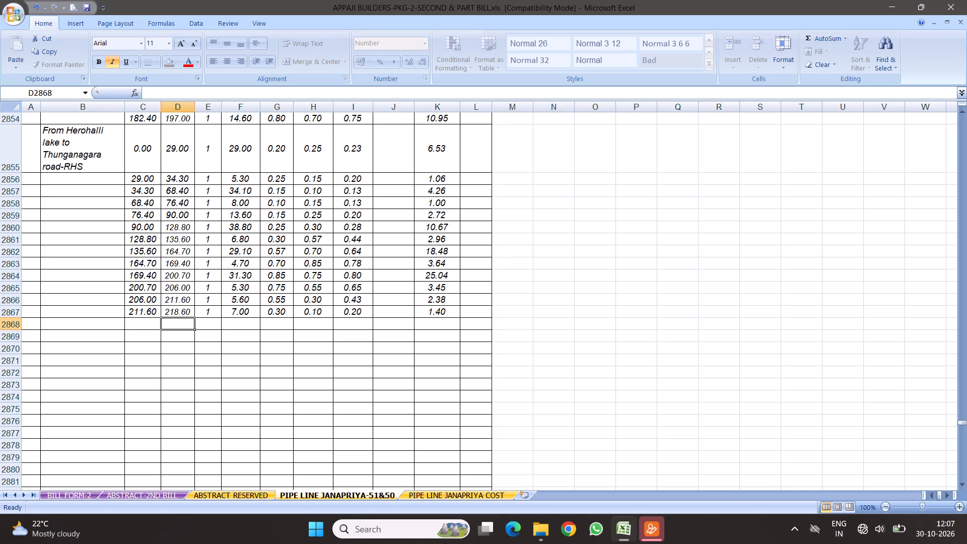
Copy rows 2860 to 2867 and insert the copied rows at row 2868 to extend the Herohalli lake section.
{"action": "left_click_drag", "start_coordinate": [14, 226], "coordinate": [12, 301]}
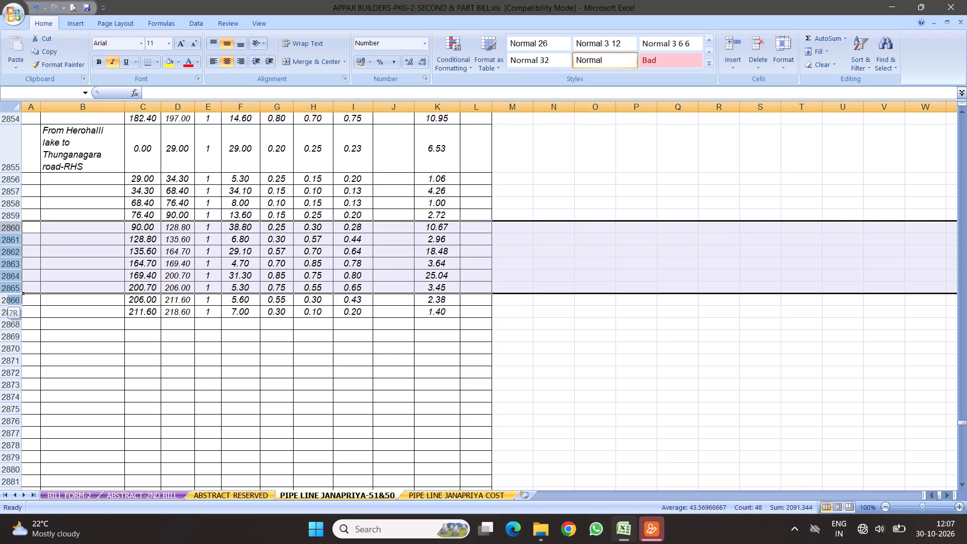
{"action": "left_click_drag", "start_coordinate": [12, 301], "coordinate": [11, 309]}
{"action": "right_click", "coordinate": [105, 254]}
{"action": "left_click", "coordinate": [130, 280]}
{"action": "scroll", "coordinate": [202, 346], "scroll_direction": "down", "scroll_amount": 2}
{"action": "left_click", "coordinate": [9, 214]}
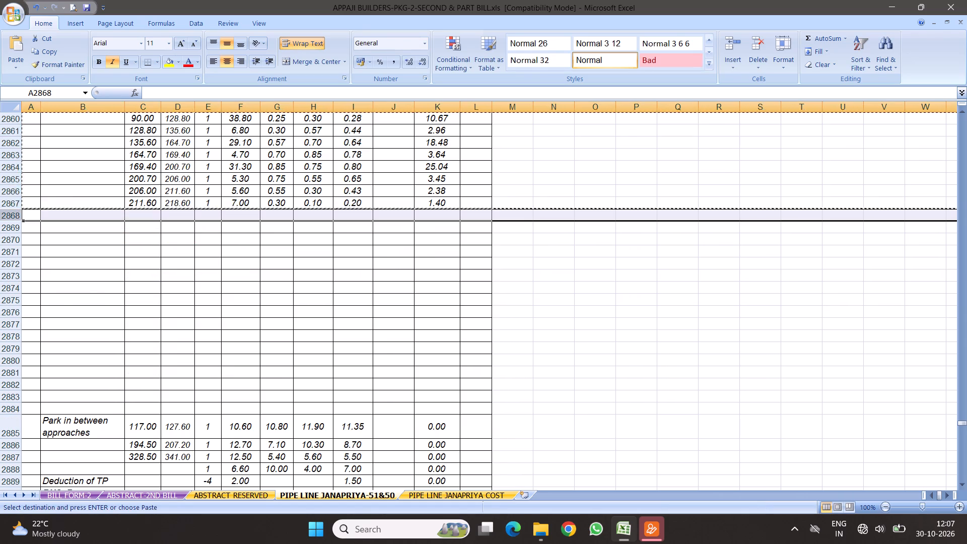
{"action": "right_click", "coordinate": [9, 214]}
{"action": "left_click", "coordinate": [71, 277]}
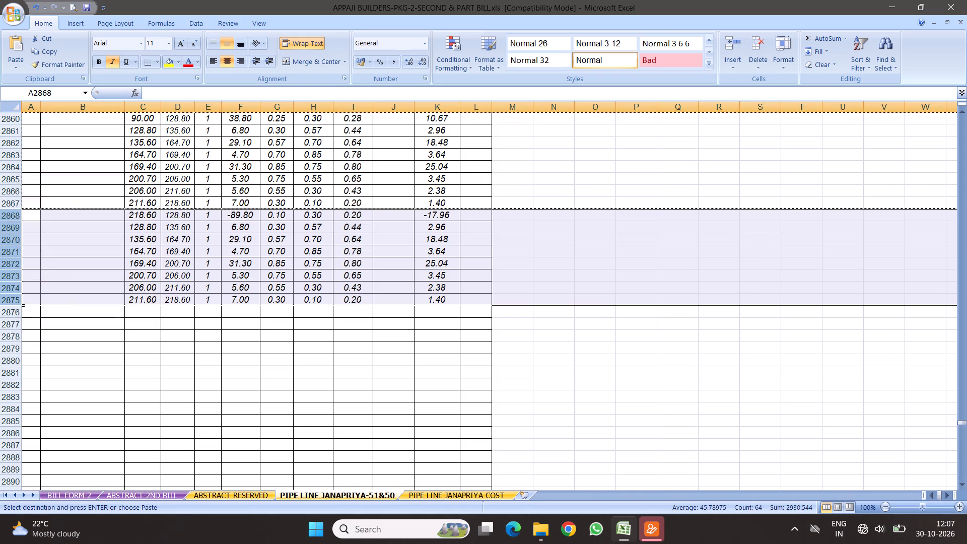
Enter the end chainages 227, 232.1, 246.8 and 251.7 in D2868 through D2871.
{"action": "left_click", "coordinate": [142, 215]}
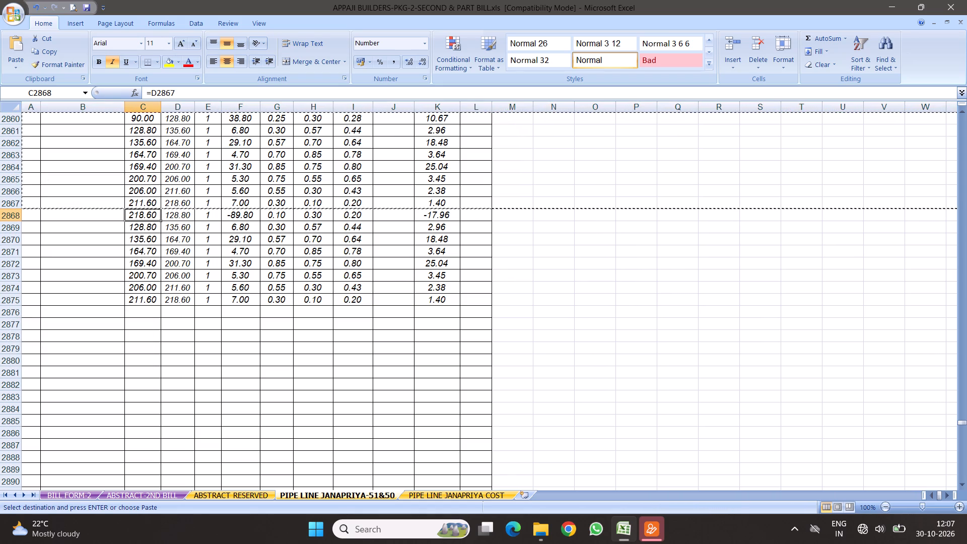
{"action": "left_click", "coordinate": [175, 217]}
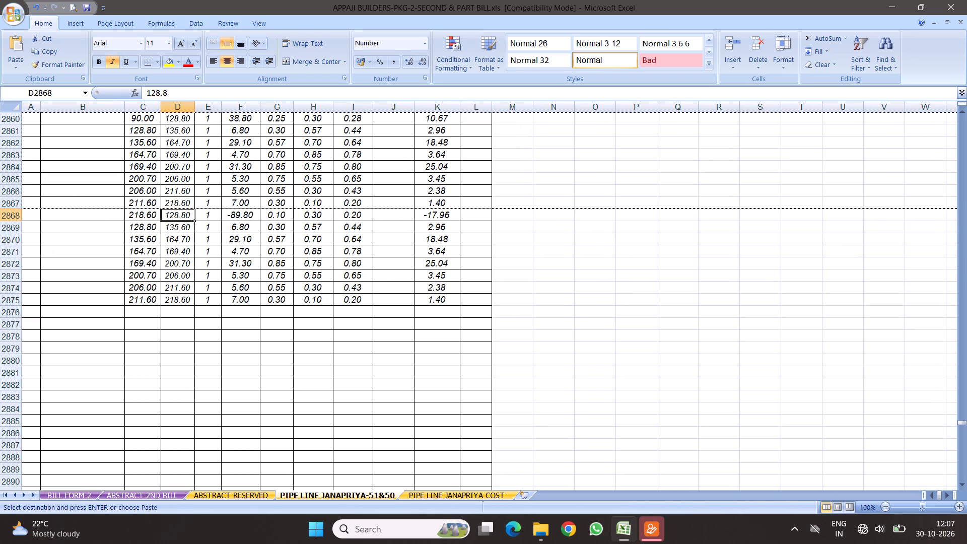
{"action": "type", "text": "227"}
{"action": "key", "text": "Return"}
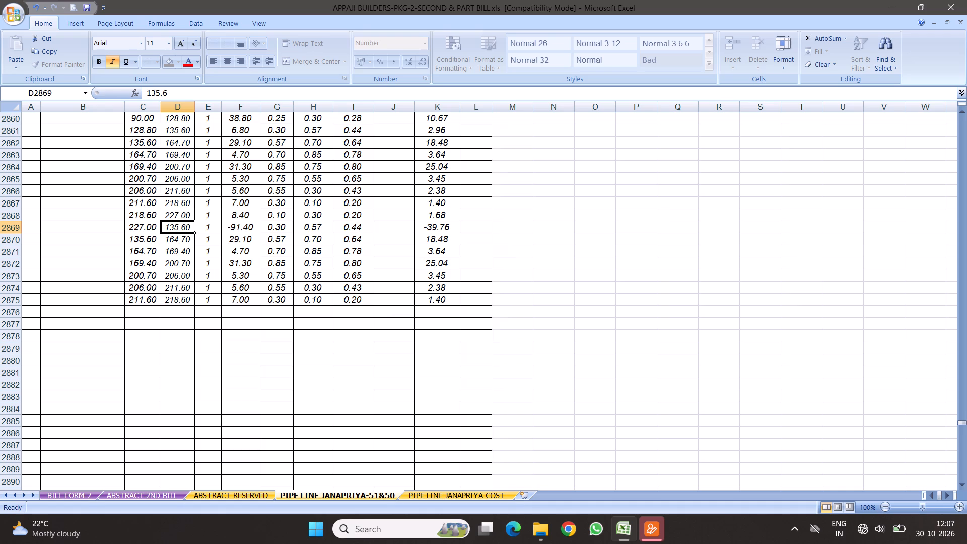
{"action": "type", "text": "232.1"}
{"action": "key", "text": "Return"}
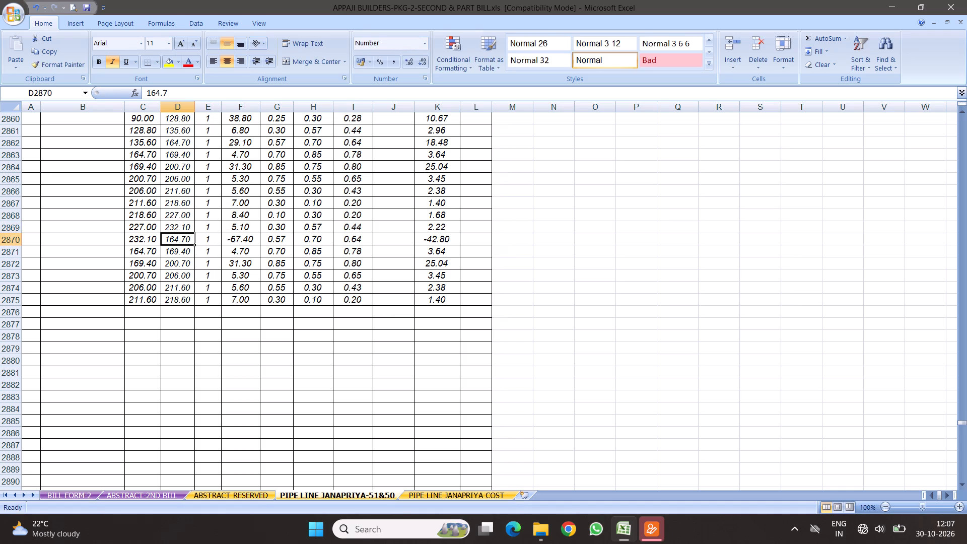
{"action": "type", "text": "246.8"}
{"action": "key", "text": "Return"}
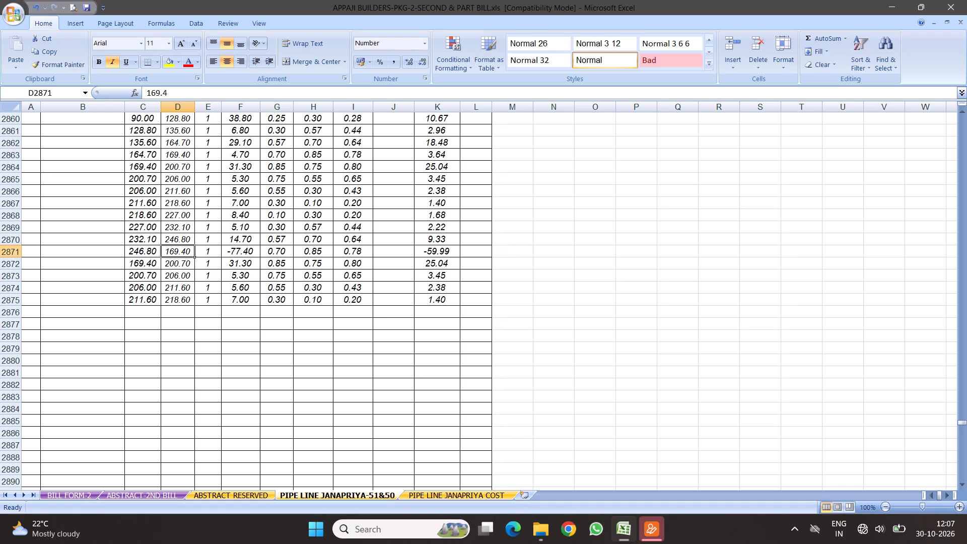
{"action": "type", "text": "251.7"}
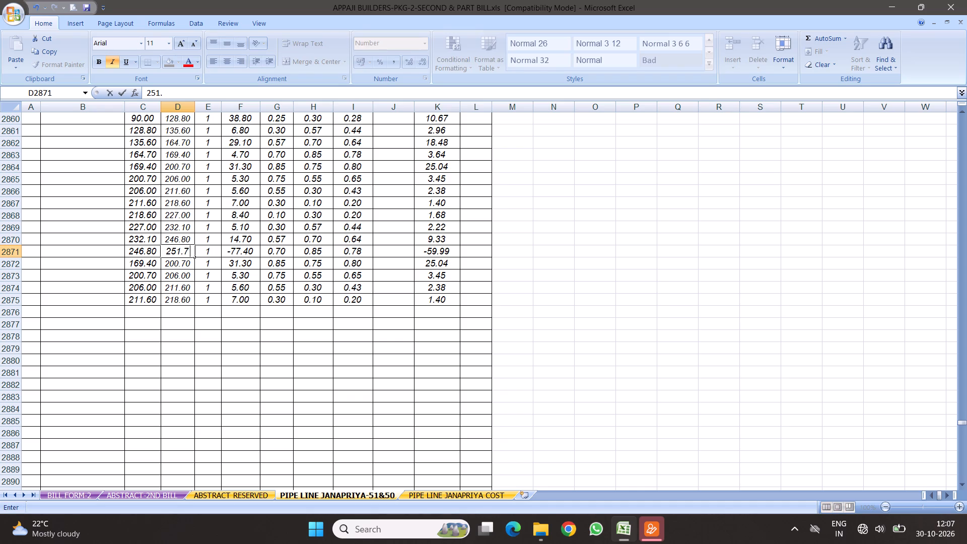
{"action": "key", "text": "Return"}
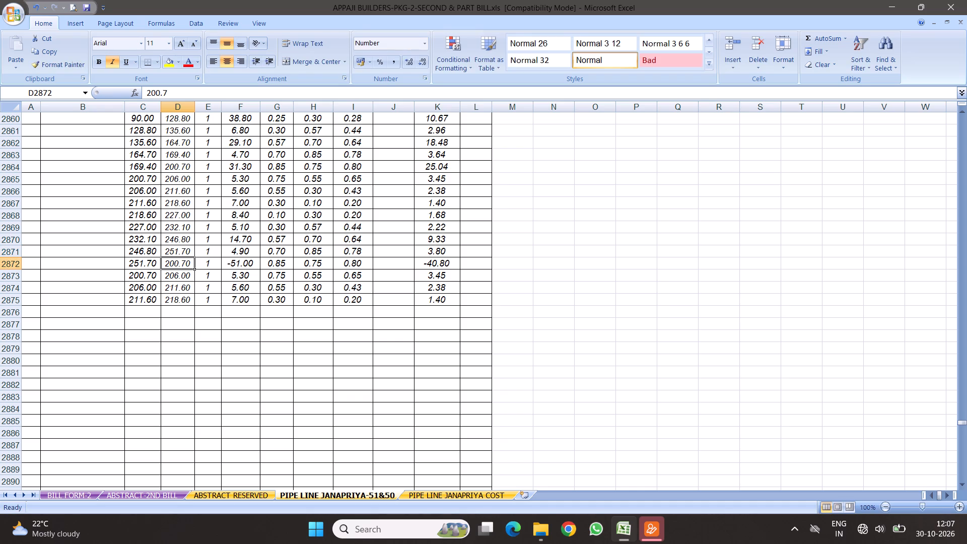
Enter the end chainages 262.5, 267.7, 300 and 319.2 in D2872 through D2875.
{"action": "type", "text": "262.5"}
{"action": "key", "text": "Return"}
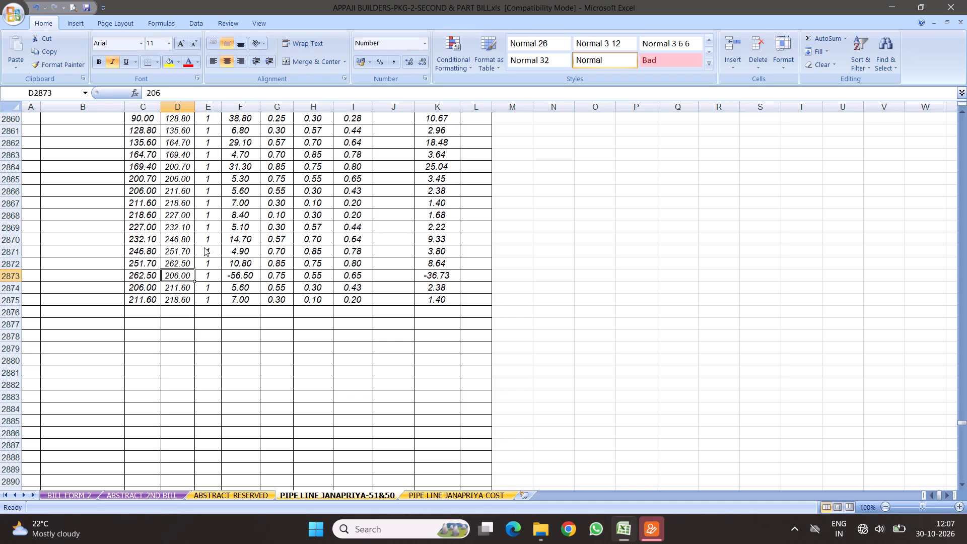
{"action": "type", "text": "267.7"}
{"action": "key", "text": "Return"}
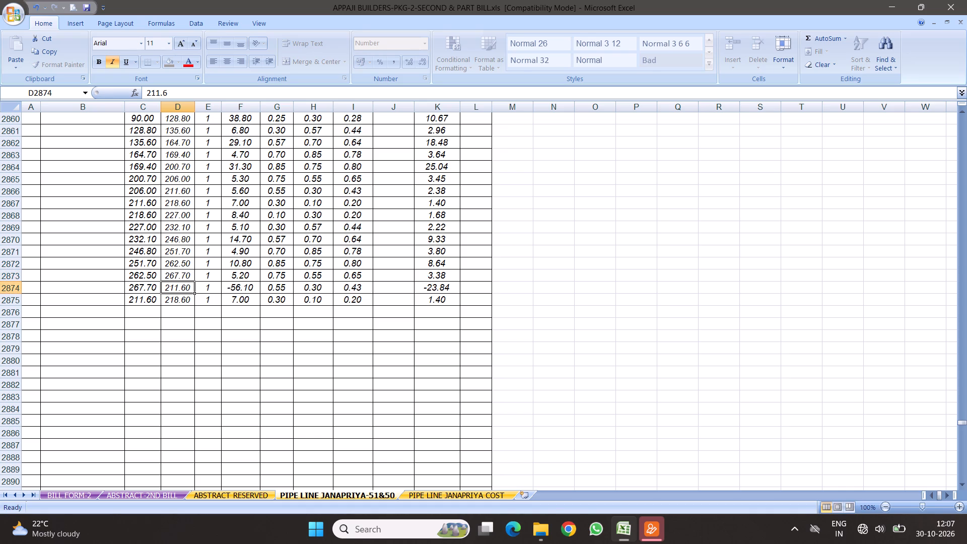
{"action": "type", "text": "300"}
{"action": "key", "text": "Return"}
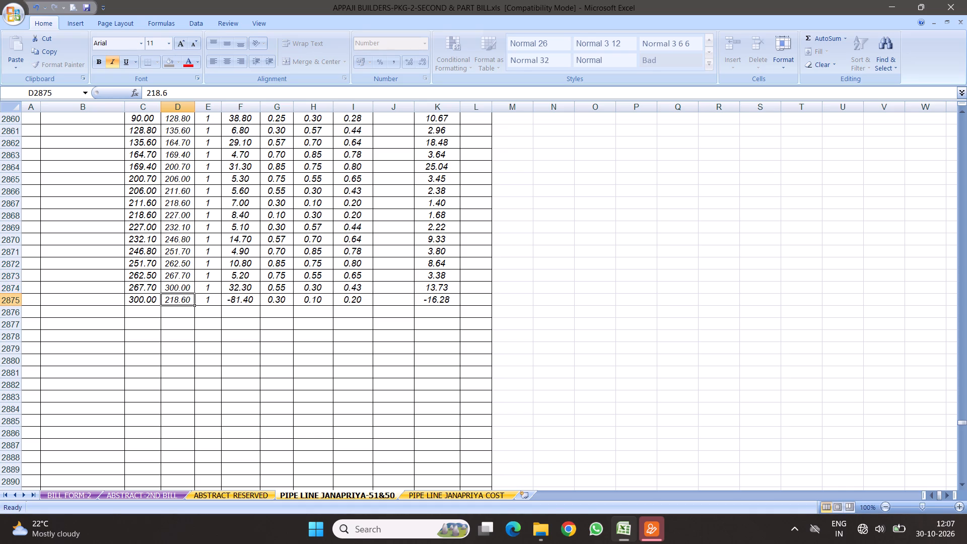
{"action": "type", "text": "319.2"}
{"action": "key", "text": "Return"}
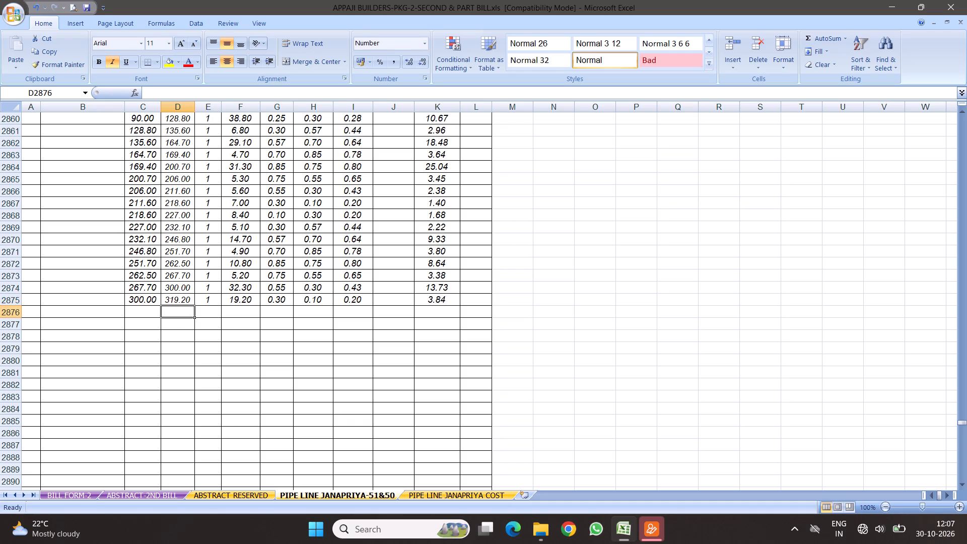
Copy rows 2864 to 2875 and insert the copied rows at row 2876, directly below the last chainage row.
{"action": "left_click_drag", "start_coordinate": [7, 165], "coordinate": [28, 305]}
{"action": "right_click", "coordinate": [139, 189]}
{"action": "left_click", "coordinate": [162, 214]}
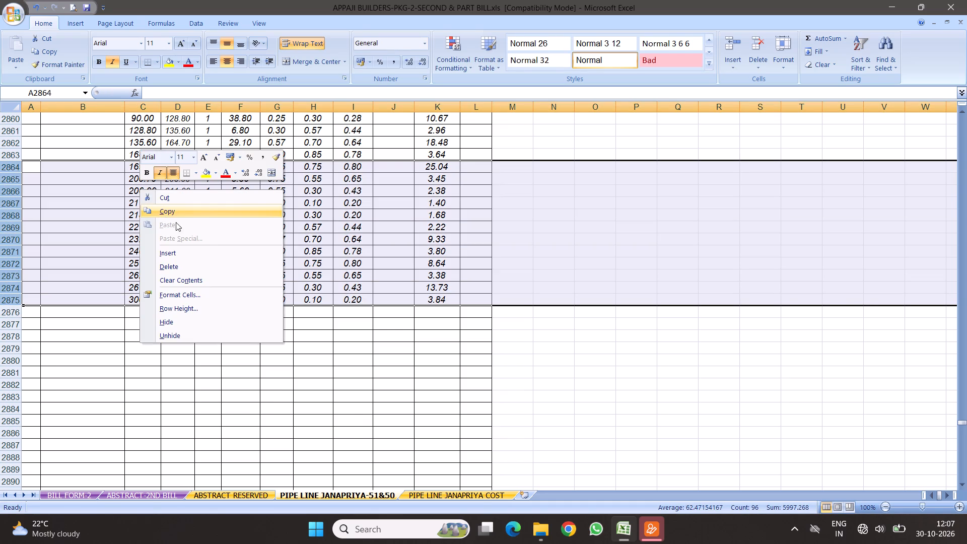
{"action": "scroll", "coordinate": [223, 259], "scroll_direction": "down", "scroll_amount": 4}
{"action": "right_click", "coordinate": [16, 169]}
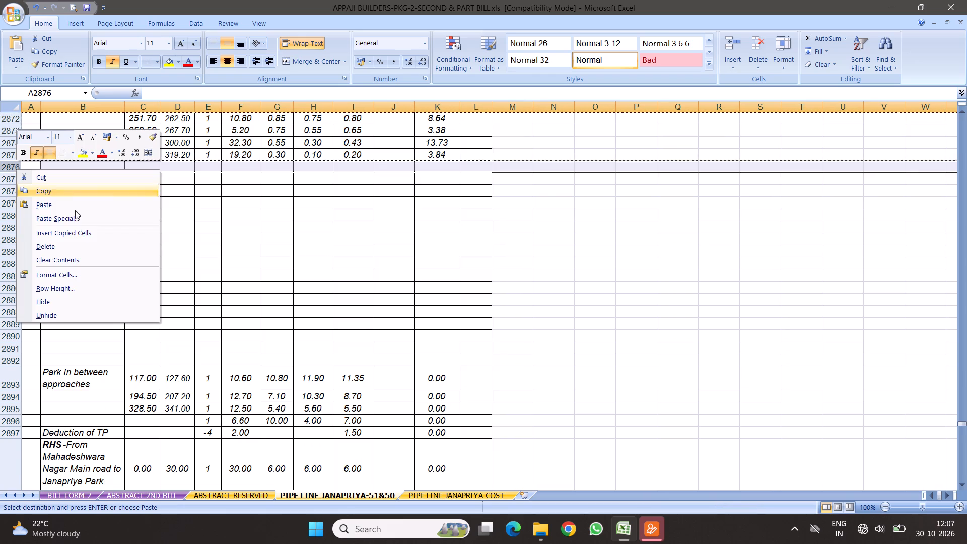
{"action": "left_click", "coordinate": [76, 234]}
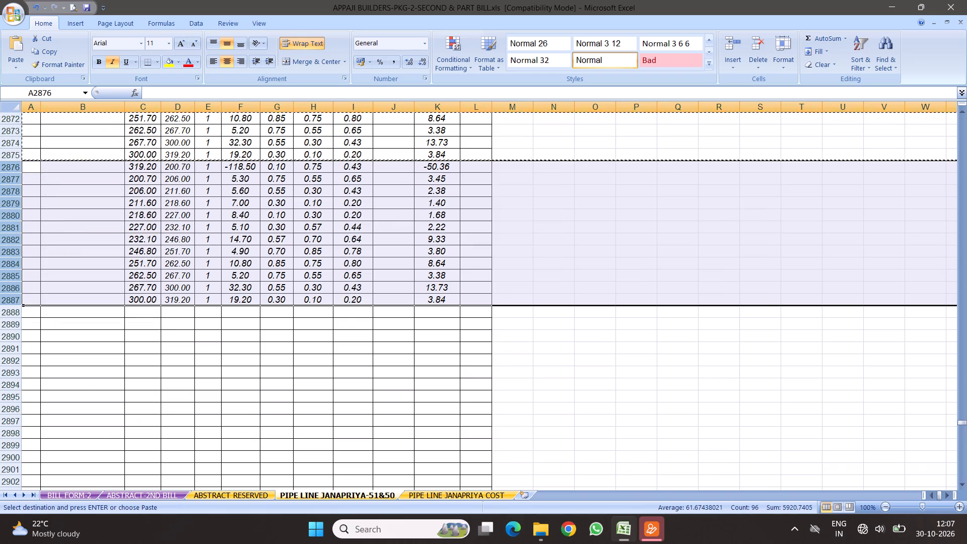
Enter the end chainages 321.6, 326.9, 330.5 and 337.4 in D2876 through D2879.
{"action": "left_click", "coordinate": [175, 168]}
{"action": "type", "text": "321.6"}
{"action": "key", "text": "Return"}
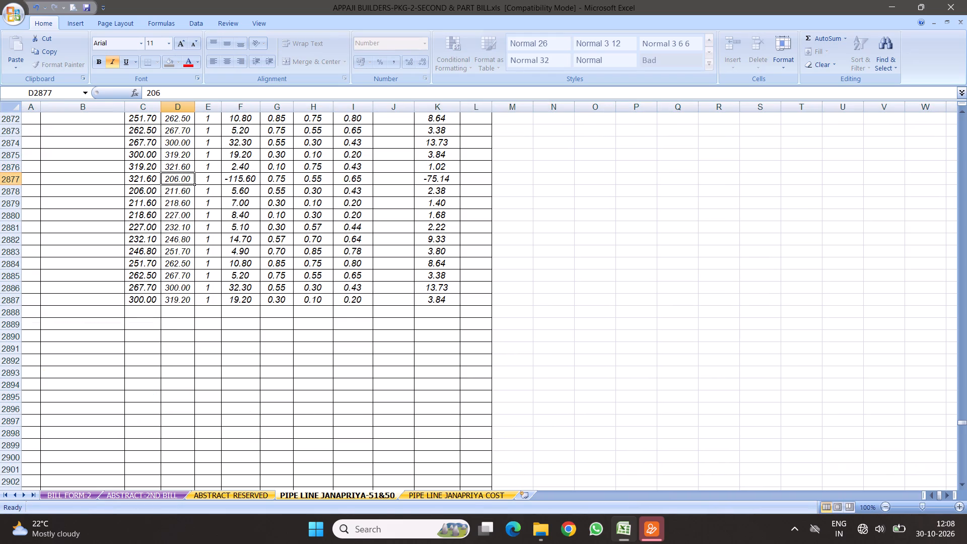
{"action": "type", "text": "326."}
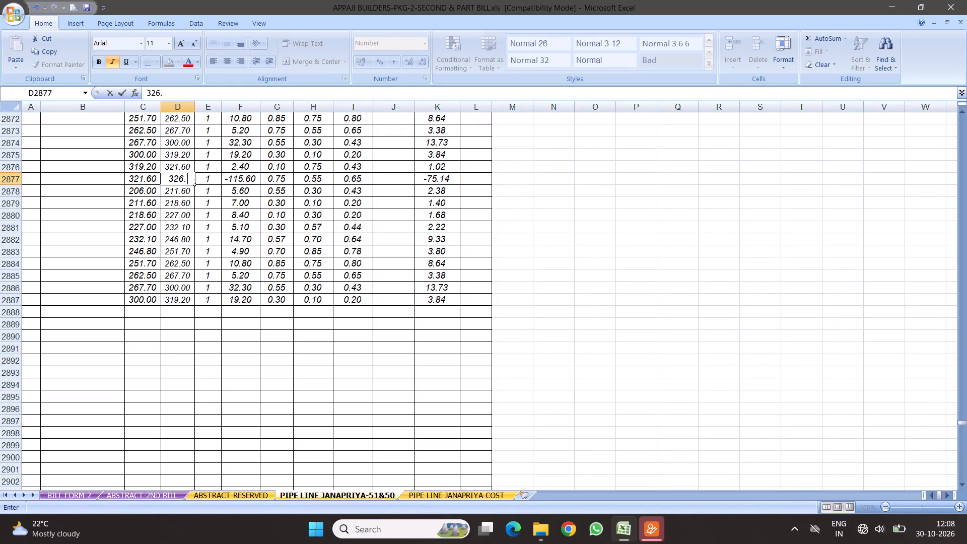
{"action": "key", "text": "9"}
{"action": "key", "text": "Return"}
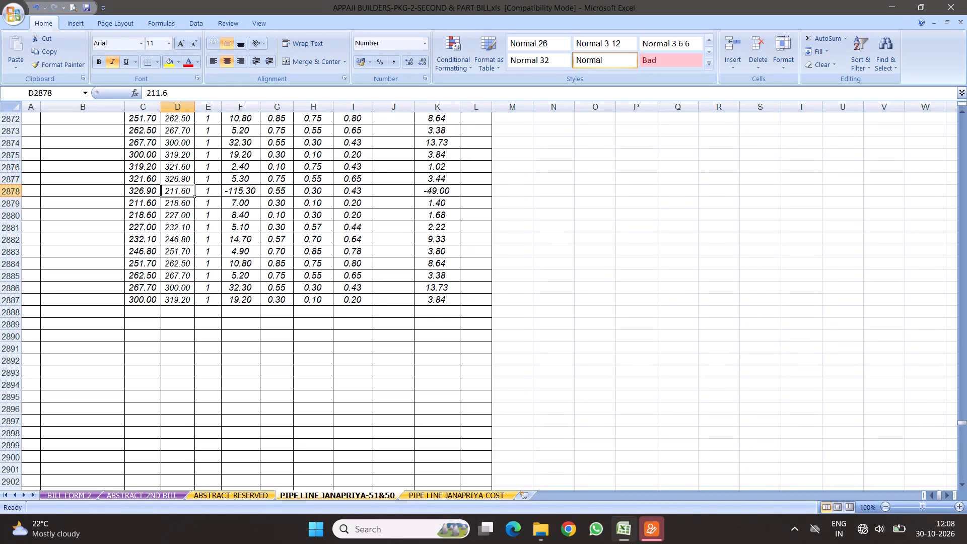
{"action": "type", "text": "330.5"}
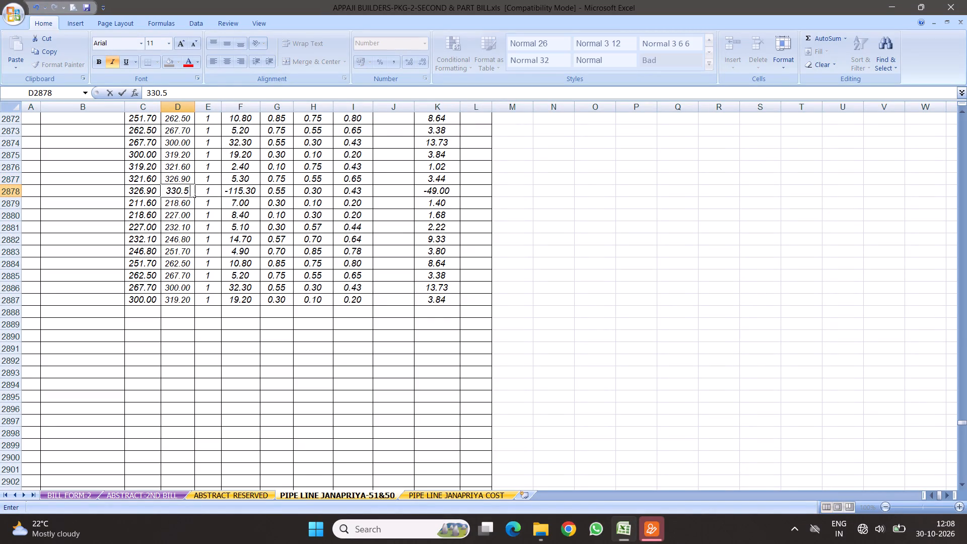
{"action": "key", "text": "Return"}
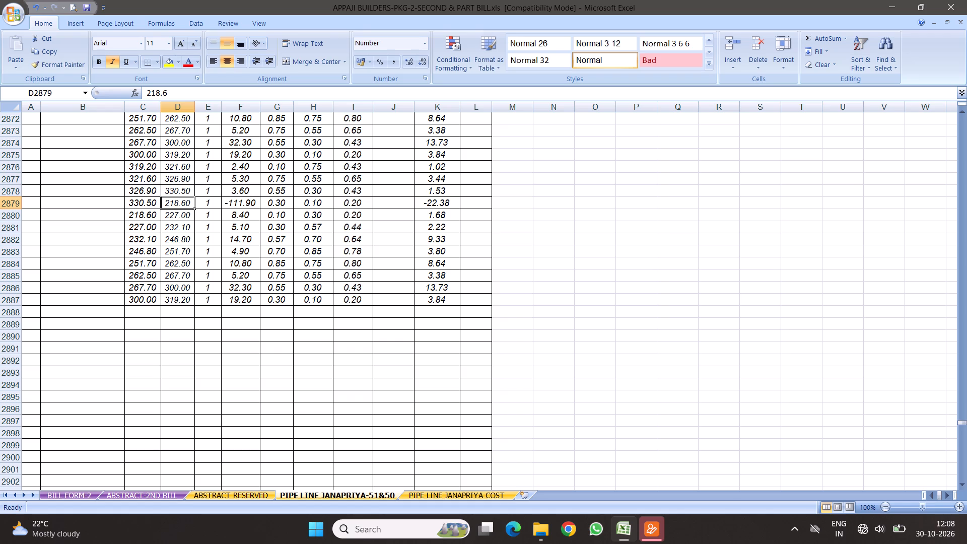
{"action": "type", "text": "33"}
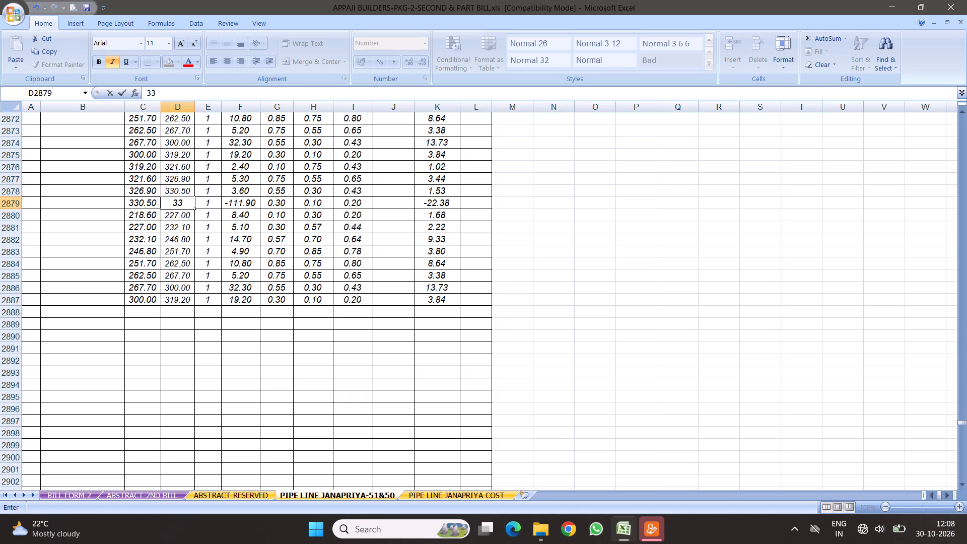
{"action": "type", "text": "7.4"}
{"action": "key", "text": "Return"}
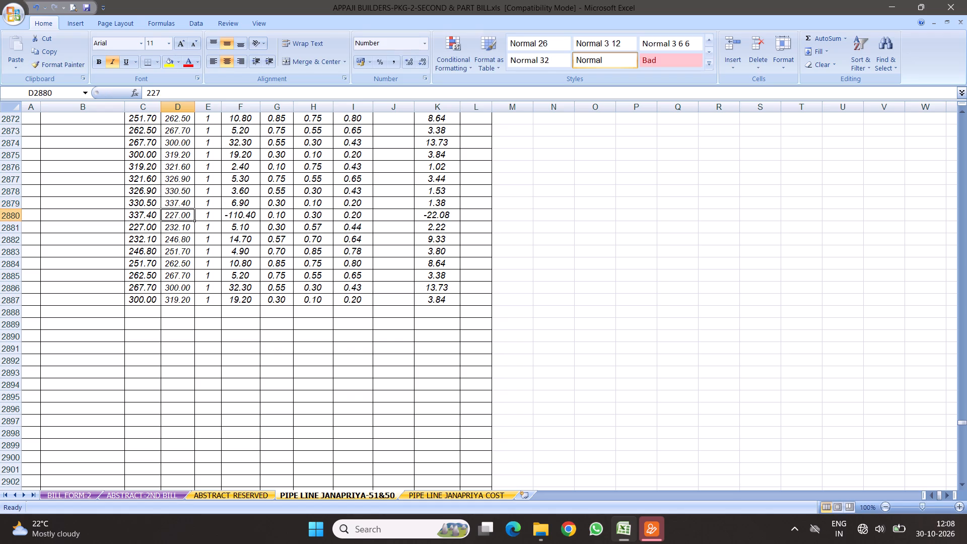
Enter the end chainages 343.1, 352.5 and 359.7 in D2880 through D2882.
{"action": "type", "text": "343"}
{"action": "type", "text": ".1"}
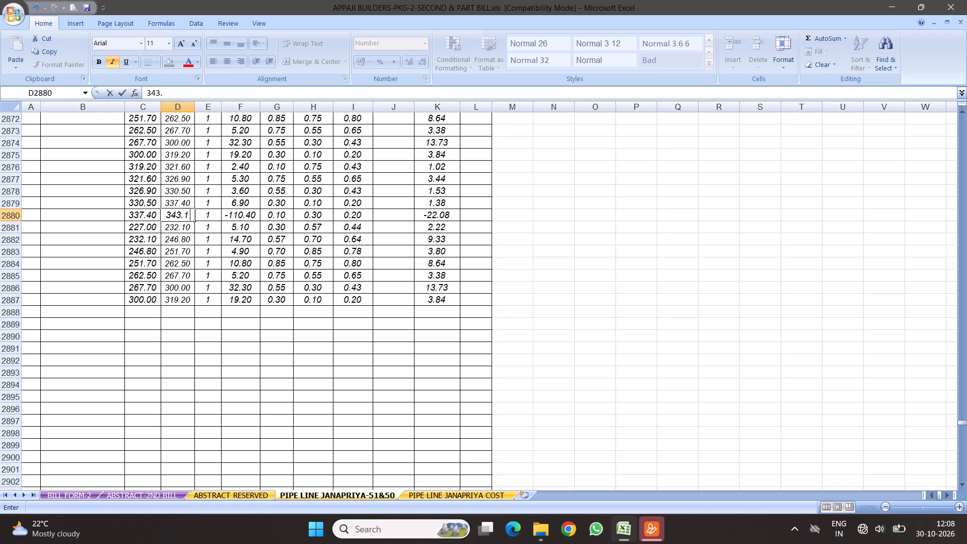
{"action": "key", "text": "Return"}
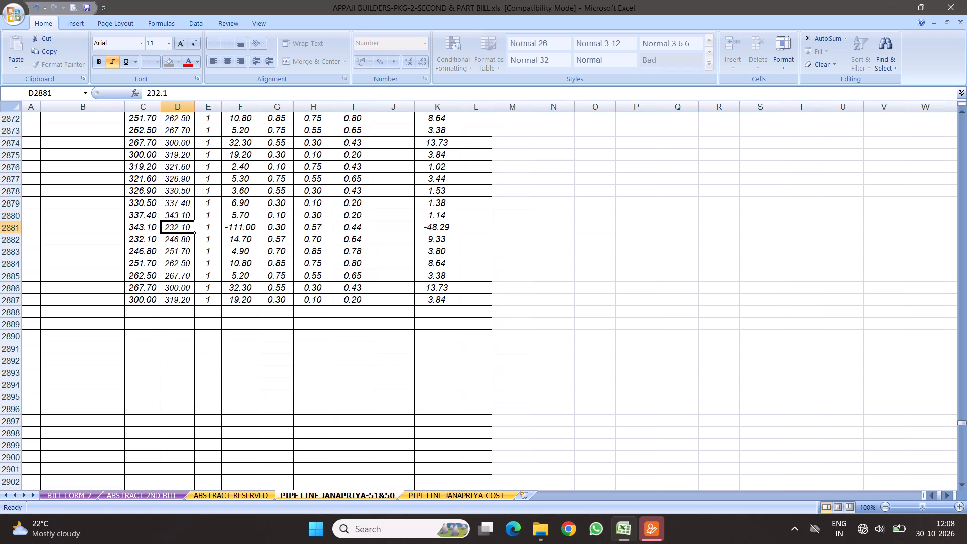
{"action": "type", "text": "352.5"}
{"action": "key", "text": "Return"}
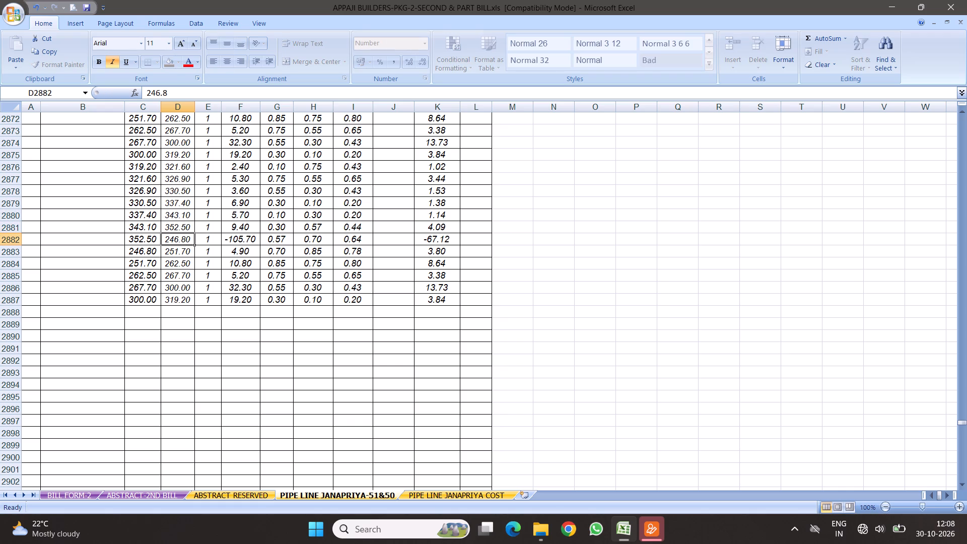
{"action": "type", "text": "359.7"}
{"action": "key", "text": "Return"}
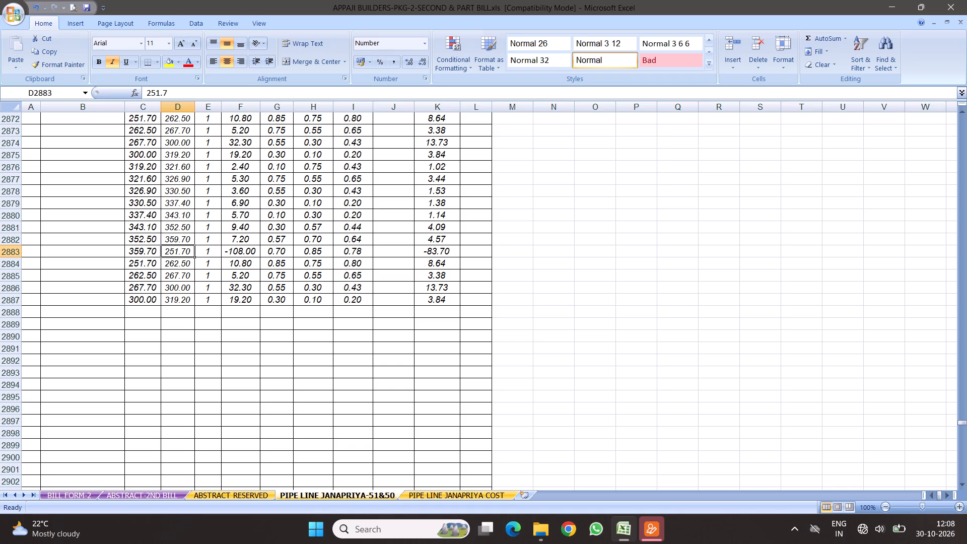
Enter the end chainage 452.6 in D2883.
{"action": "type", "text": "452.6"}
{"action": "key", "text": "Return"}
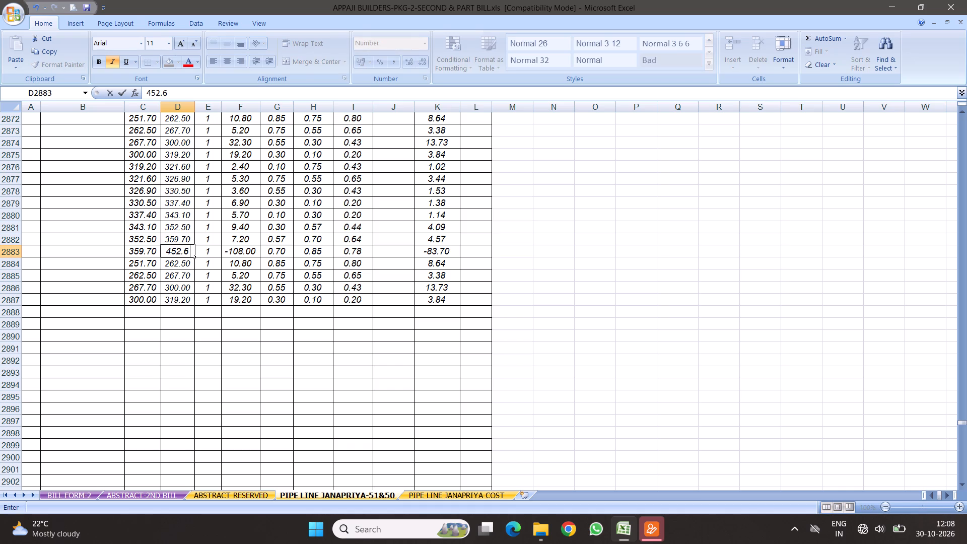
Set the end chainage in D2883 to the formula =D2882+30 and fill it down to D2887.
{"action": "left_click", "coordinate": [173, 250]}
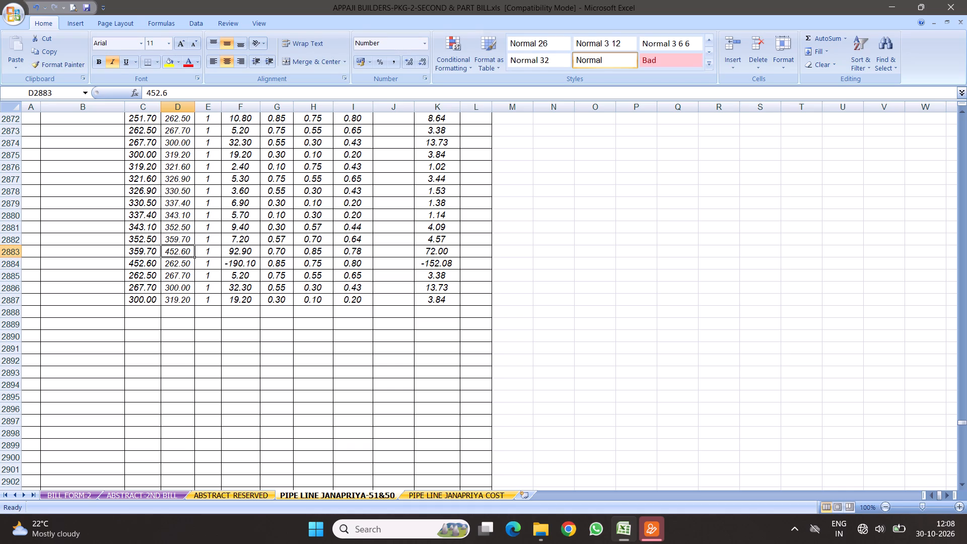
{"action": "key", "text": "equal"}
{"action": "left_click", "coordinate": [171, 240]}
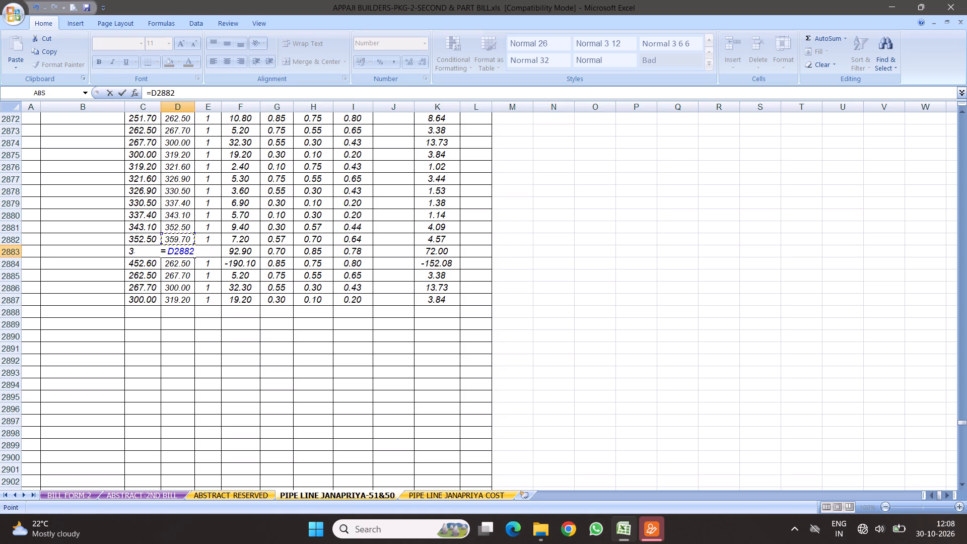
{"action": "type", "text": "+3"}
{"action": "key", "text": "0"}
{"action": "key", "text": "Return"}
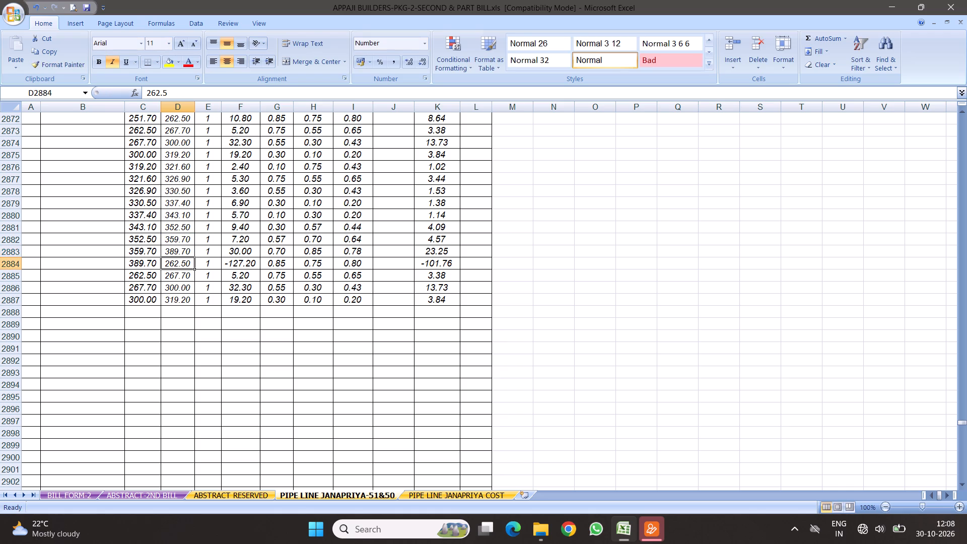
{"action": "left_click", "coordinate": [138, 251]}
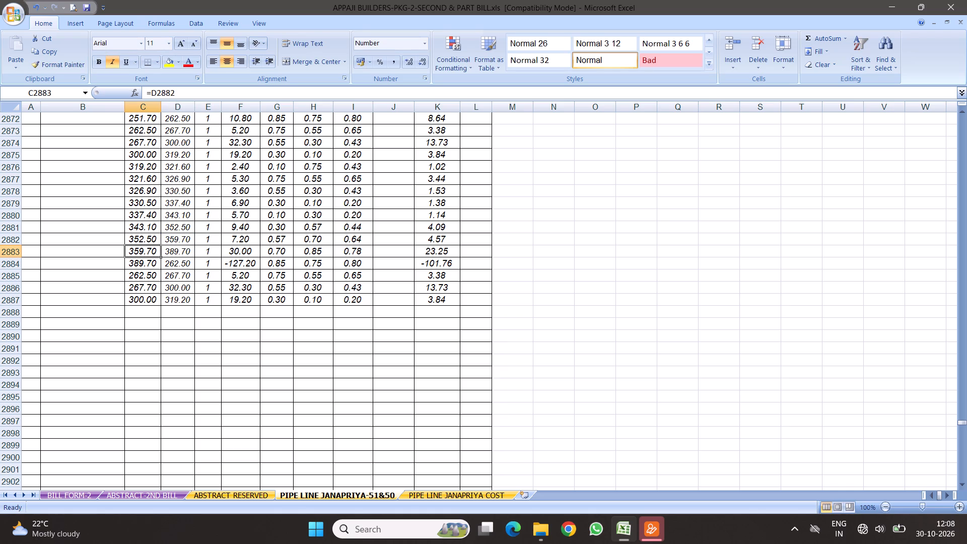
{"action": "left_click", "coordinate": [177, 251]}
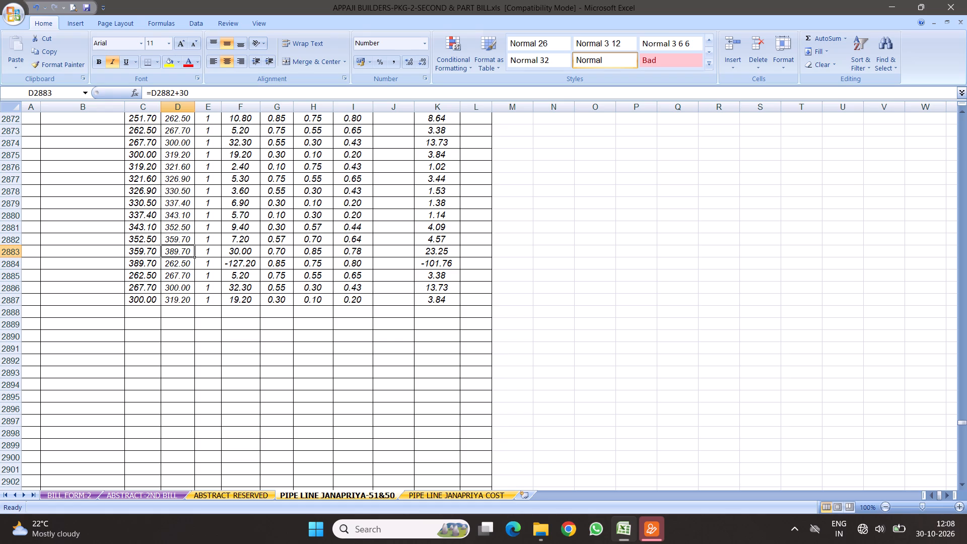
{"action": "left_click_drag", "start_coordinate": [193, 256], "coordinate": [179, 301]}
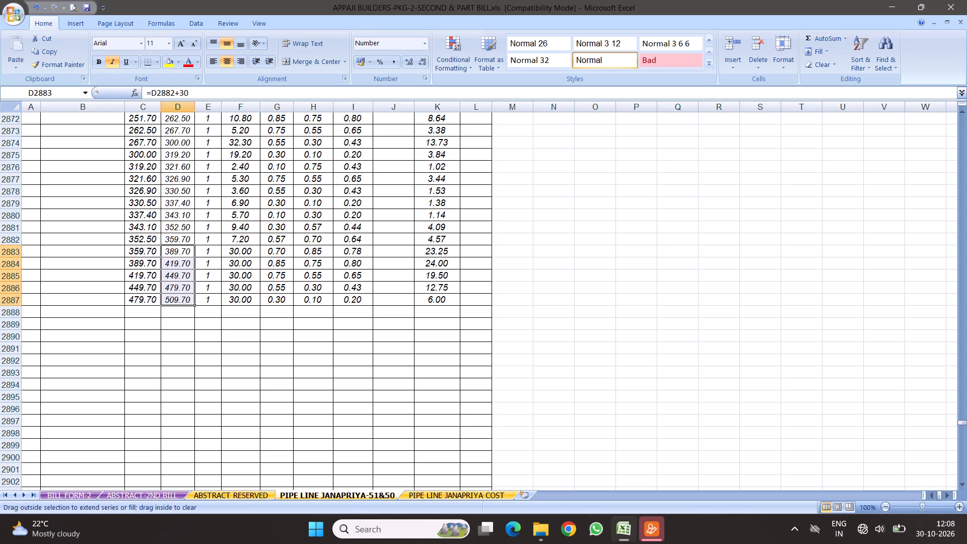
Replace the end chainage formula in D2886 with the value 452.6.
{"action": "left_click", "coordinate": [171, 263]}
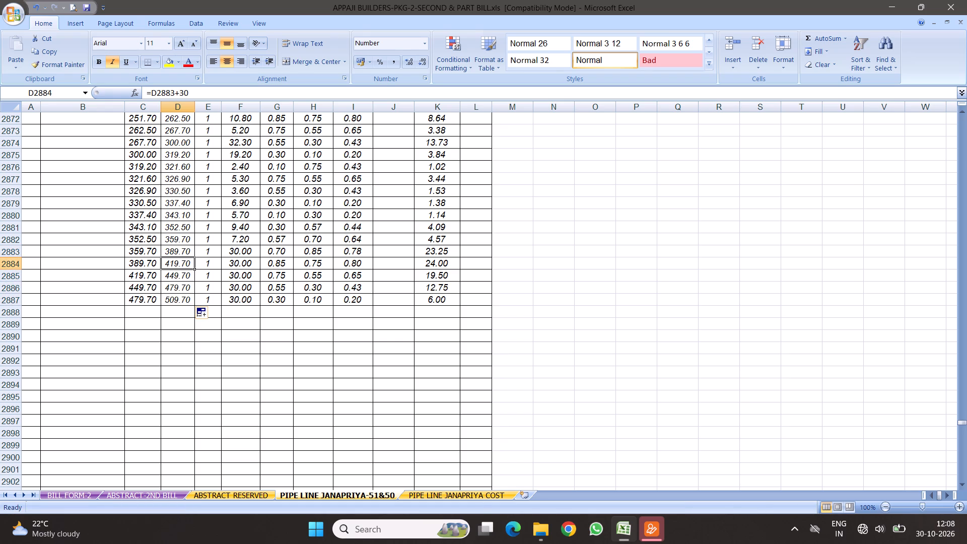
{"action": "left_click", "coordinate": [177, 276]}
{"action": "left_click", "coordinate": [176, 289]}
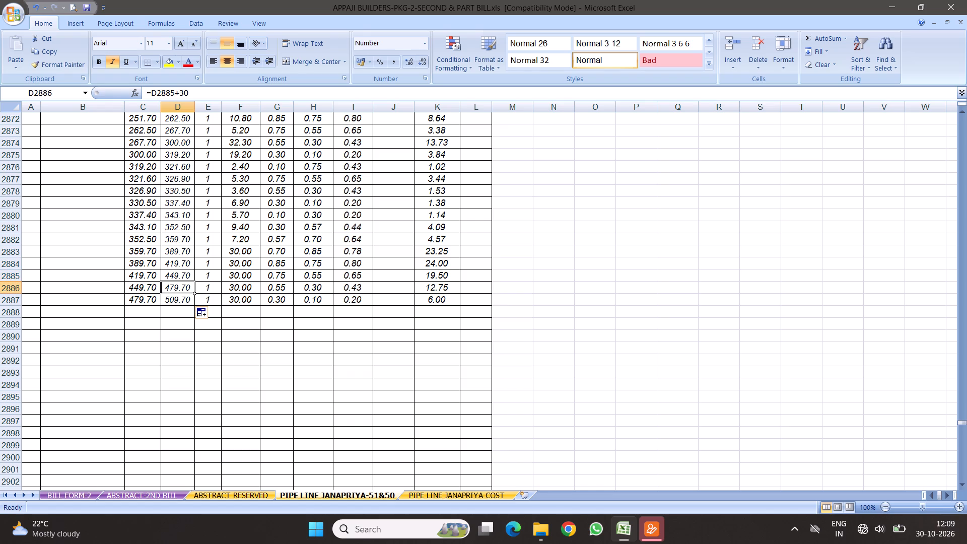
{"action": "type", "text": "452.6"}
{"action": "key", "text": "Return"}
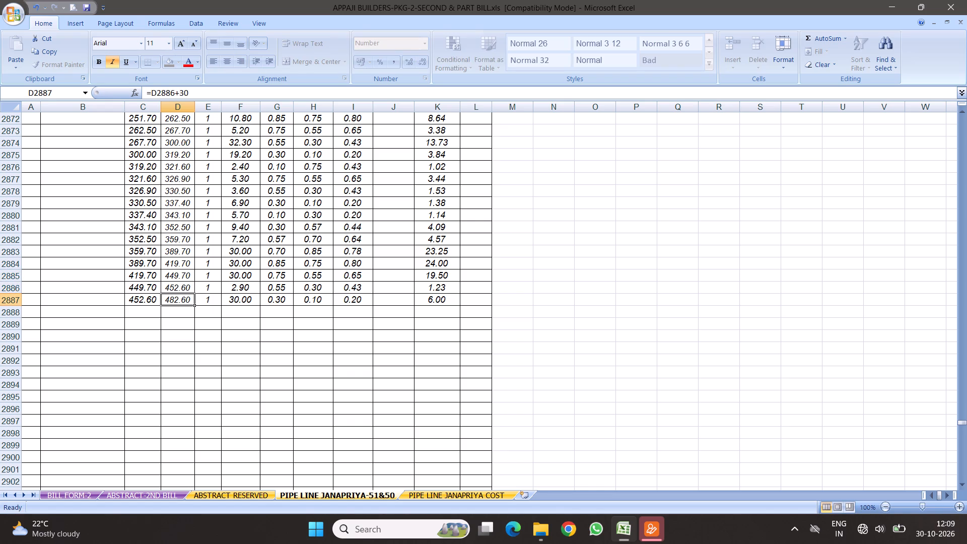
Clear the contents of the surplus row 2887 below the last chainage.
{"action": "left_click", "coordinate": [17, 301]}
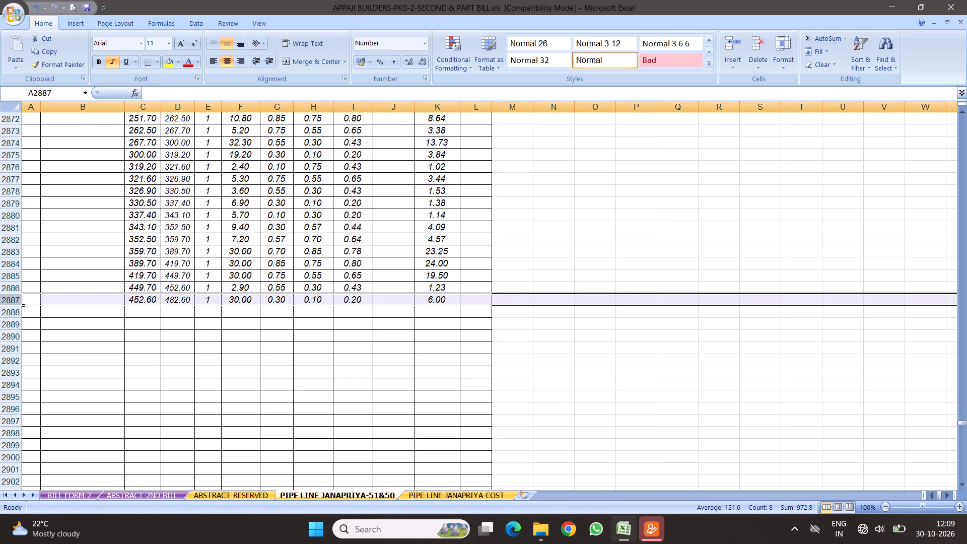
{"action": "key", "text": "Delete"}
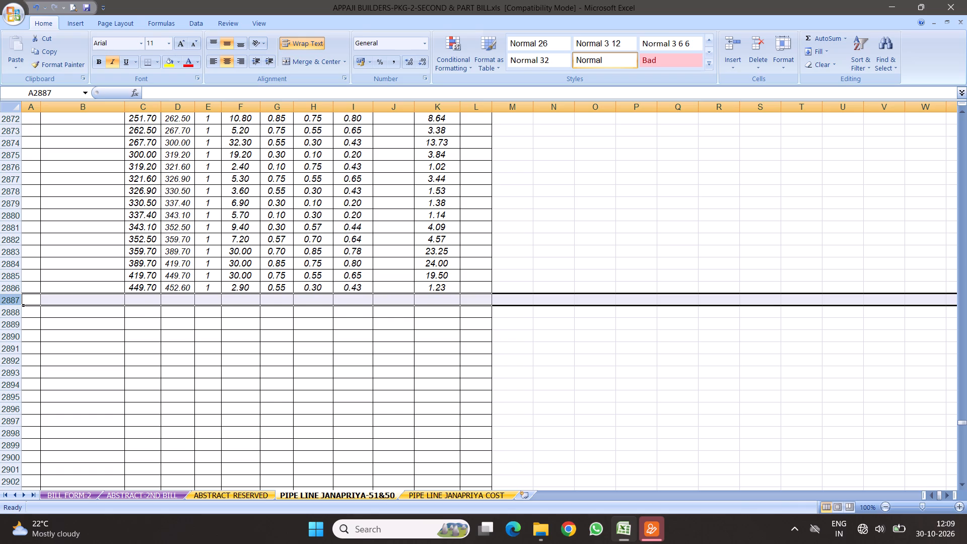
Set the number in E2856 to 0 for chainage 29 to 34.3 and clear the contents of G2856 through L2856.
{"action": "scroll", "coordinate": [168, 264], "scroll_direction": "up", "scroll_amount": 5}
{"action": "scroll", "coordinate": [245, 282], "scroll_direction": "up", "scroll_amount": 4}
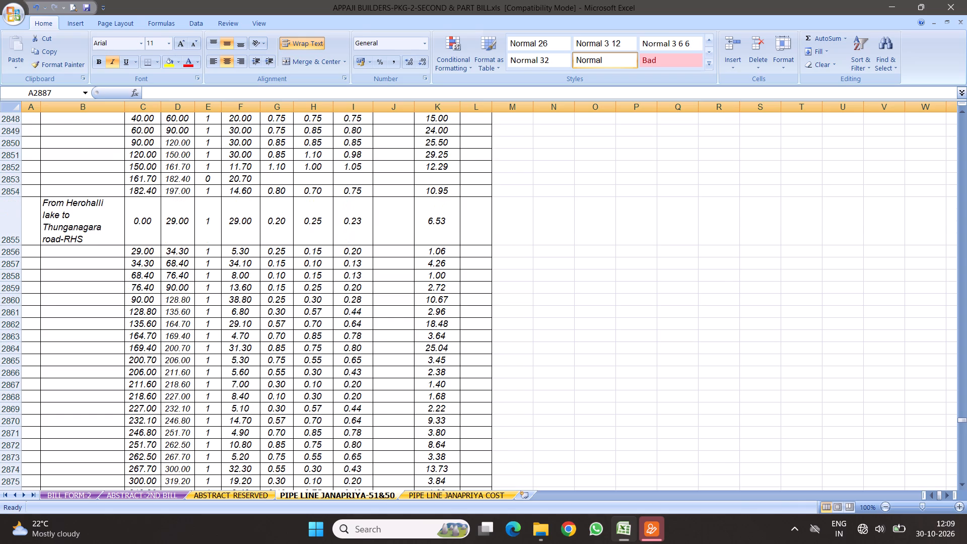
{"action": "left_click", "coordinate": [280, 269]}
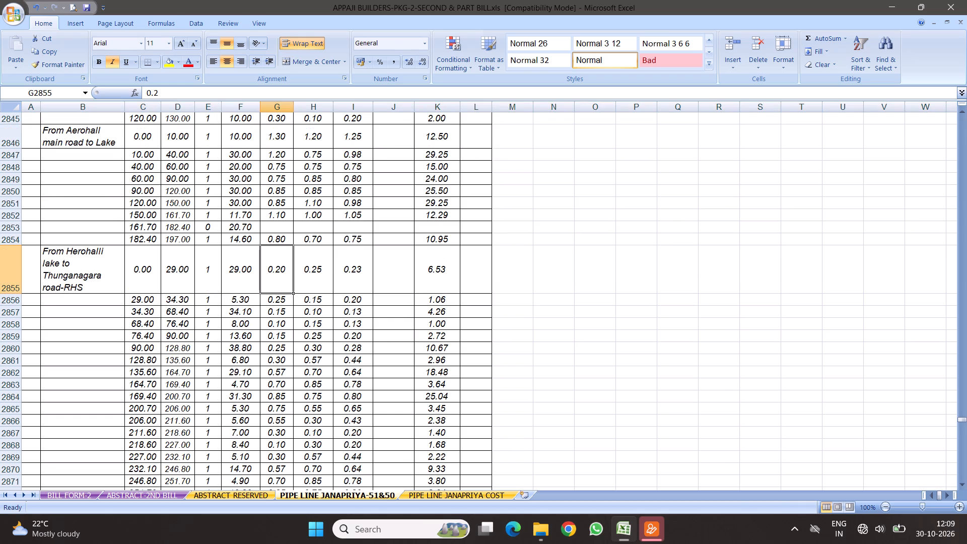
{"action": "left_click", "coordinate": [310, 270]}
{"action": "left_click", "coordinate": [313, 301]}
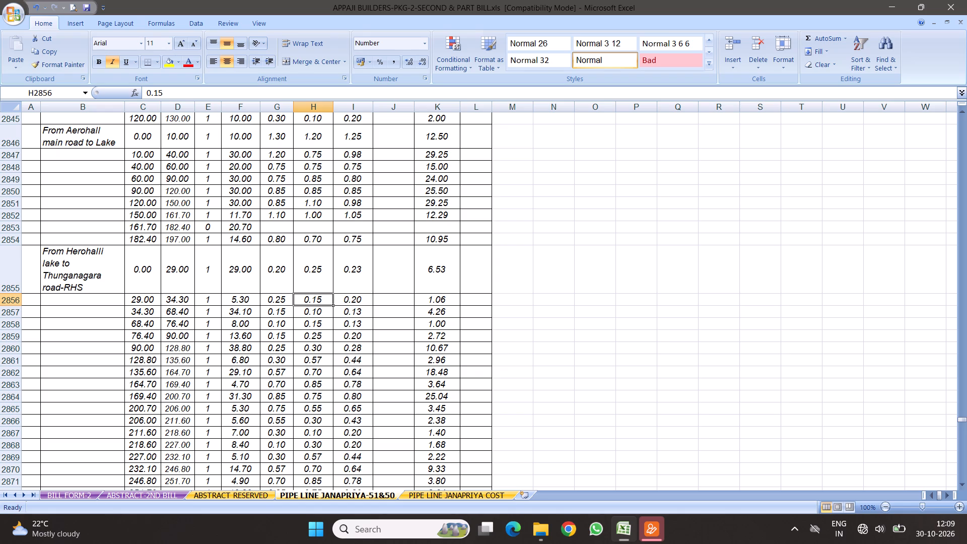
{"action": "left_click", "coordinate": [210, 300]}
{"action": "key", "text": "0"}
{"action": "key", "text": "Return"}
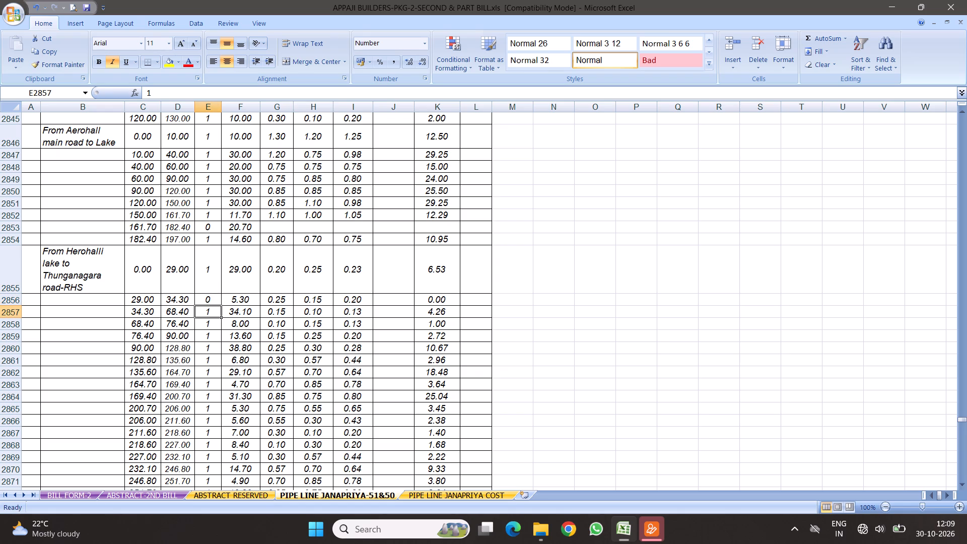
{"action": "left_click_drag", "start_coordinate": [277, 300], "coordinate": [468, 296]}
{"action": "key", "text": "Delete"}
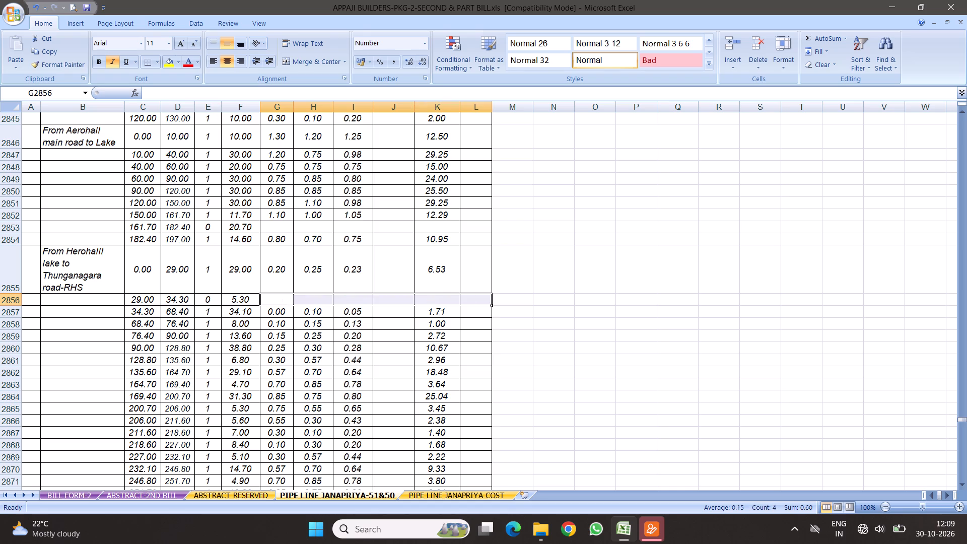
Enter the widths 0.35 in G2857 and 0.9 in H2857 for chainage 34.3 to 68.4.
{"action": "left_click", "coordinate": [269, 312]}
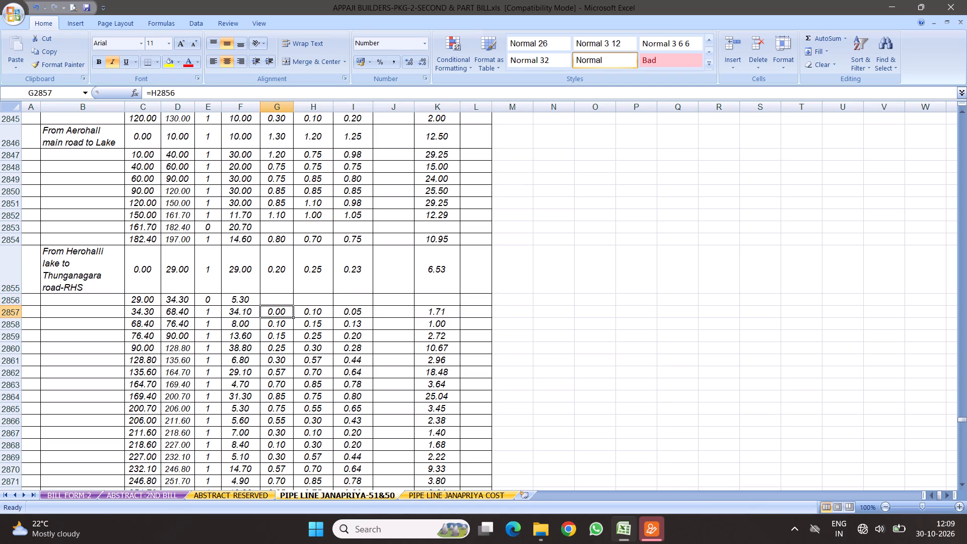
{"action": "type", "text": ".35"}
{"action": "key", "text": "Right"}
{"action": "type", "text": ".9"}
{"action": "key", "text": "Return"}
Set the number in E2858 to 0 for chainage 68.4 to 76.4 and clear the contents of G2858 through K2858.
{"action": "scroll", "coordinate": [312, 310], "scroll_direction": "down", "scroll_amount": 4}
{"action": "scroll", "coordinate": [347, 255], "scroll_direction": "up", "scroll_amount": 2}
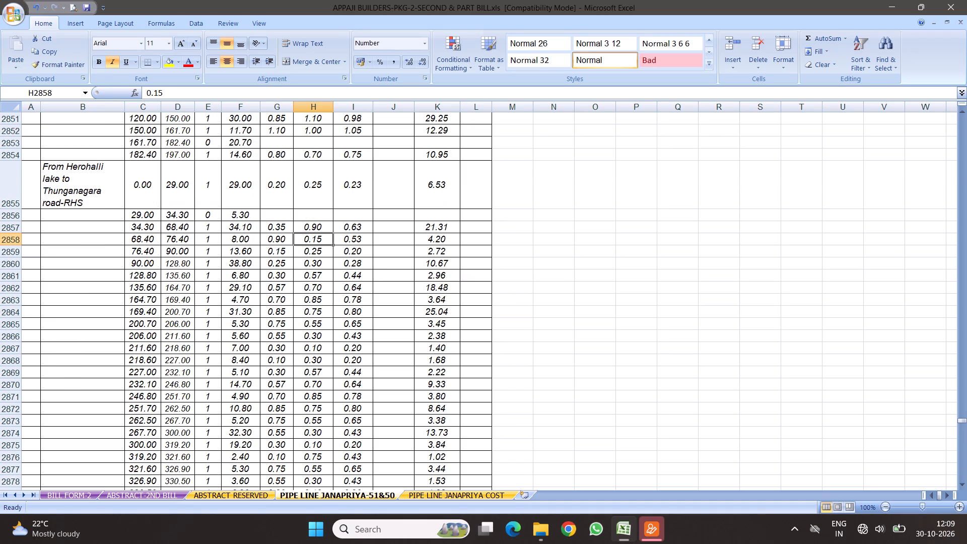
{"action": "left_click", "coordinate": [209, 241]}
{"action": "key", "text": "0"}
{"action": "key", "text": "Return"}
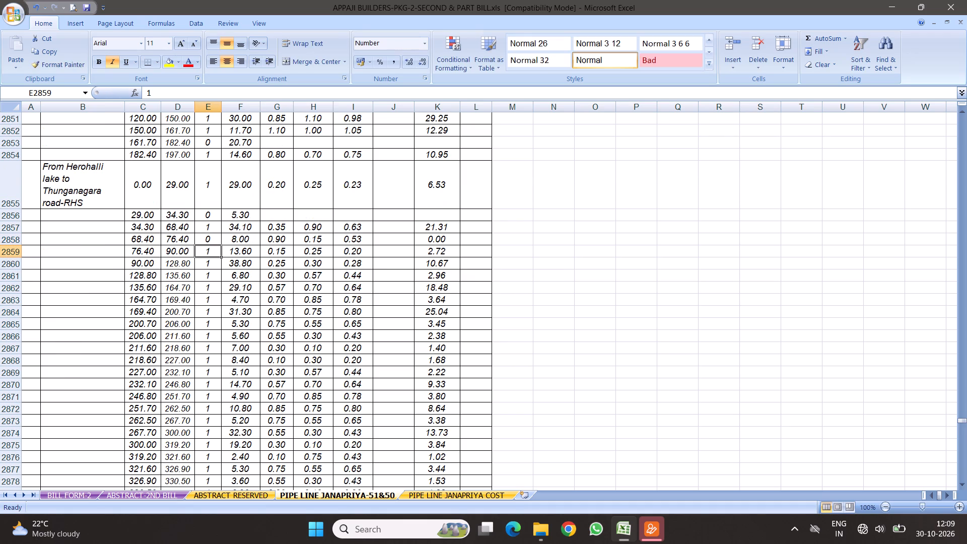
{"action": "left_click_drag", "start_coordinate": [277, 241], "coordinate": [420, 238]}
{"action": "key", "text": "Delete"}
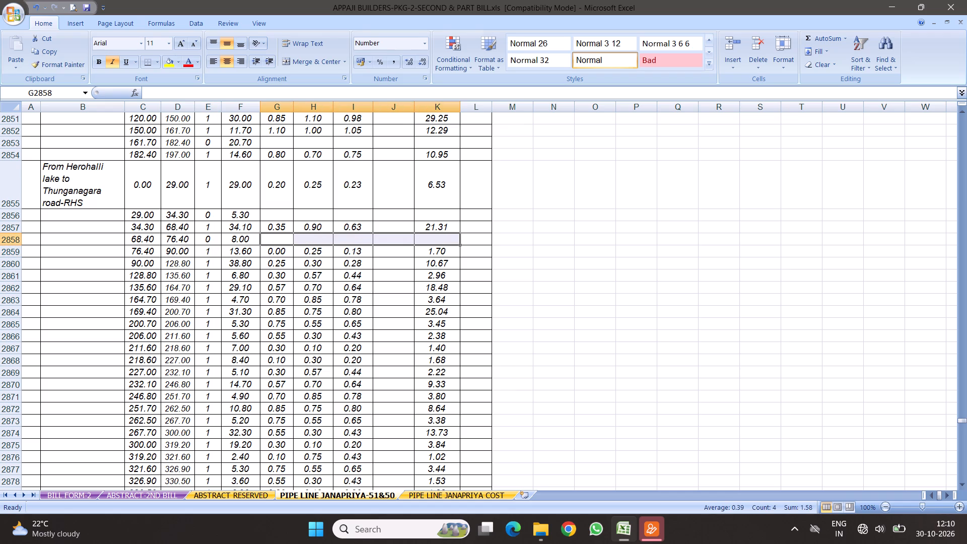
Enter the width 1.1 in both G2859 and H2859 for chainage 76.4 to 90.
{"action": "left_click", "coordinate": [279, 252]}
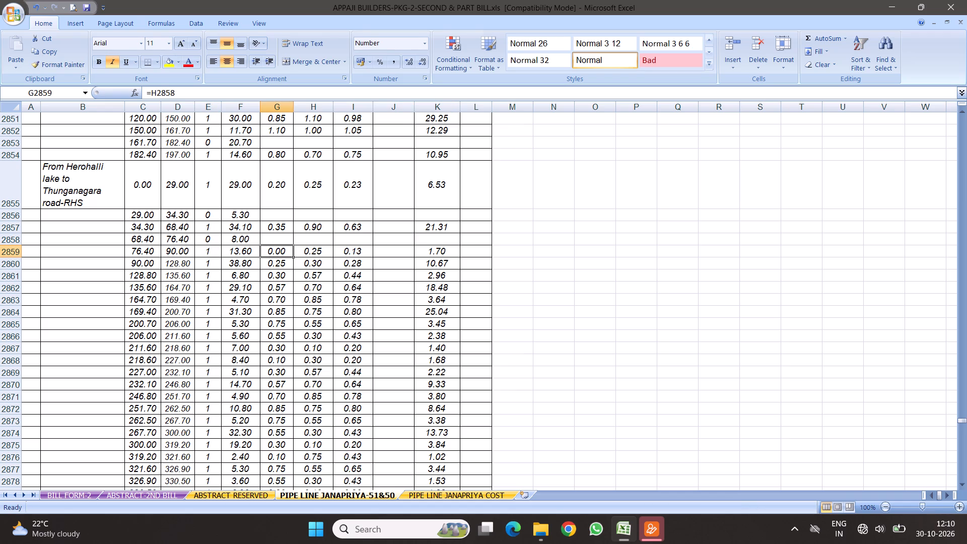
{"action": "type", "text": "1.1"}
{"action": "key", "text": "Right"}
{"action": "type", "text": "1.1"}
{"action": "key", "text": "Return"}
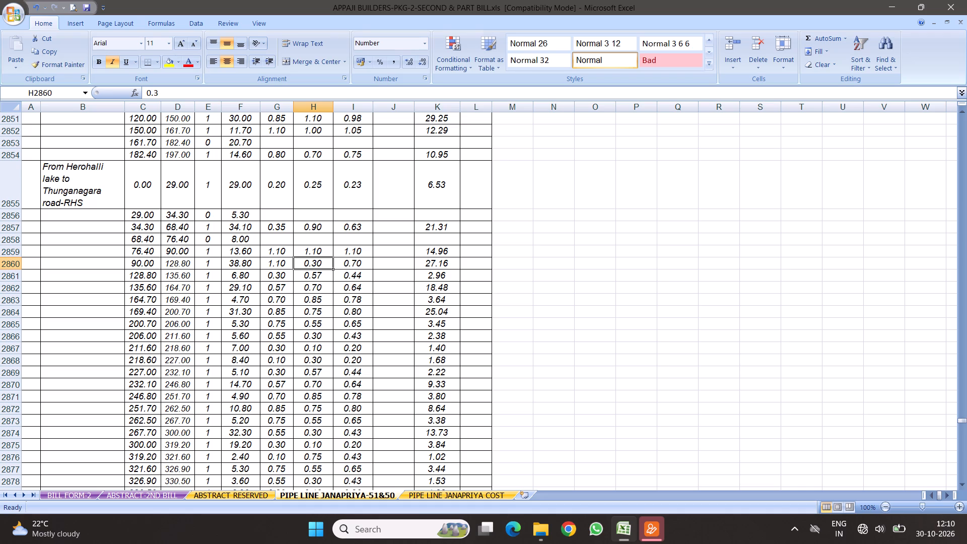
Enter the width 0.15 in H2860 for chainage 90 to 128.8.
{"action": "type", "text": ".15"}
{"action": "key", "text": "Return"}
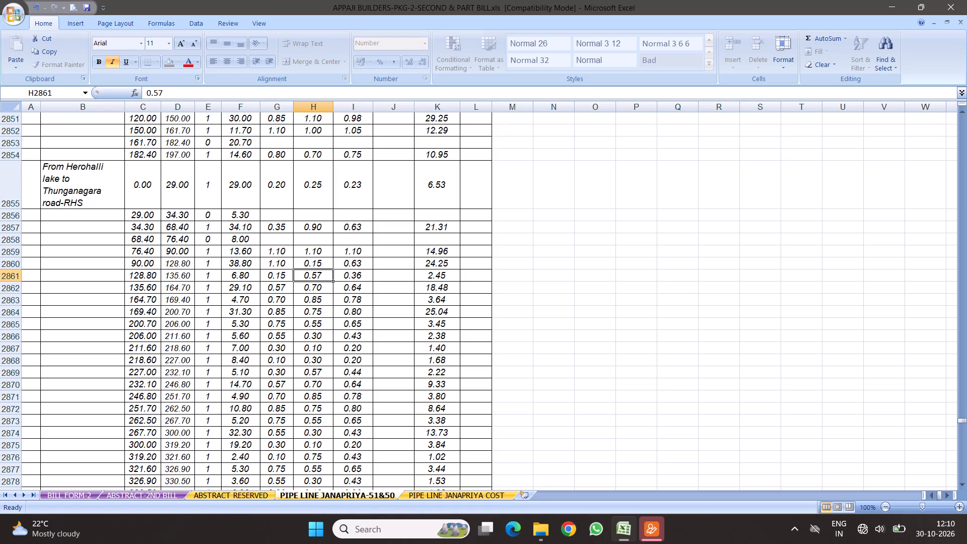
Set the number in E2861 to 0 for chainage 128.8 to 135.6 and clear the contents of G2861 through K2861.
{"action": "left_click", "coordinate": [208, 275]}
{"action": "key", "text": "0"}
{"action": "key", "text": "Return"}
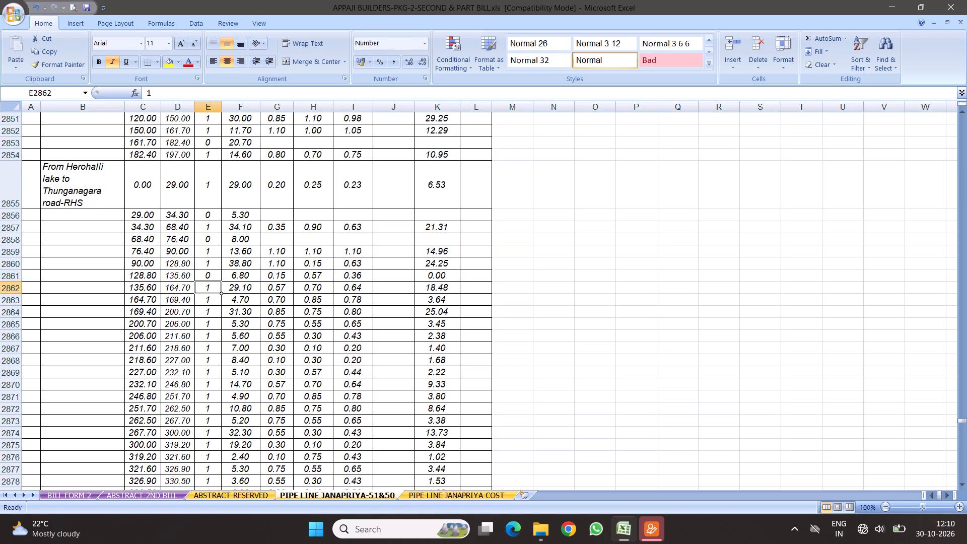
{"action": "left_click_drag", "start_coordinate": [274, 276], "coordinate": [425, 276]}
{"action": "key", "text": "Delete"}
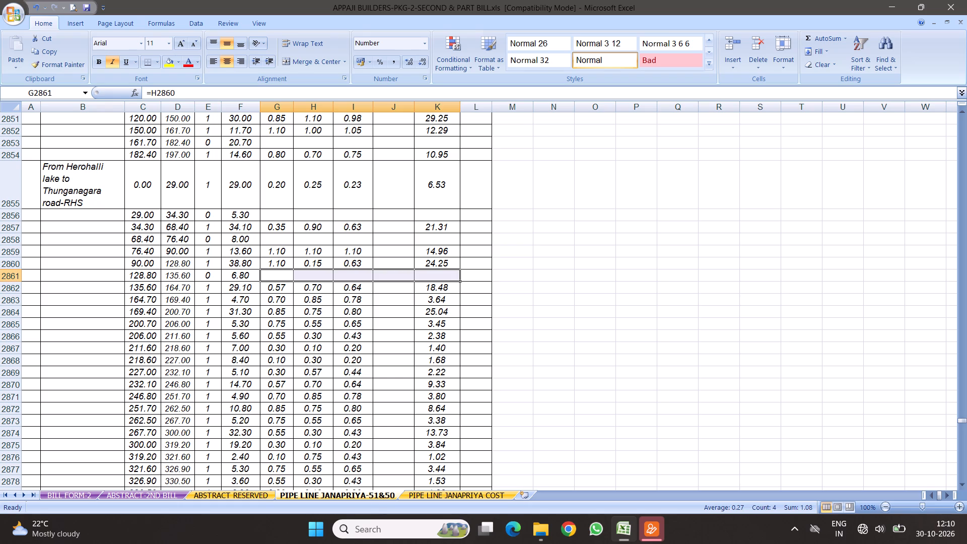
Enter the widths 0.8 in G2862 and 0.15 in H2862 for chainage 135.6 to 164.7.
{"action": "left_click", "coordinate": [270, 287]}
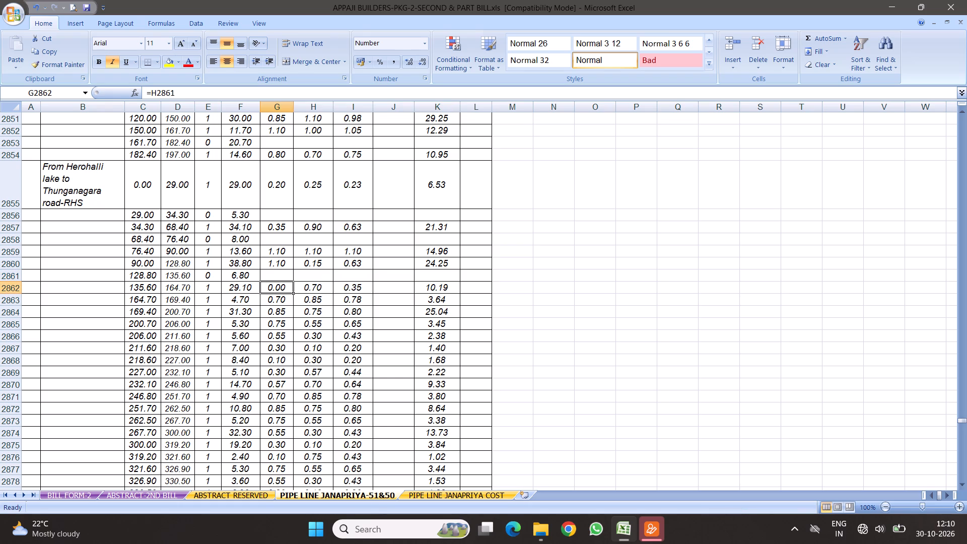
{"action": "type", "text": ".8"}
{"action": "key", "text": "Right"}
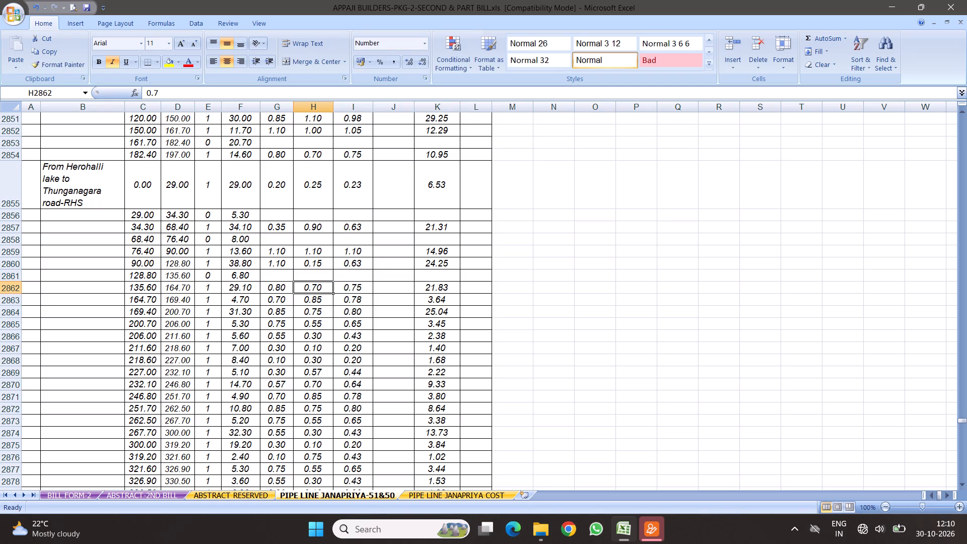
{"action": "type", "text": ".15"}
{"action": "key", "text": "Return"}
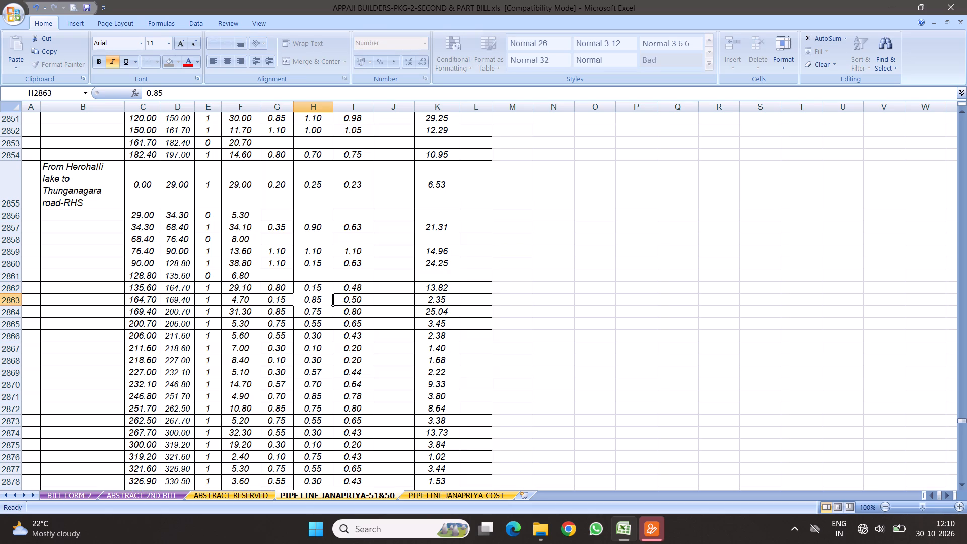
Set the number in E2863 to 0 for chainage 164.7 to 169.4 and clear the contents of G2863 through K2863.
{"action": "type", "text": ".4"}
{"action": "key", "text": "Return"}
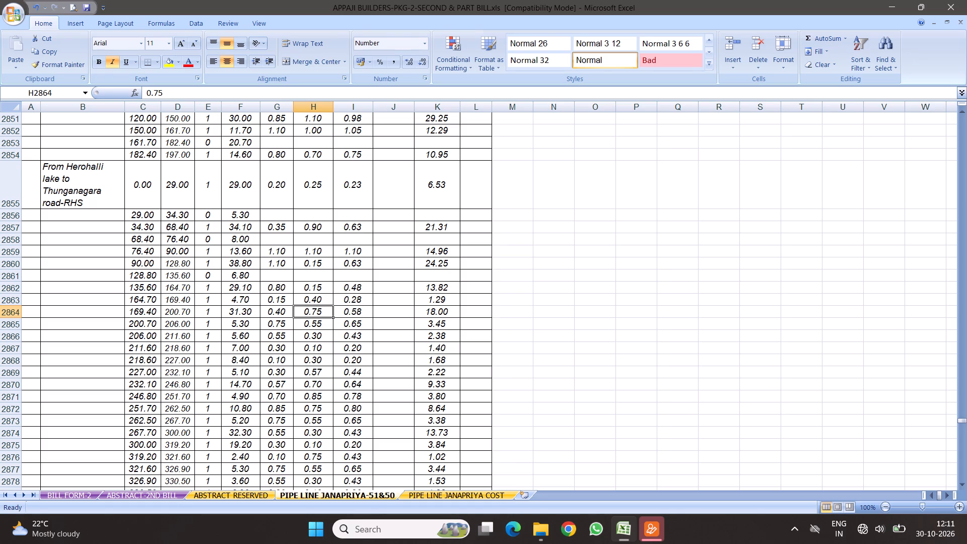
{"action": "left_click", "coordinate": [209, 300]}
{"action": "key", "text": "0"}
{"action": "key", "text": "Return"}
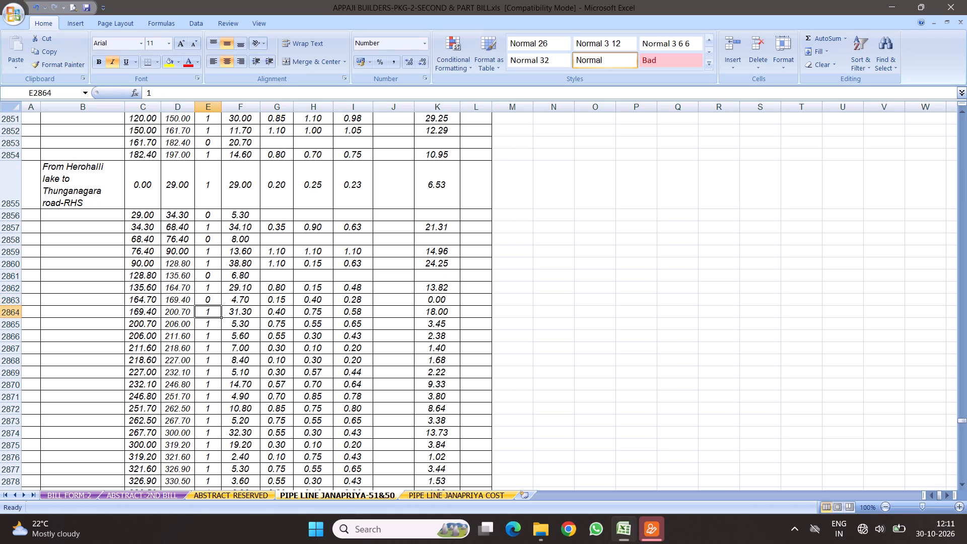
{"action": "left_click_drag", "start_coordinate": [279, 297], "coordinate": [444, 300]}
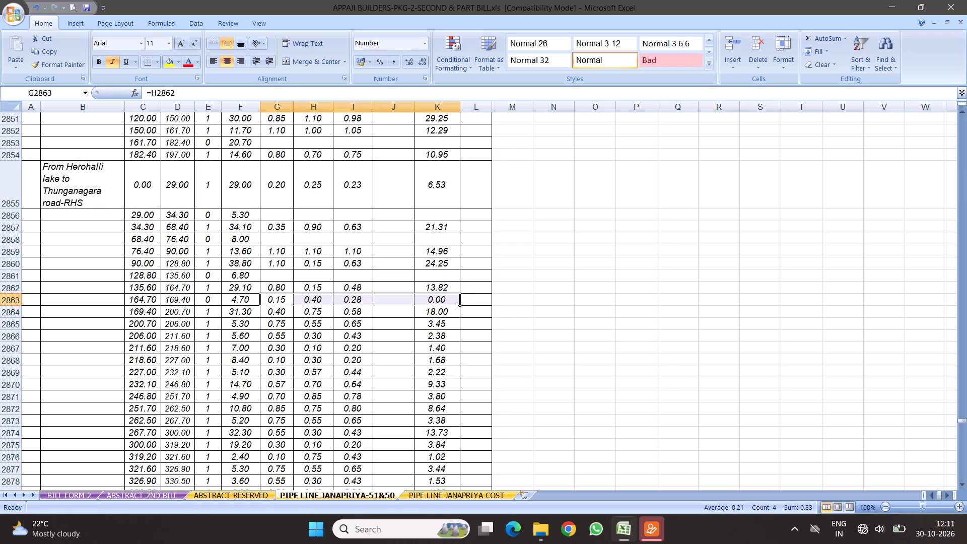
{"action": "key", "text": "Delete"}
Enter the width 0.4 in both G2864 and H2864 for chainage 169.4 to 200.7.
{"action": "left_click", "coordinate": [274, 313]}
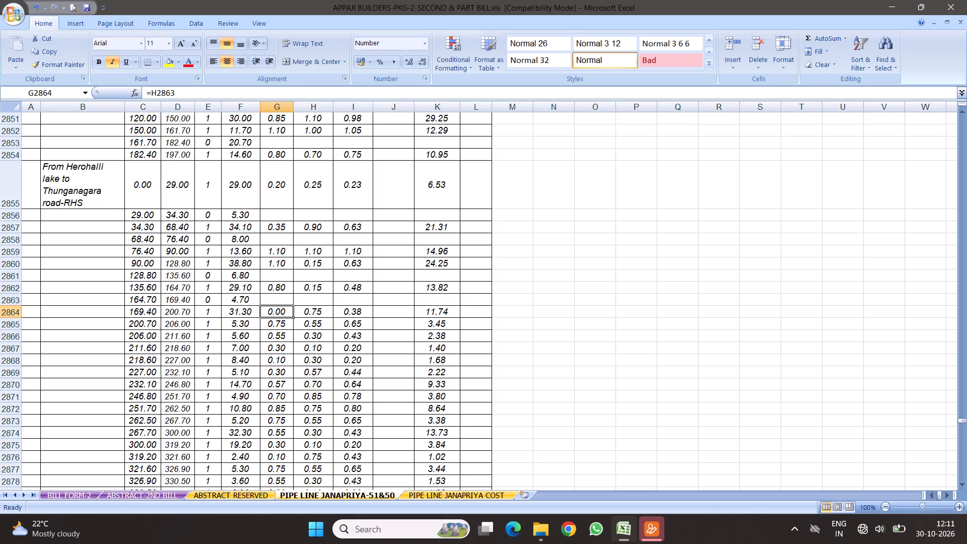
{"action": "type", "text": ".4"}
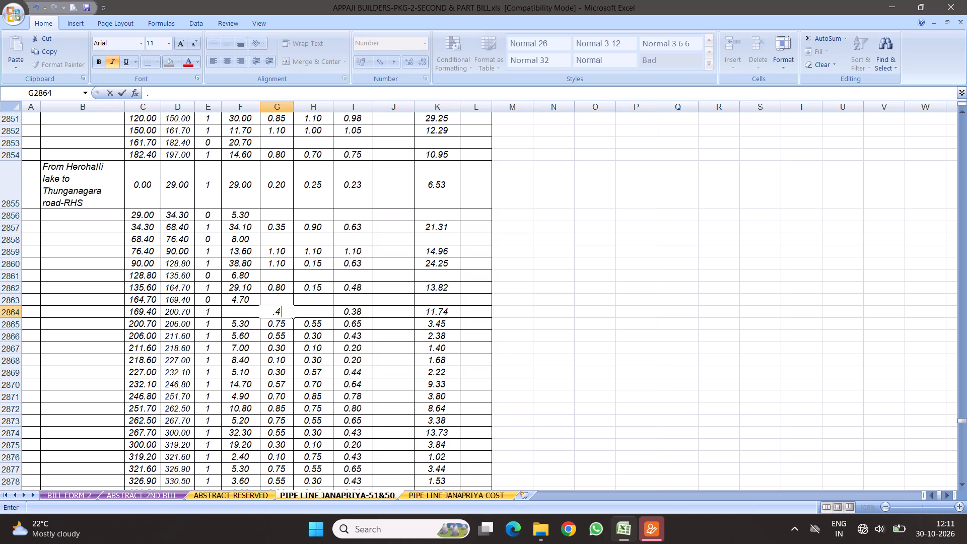
{"action": "key", "text": "Right"}
{"action": "type", "text": ".4"}
{"action": "key", "text": "Return"}
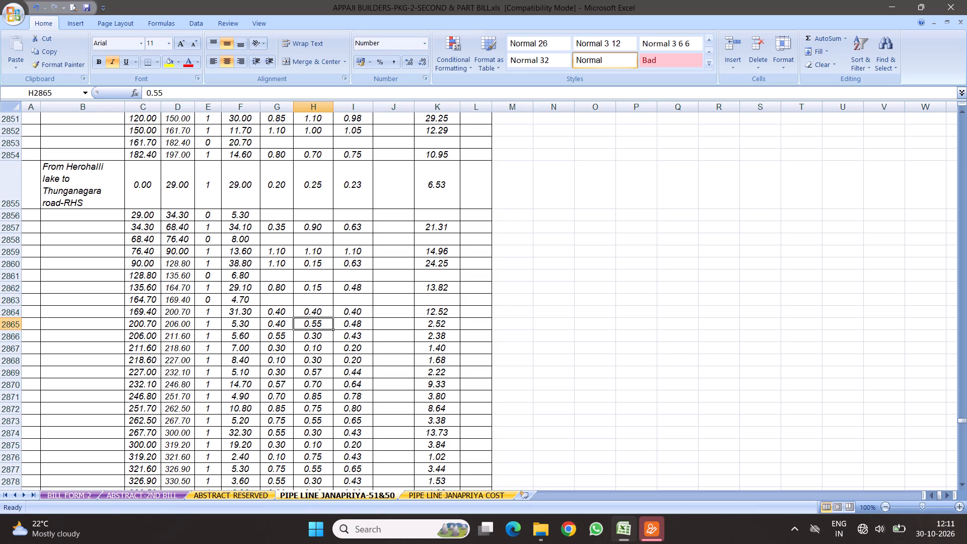
Enter the end widths 0.8 in H2865 and 0.4 in H2866 for the chainages from 200.7 to 211.6.
{"action": "key", "text": "period"}
{"action": "key", "text": "8"}
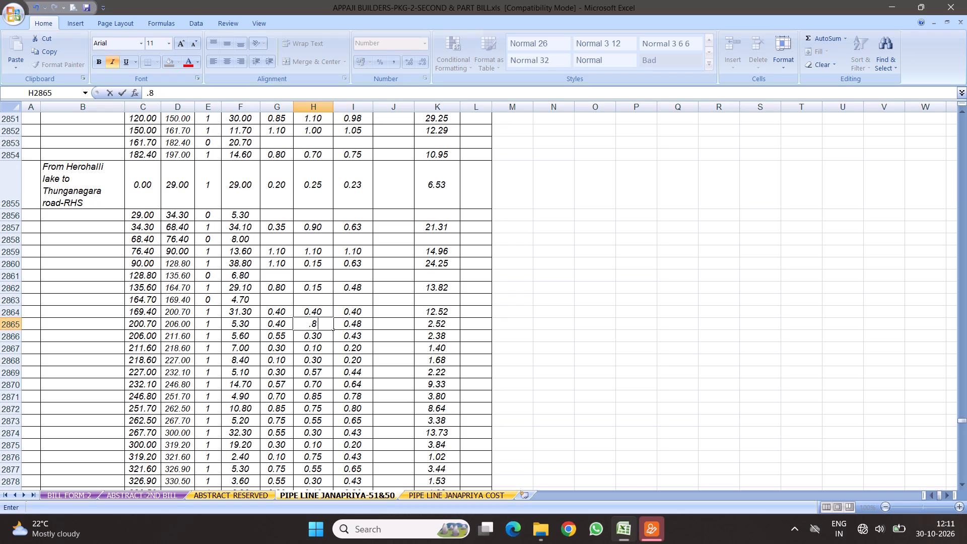
{"action": "key", "text": "Return"}
{"action": "type", "text": ".4"}
{"action": "key", "text": "Return"}
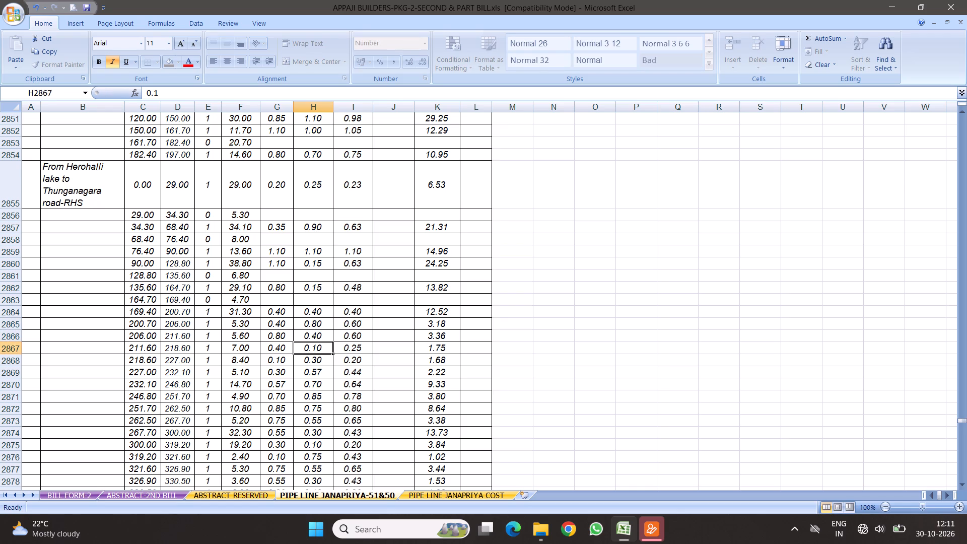
Set the number in E2867 to 0 for chainage 211.6 to 218.6 and clear the contents of G2867 through K2867.
{"action": "scroll", "coordinate": [307, 383], "scroll_direction": "down", "scroll_amount": 5}
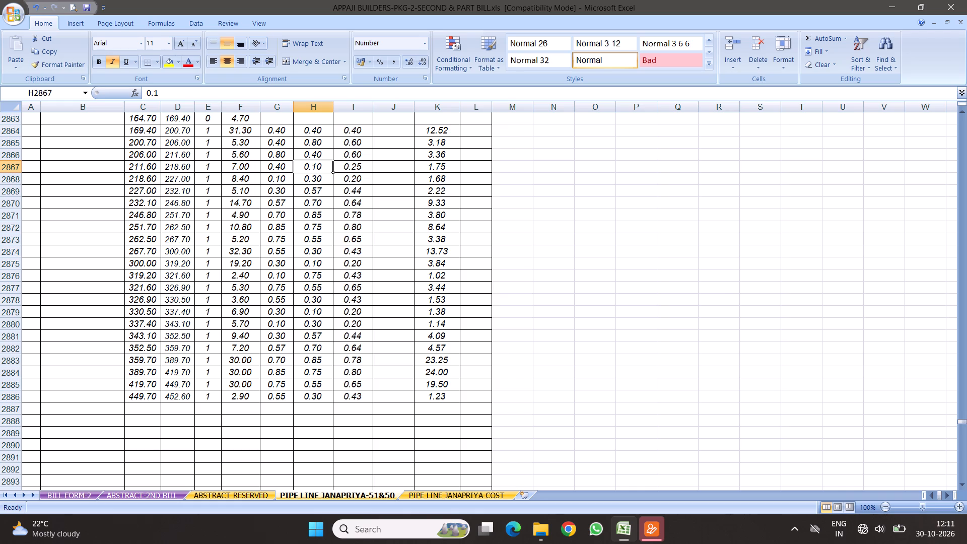
{"action": "left_click", "coordinate": [211, 130]}
{"action": "key", "text": "0"}
{"action": "key", "text": "Right"}
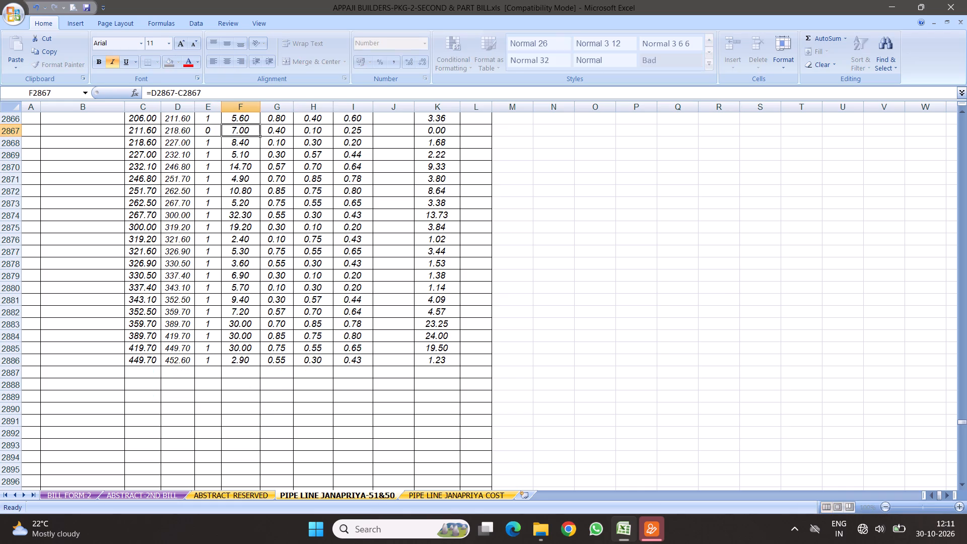
{"action": "left_click_drag", "start_coordinate": [284, 126], "coordinate": [421, 124]}
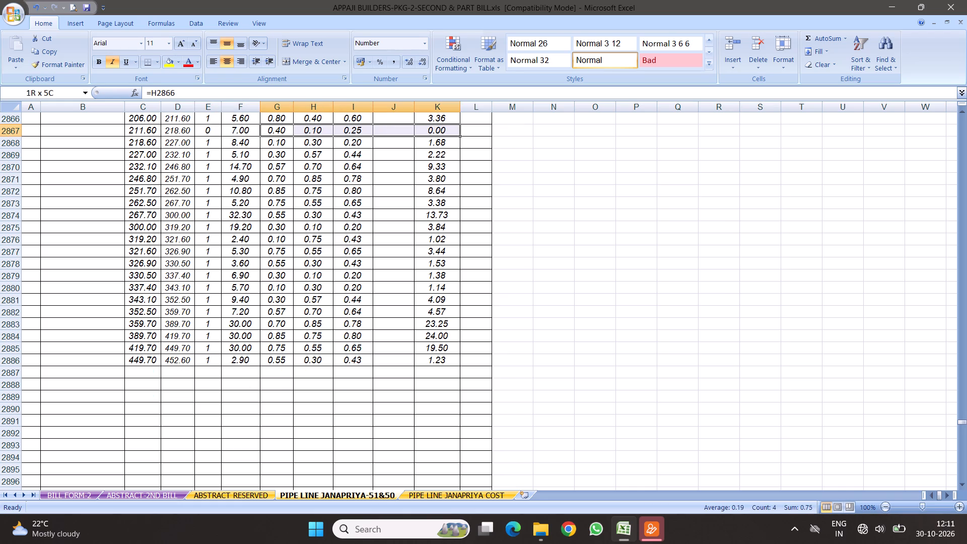
{"action": "left_click_drag", "start_coordinate": [421, 124], "coordinate": [429, 127]}
{"action": "key", "text": "Delete"}
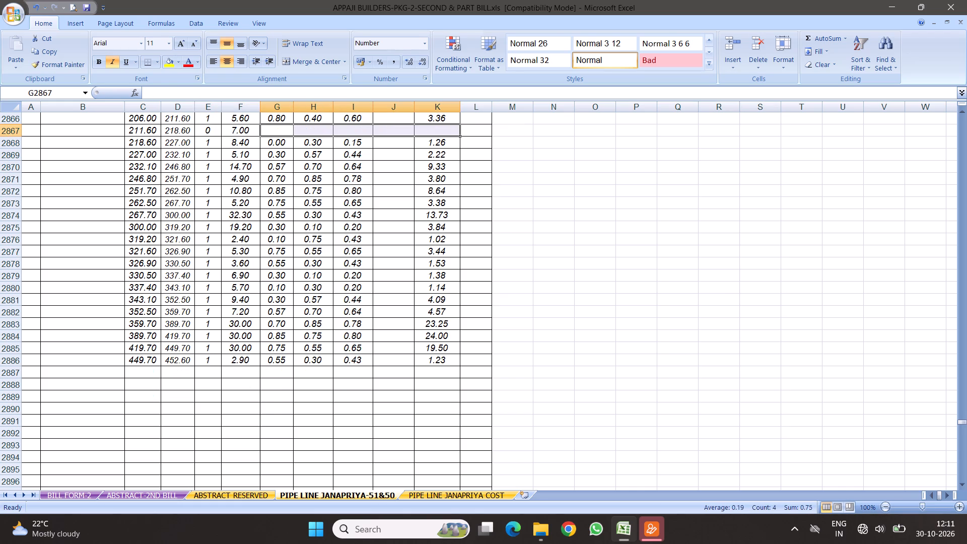
Enter the width 0.4 in both G2868 and H2868 for chainage 218.6 to 227.
{"action": "left_click", "coordinate": [233, 143]}
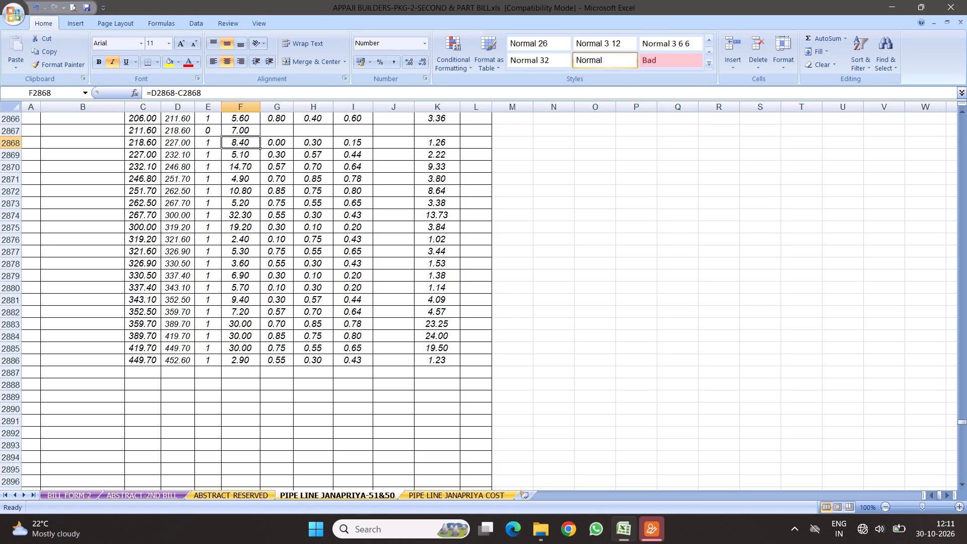
{"action": "left_click", "coordinate": [275, 140]}
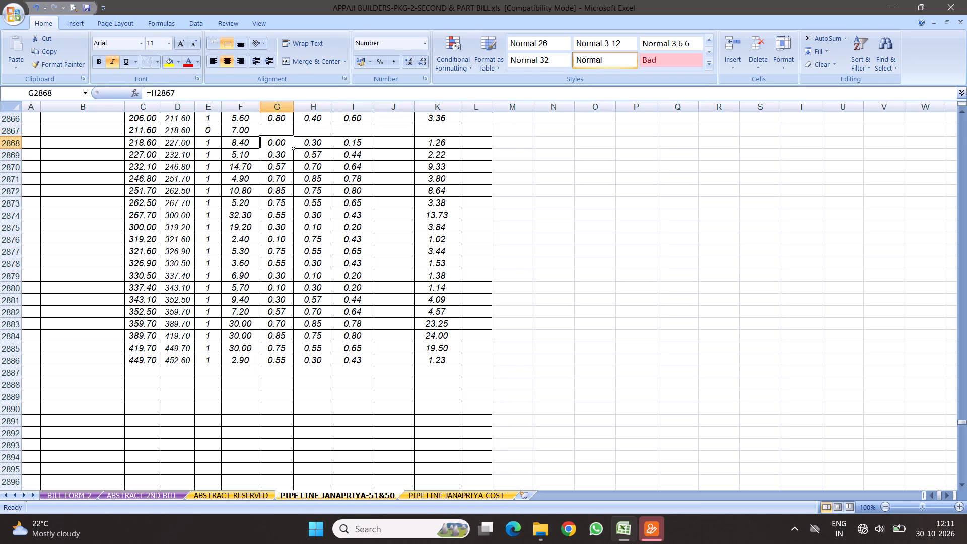
{"action": "type", "text": ".4"}
{"action": "key", "text": "Right"}
{"action": "type", "text": ".4"}
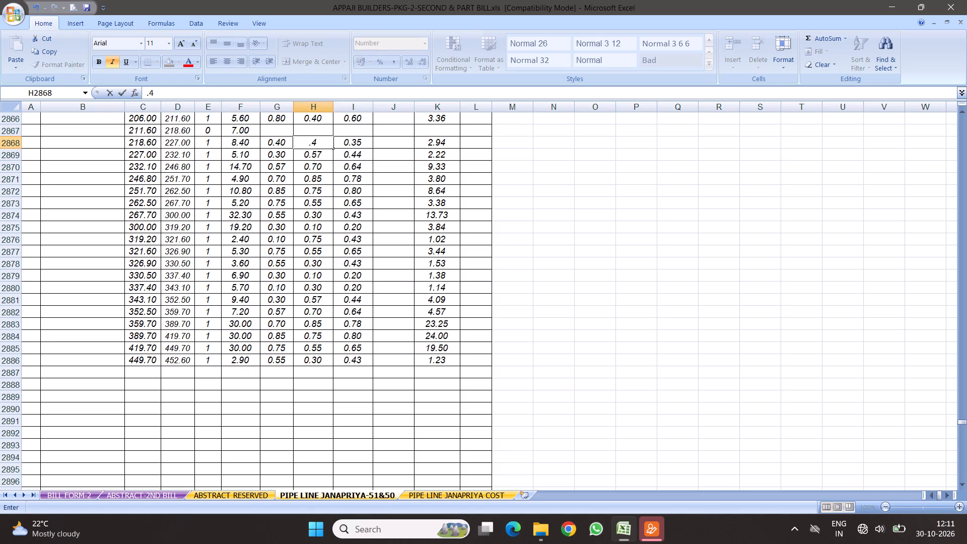
{"action": "left_click", "coordinate": [277, 183]}
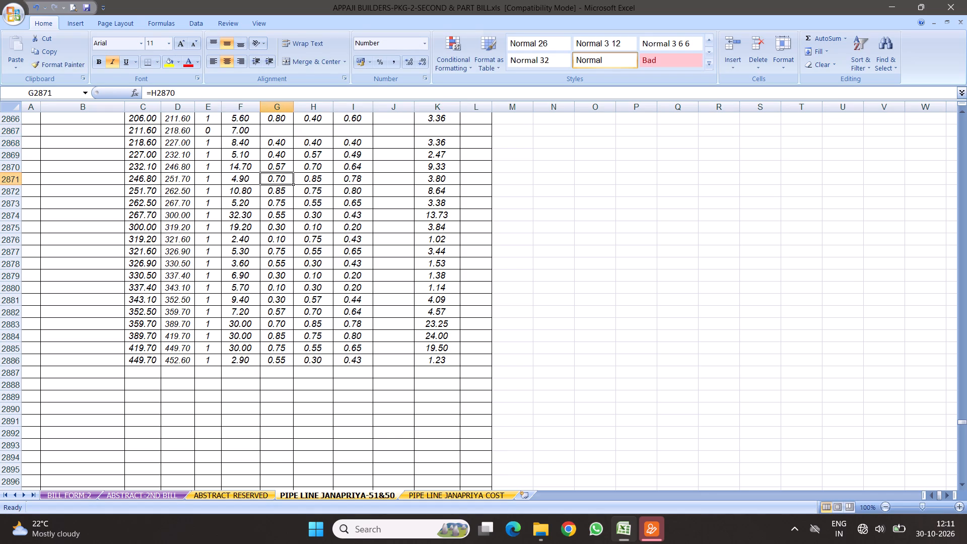
Set the number in E2869 to 0 for chainage 227 to 232.1 and clear the contents of G2869 through K2869.
{"action": "left_click", "coordinate": [241, 154]}
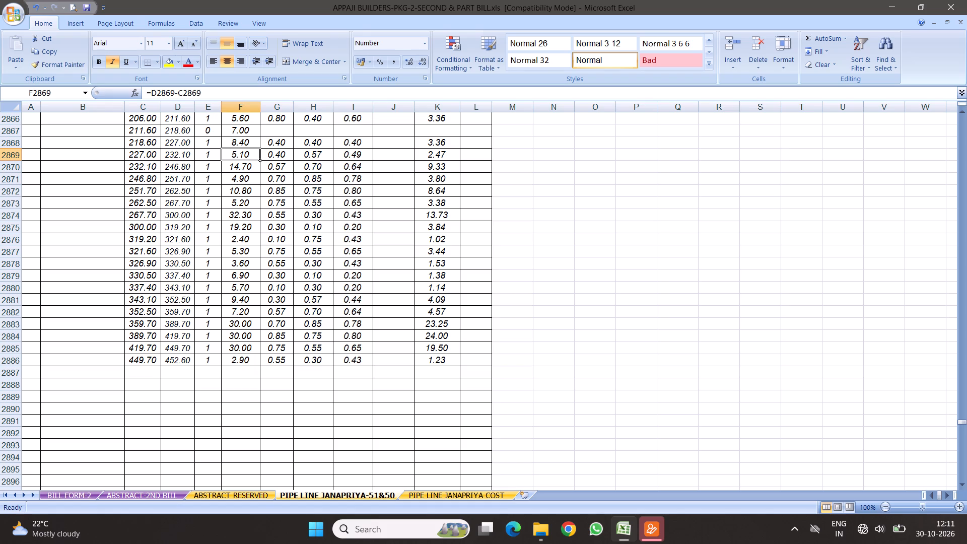
{"action": "left_click", "coordinate": [212, 171]}
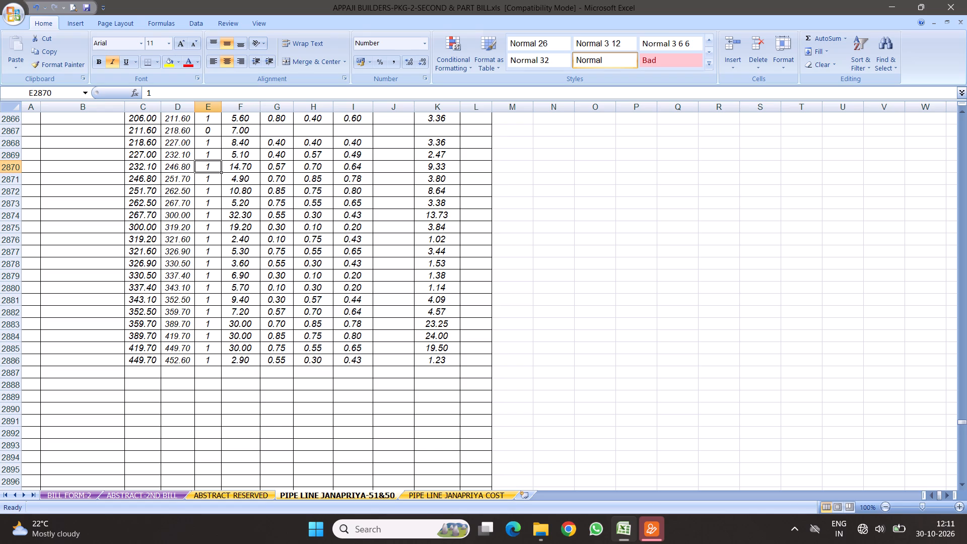
{"action": "left_click", "coordinate": [212, 154]}
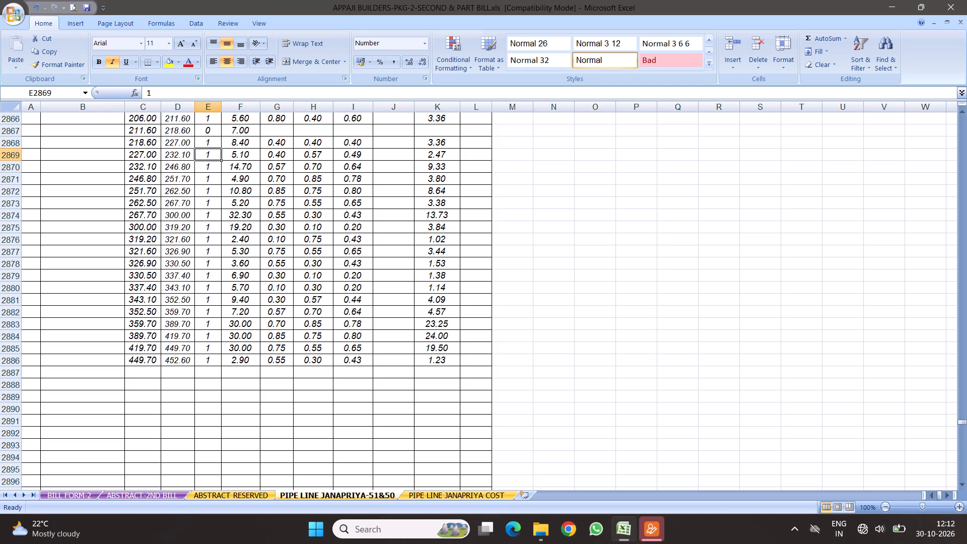
{"action": "key", "text": "0"}
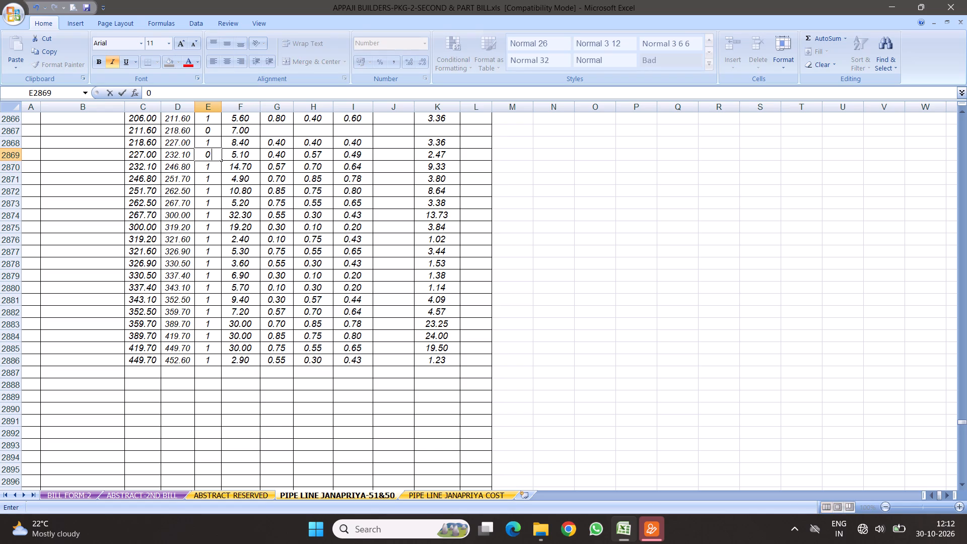
{"action": "left_click", "coordinate": [269, 189]}
{"action": "left_click_drag", "start_coordinate": [241, 152], "coordinate": [256, 154]}
{"action": "left_click_drag", "start_coordinate": [286, 154], "coordinate": [457, 149]}
{"action": "key", "text": "Delete"}
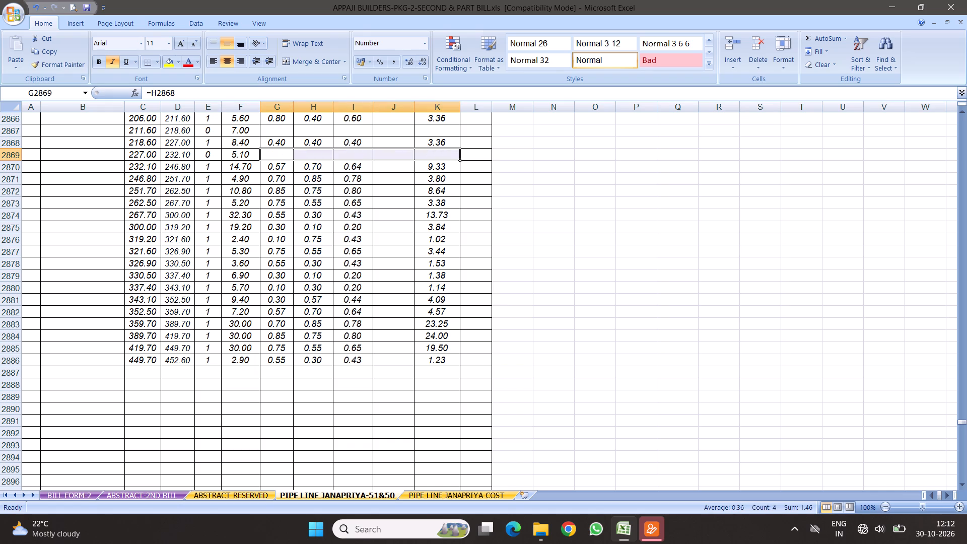
Enter the width 0.3 in both G2870 and H2870 for chainage 232.1 to 246.8.
{"action": "left_click", "coordinate": [275, 168]}
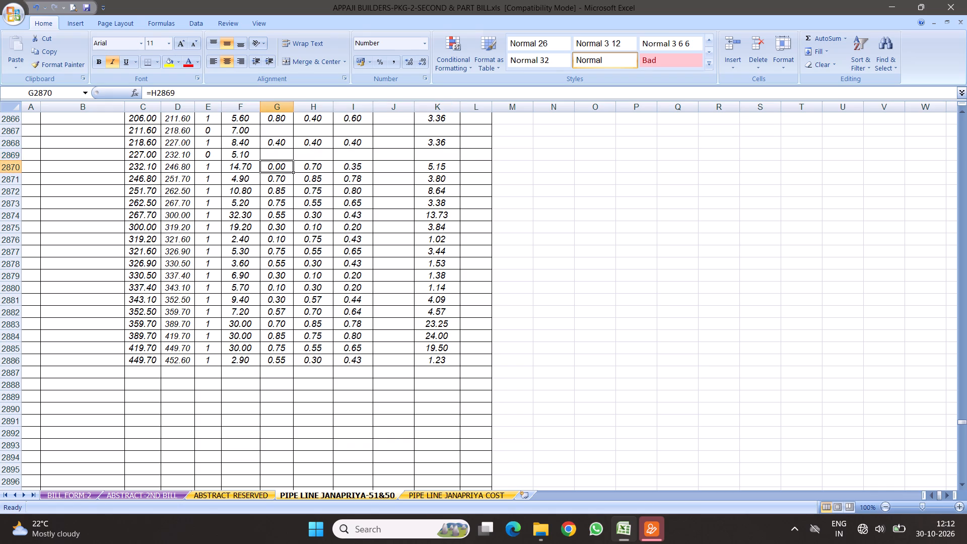
{"action": "type", "text": ".3"}
{"action": "key", "text": "Return"}
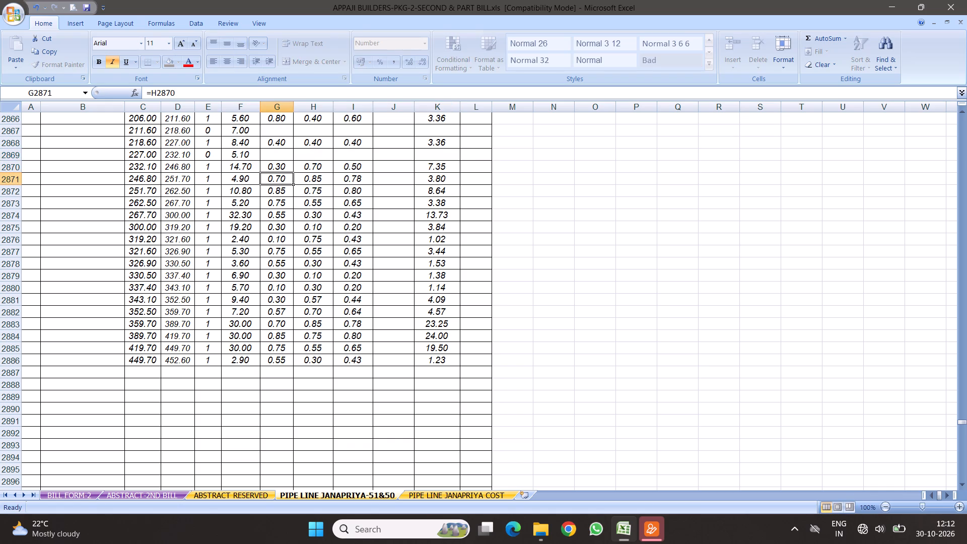
{"action": "left_click", "coordinate": [311, 166]}
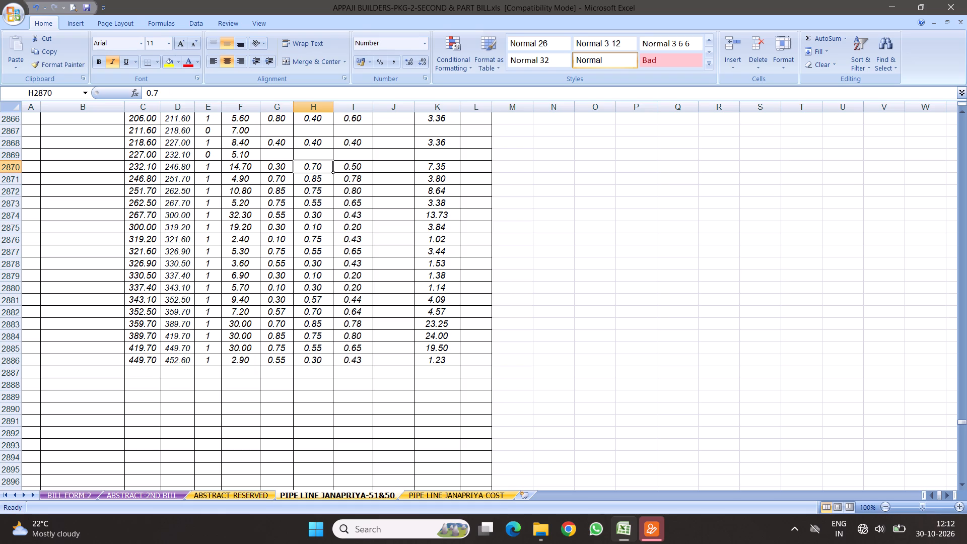
{"action": "type", "text": ".3"}
{"action": "key", "text": "Return"}
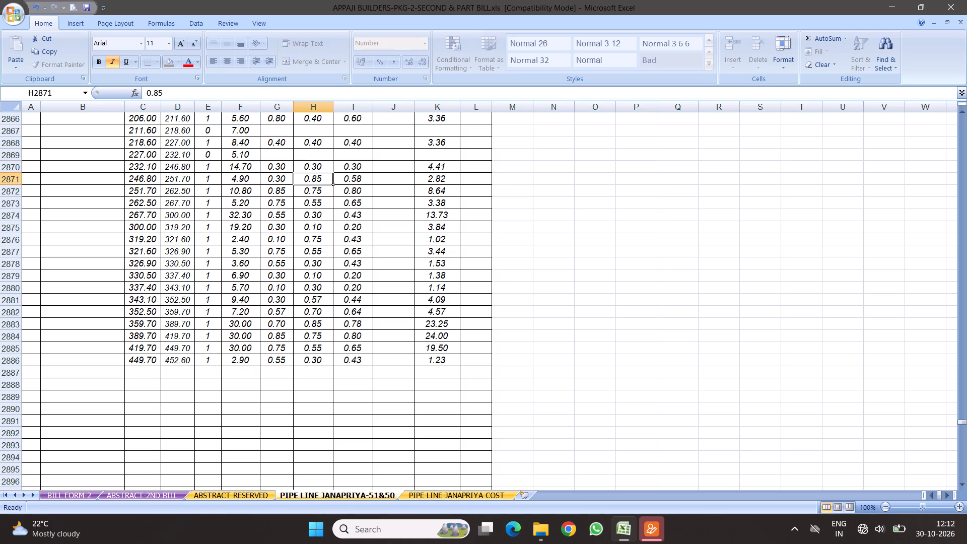
Set the number in E2871 to 0 for chainage 246.8 to 251.7 and clear the contents of G2871 through K2871.
{"action": "left_click", "coordinate": [208, 169]}
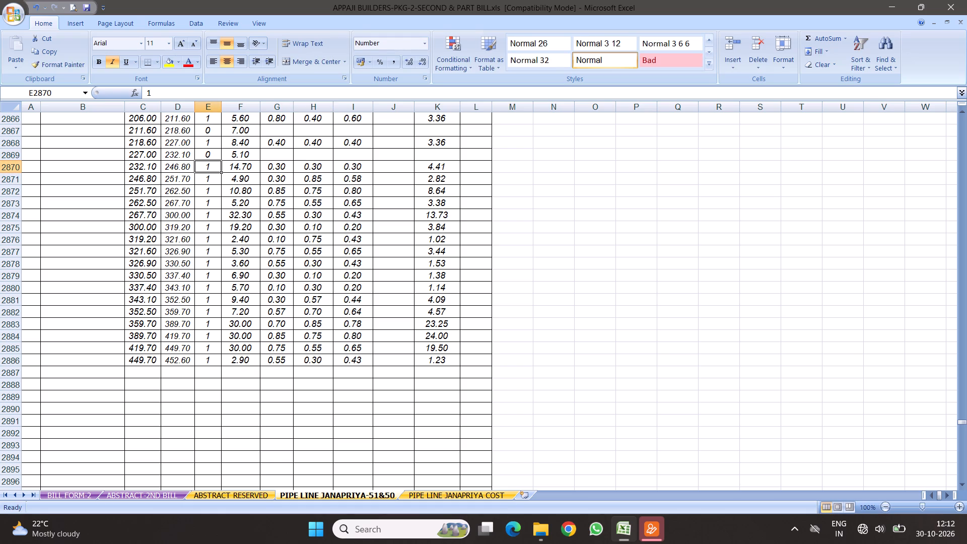
{"action": "left_click", "coordinate": [206, 180]}
{"action": "key", "text": "0"}
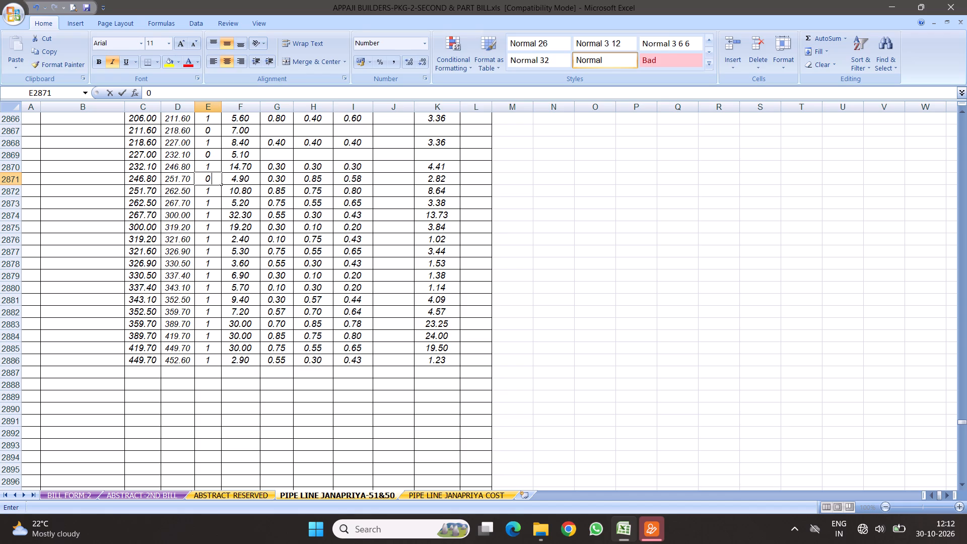
{"action": "left_click", "coordinate": [266, 200]}
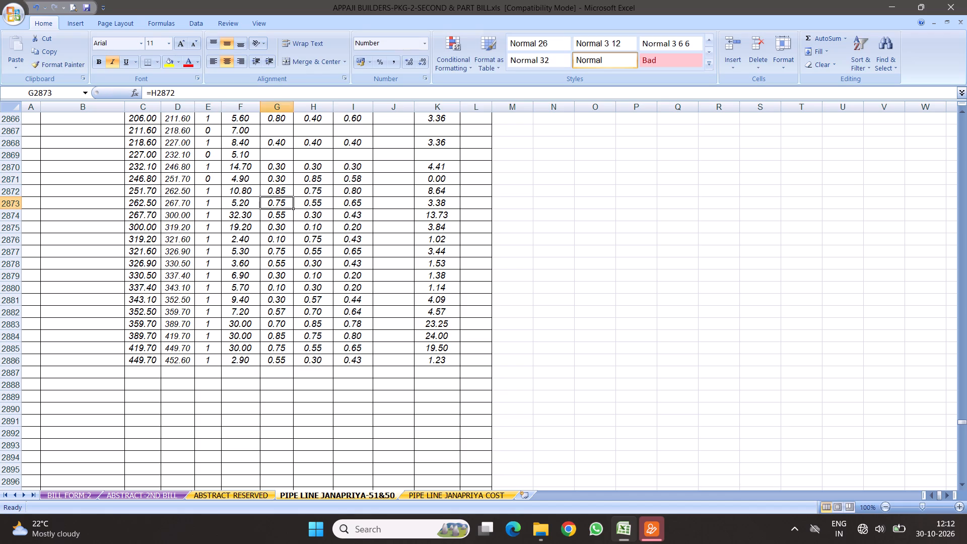
{"action": "left_click", "coordinate": [278, 185]}
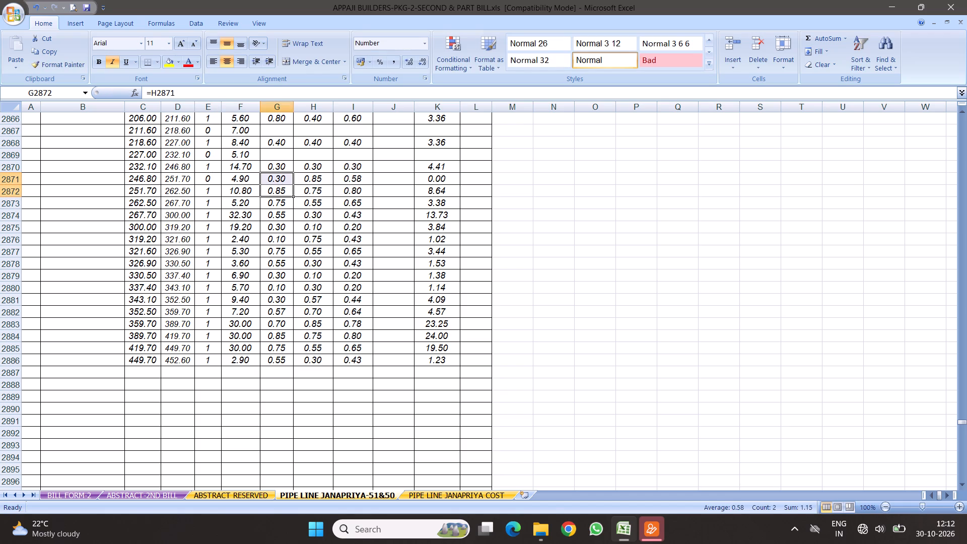
{"action": "left_click_drag", "start_coordinate": [277, 180], "coordinate": [431, 179]}
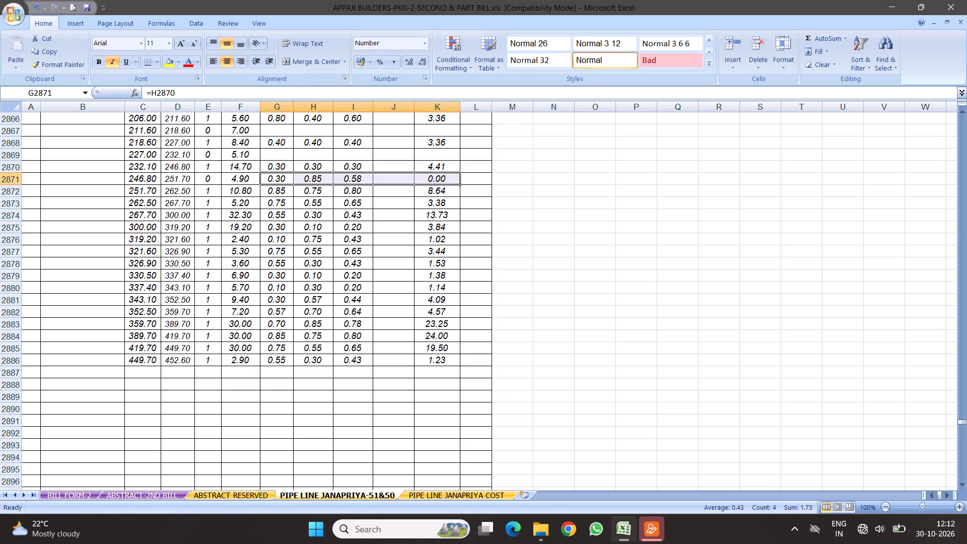
{"action": "key", "text": "Delete"}
Enter the width 0.15 in both G2872 and H2872 for chainage 251.7 to 262.5.
{"action": "left_click", "coordinate": [212, 193]}
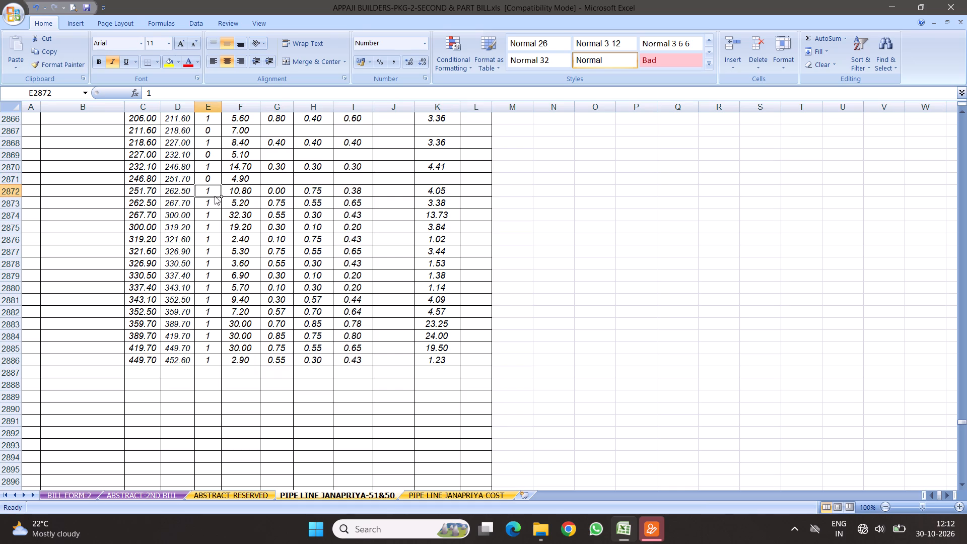
{"action": "left_click", "coordinate": [284, 191]}
{"action": "type", "text": ".15"}
{"action": "key", "text": "Right"}
{"action": "type", "text": ".15"}
{"action": "key", "text": "Return"}
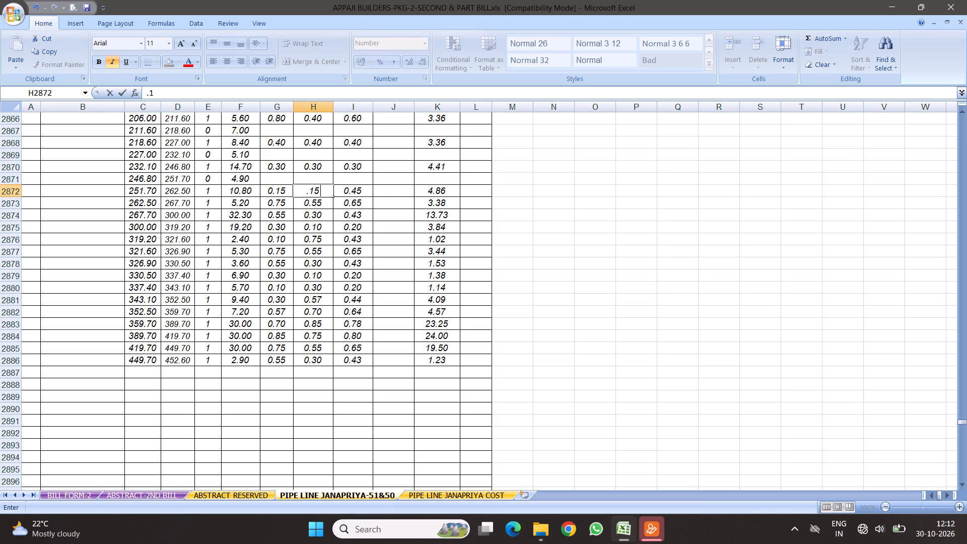
Set the number in E2873 to 0 for chainage 262.5 to 267.7 and clear the contents of G2873 through K2873.
{"action": "left_click", "coordinate": [201, 200]}
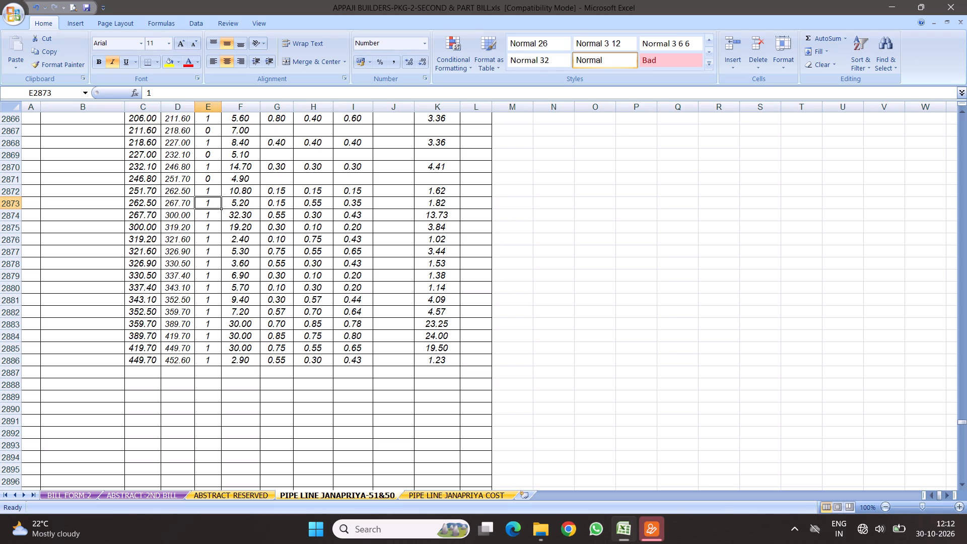
{"action": "key", "text": "0"}
{"action": "key", "text": "Right"}
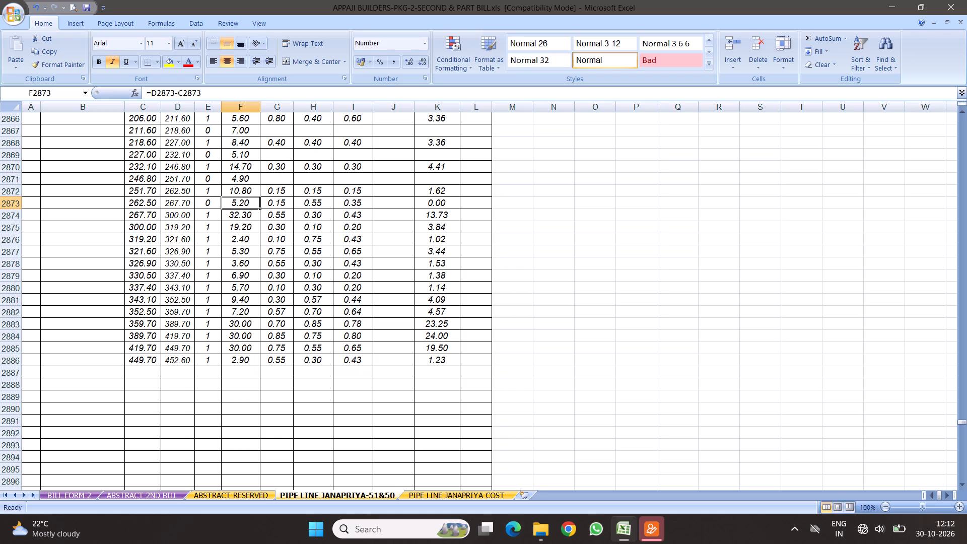
{"action": "left_click_drag", "start_coordinate": [273, 199], "coordinate": [444, 199]}
{"action": "key", "text": "Delete"}
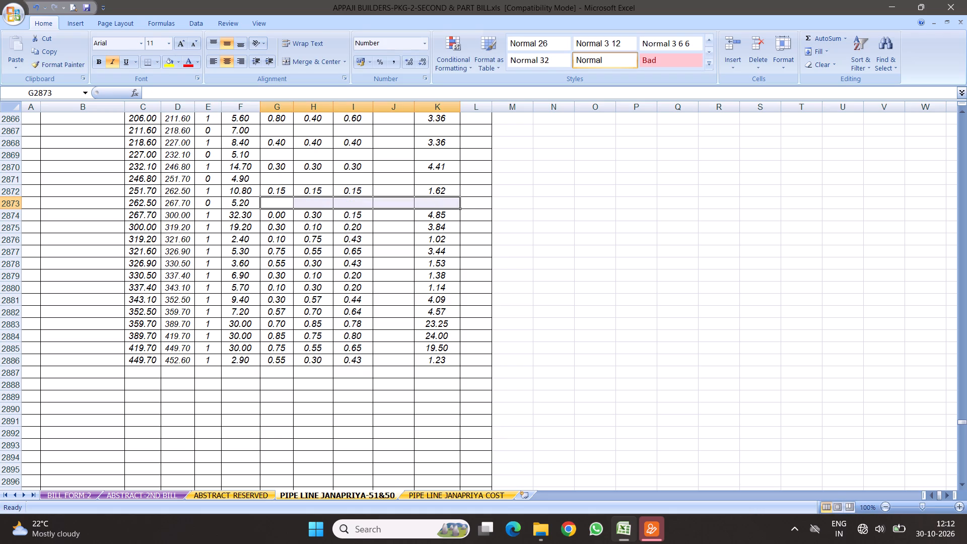
Enter the width 0.2 in both G2874 and H2874 for chainage 267.7 to 300.
{"action": "left_click", "coordinate": [272, 216]}
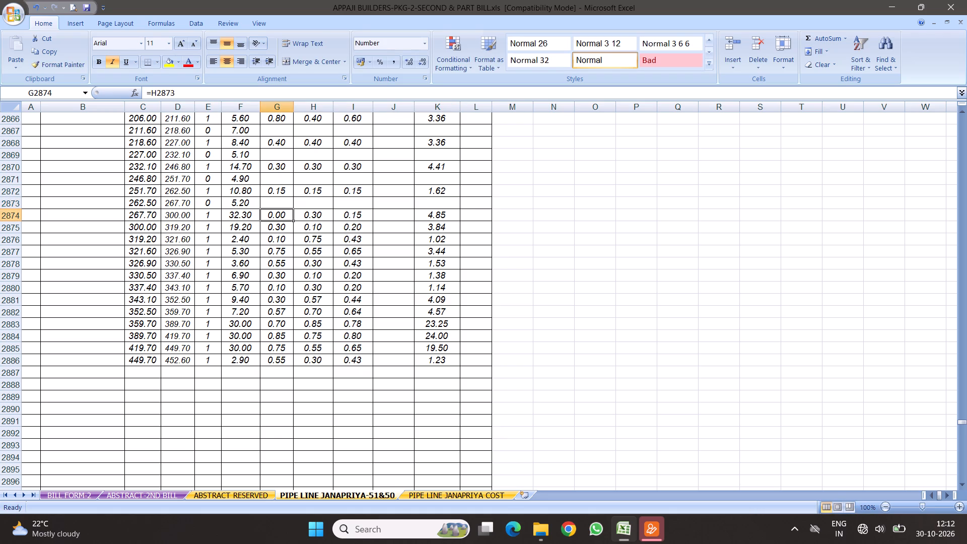
{"action": "type", "text": ".2"}
{"action": "key", "text": "Right"}
{"action": "key", "text": "period"}
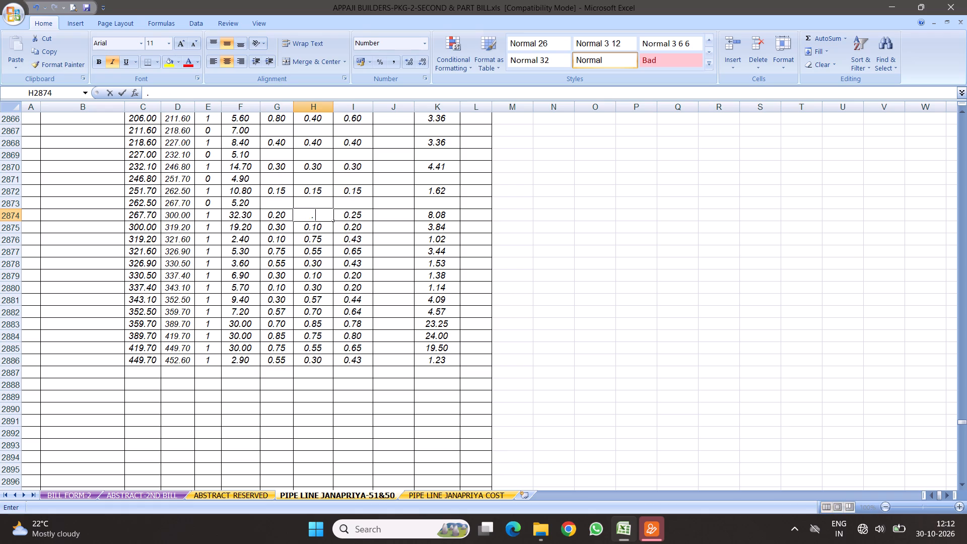
{"action": "key", "text": "2"}
{"action": "key", "text": "Return"}
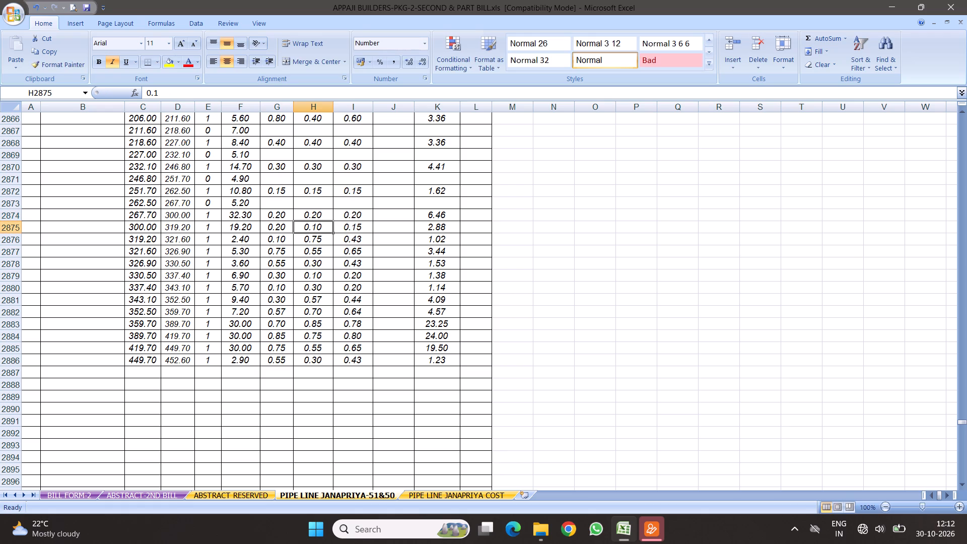
Set the second width in H2875 to 0.9 for chainage 300 to 319.2.
{"action": "key", "text": "period"}
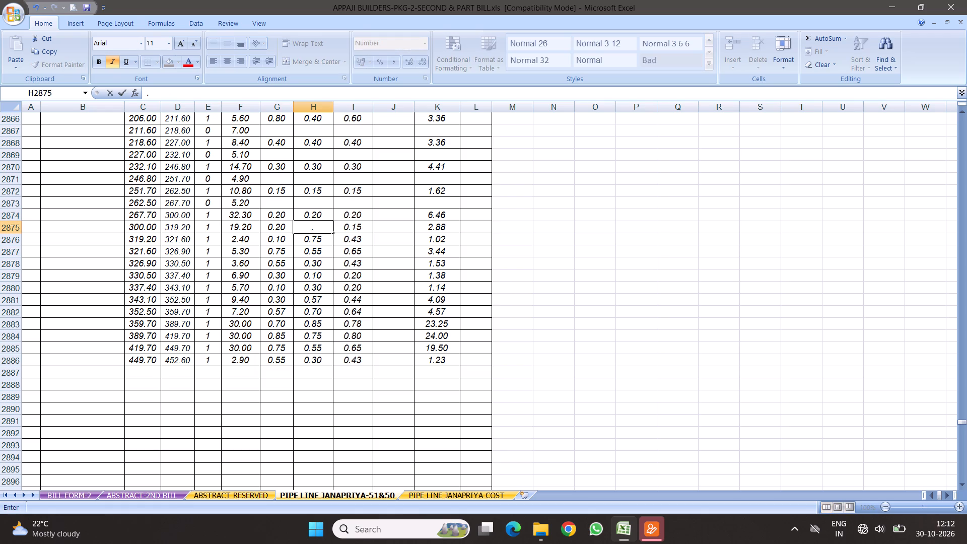
{"action": "key", "text": "9"}
{"action": "key", "text": "Return"}
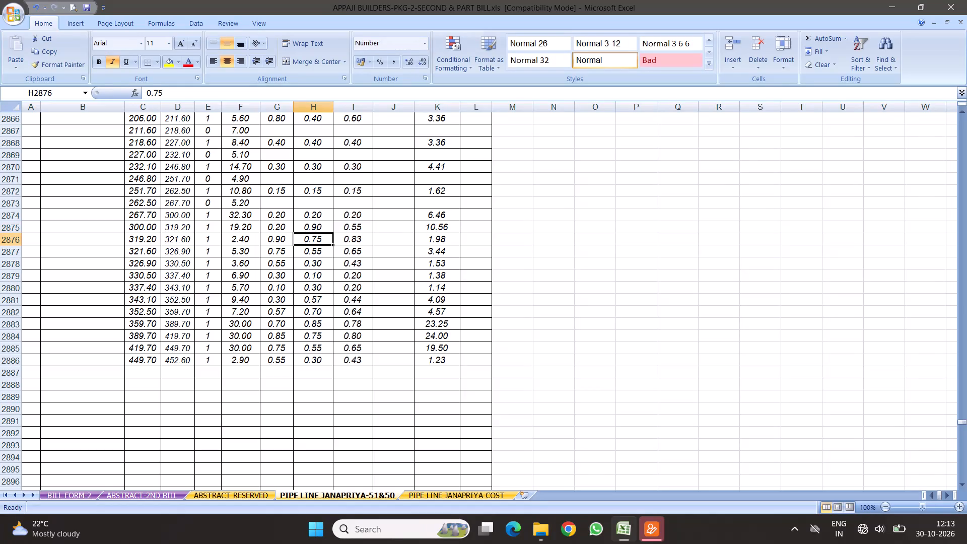
Set the number in E2876 to 0 for chainage 319.2 to 321.6 and clear the contents of G2876 through K2876.
{"action": "left_click", "coordinate": [214, 239]}
{"action": "key", "text": "0"}
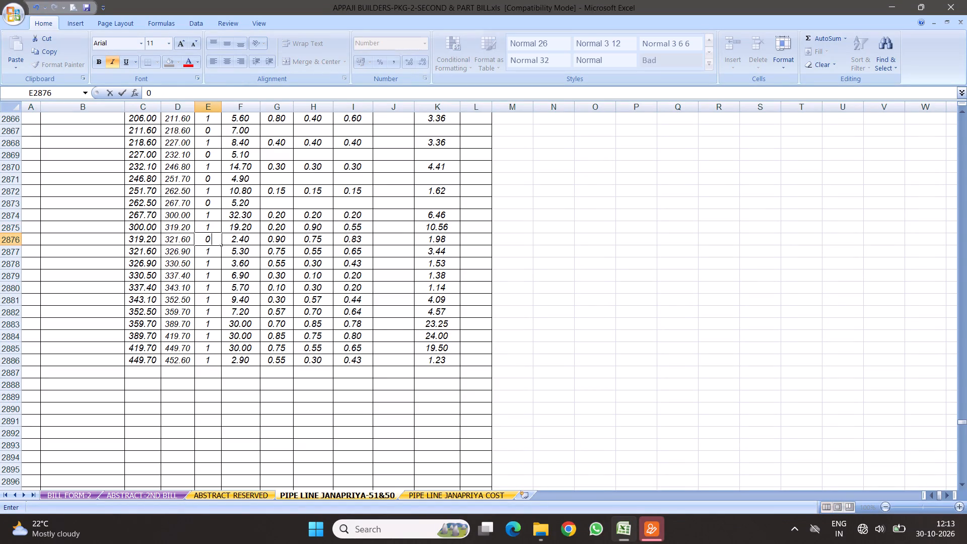
{"action": "left_click", "coordinate": [290, 289]}
{"action": "left_click_drag", "start_coordinate": [281, 239], "coordinate": [357, 234]}
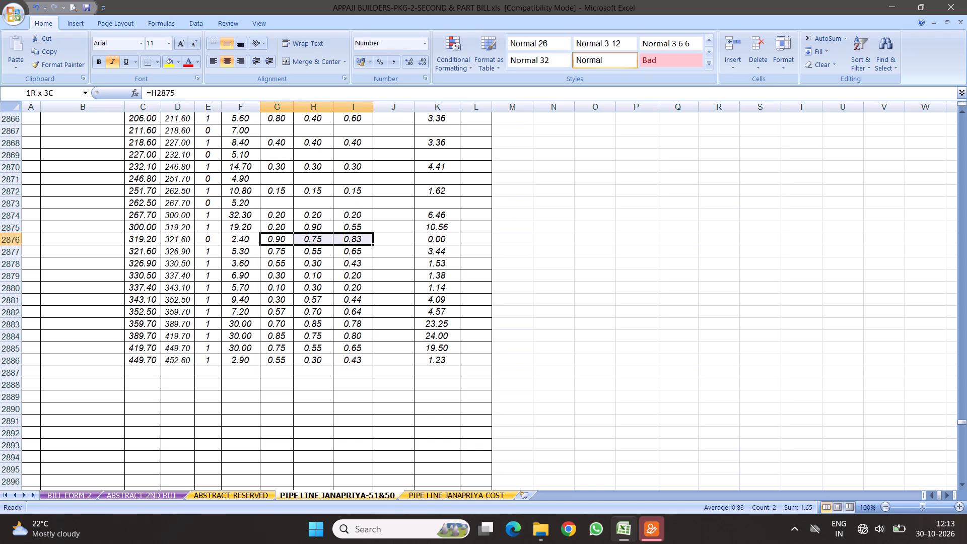
{"action": "left_click_drag", "start_coordinate": [357, 234], "coordinate": [419, 235]}
{"action": "key", "text": "Delete"}
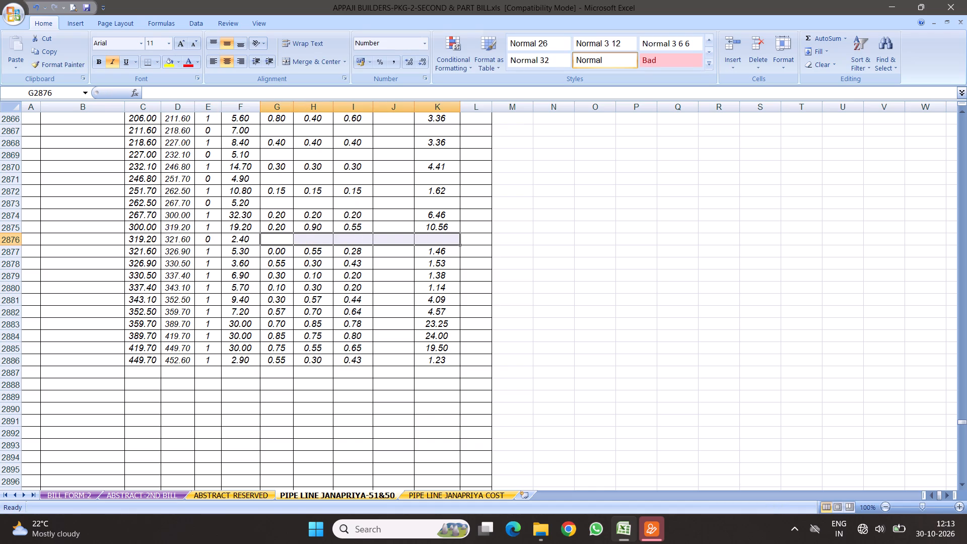
Enter the widths 0.75 in G2877 and 1.1 in H2877 for chainage 321.6 to 326.9.
{"action": "left_click", "coordinate": [211, 252]}
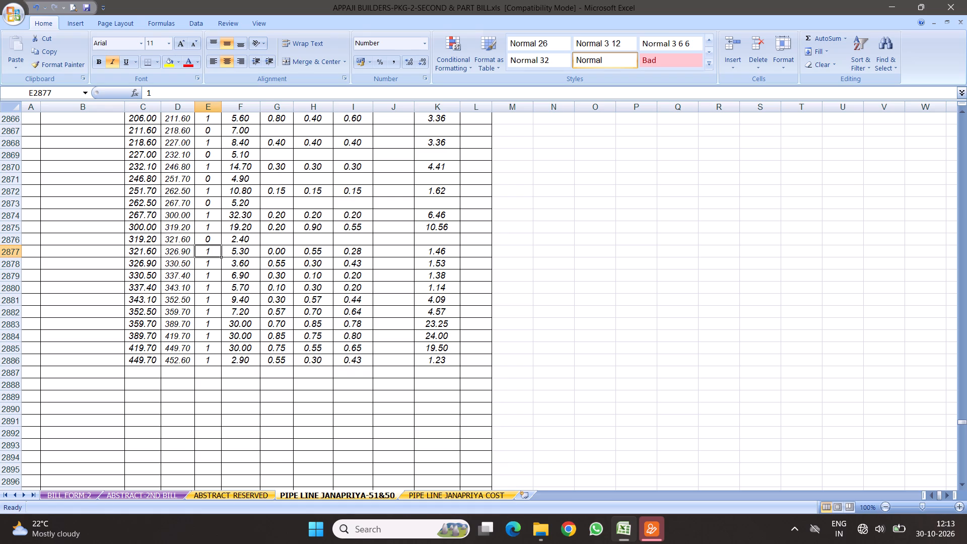
{"action": "left_click", "coordinate": [276, 249]}
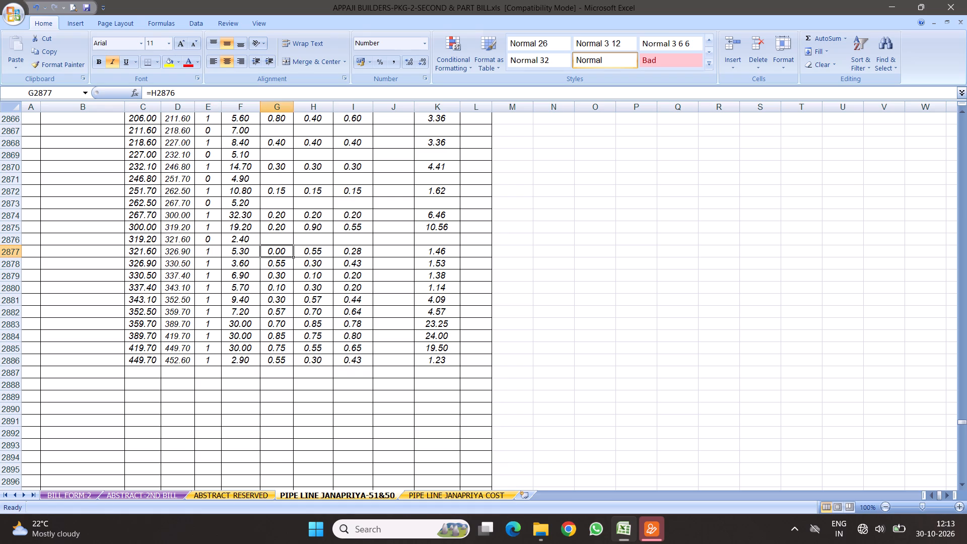
{"action": "type", "text": ".75"}
{"action": "key", "text": "Return"}
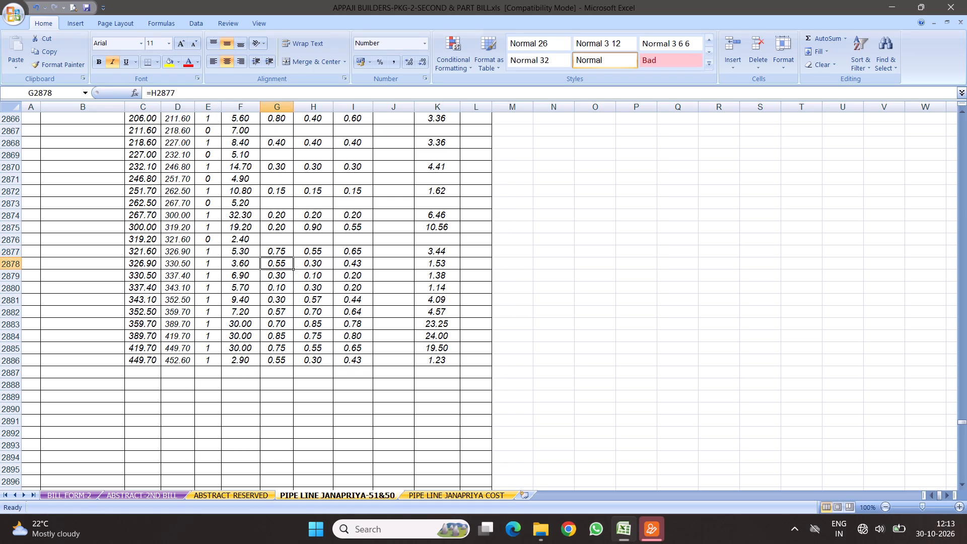
{"action": "left_click", "coordinate": [315, 253]}
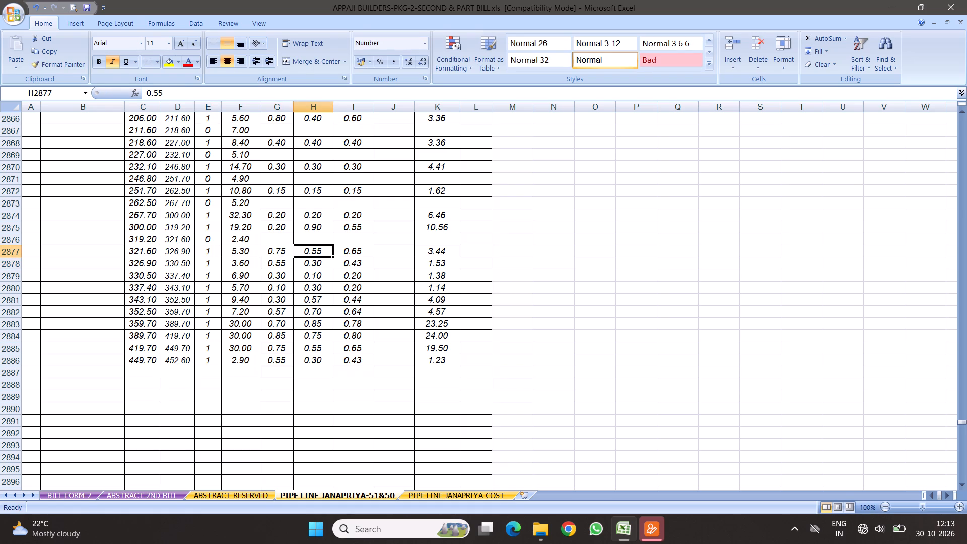
{"action": "type", "text": "1.1"}
{"action": "key", "text": "Return"}
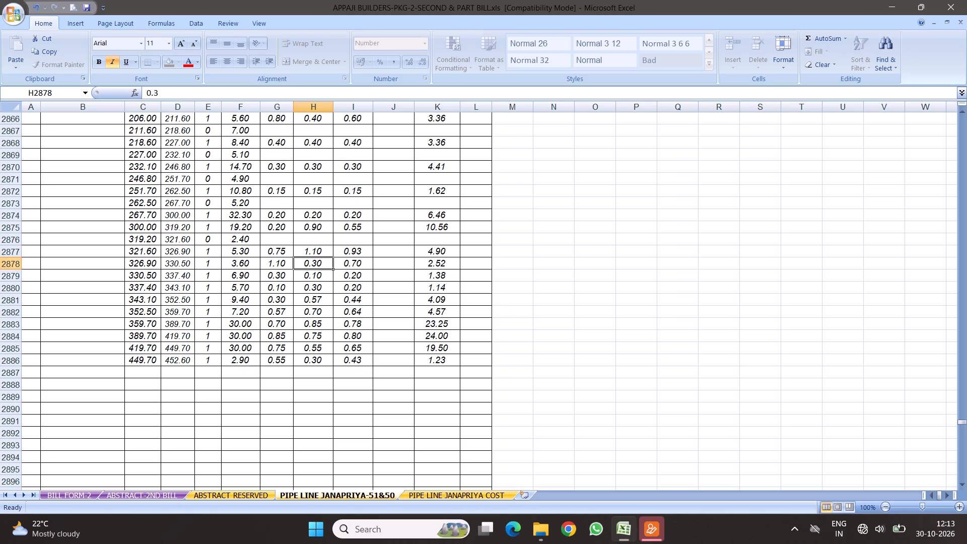
Set the number in E2878 to 0 for chainage 326.9 to 330.5 and clear the contents of G2878 through K2878.
{"action": "left_click", "coordinate": [174, 261]}
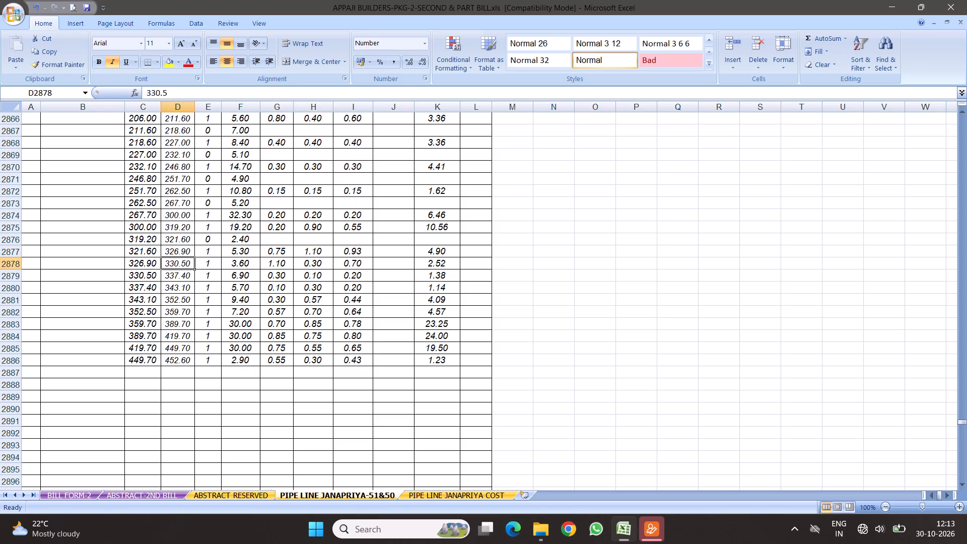
{"action": "left_click", "coordinate": [208, 276]}
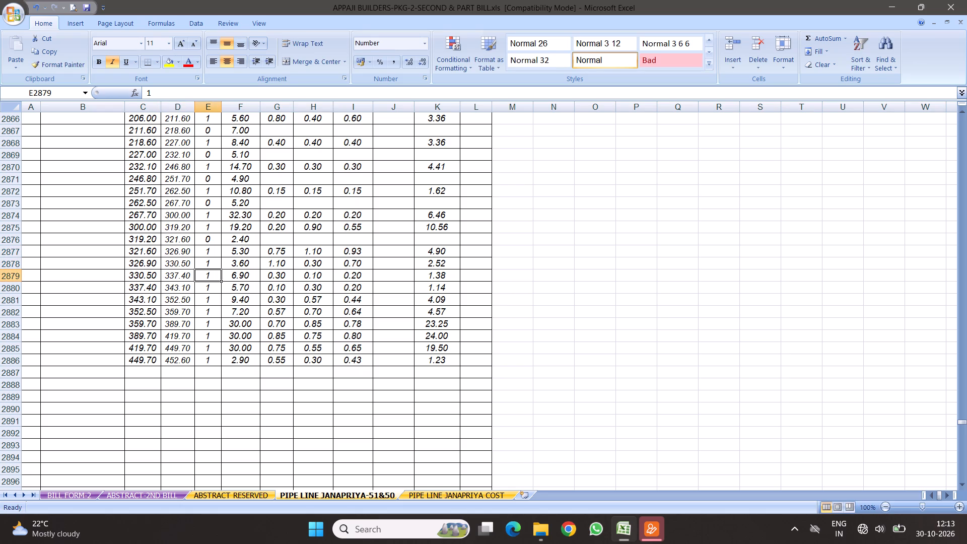
{"action": "left_click", "coordinate": [205, 260]}
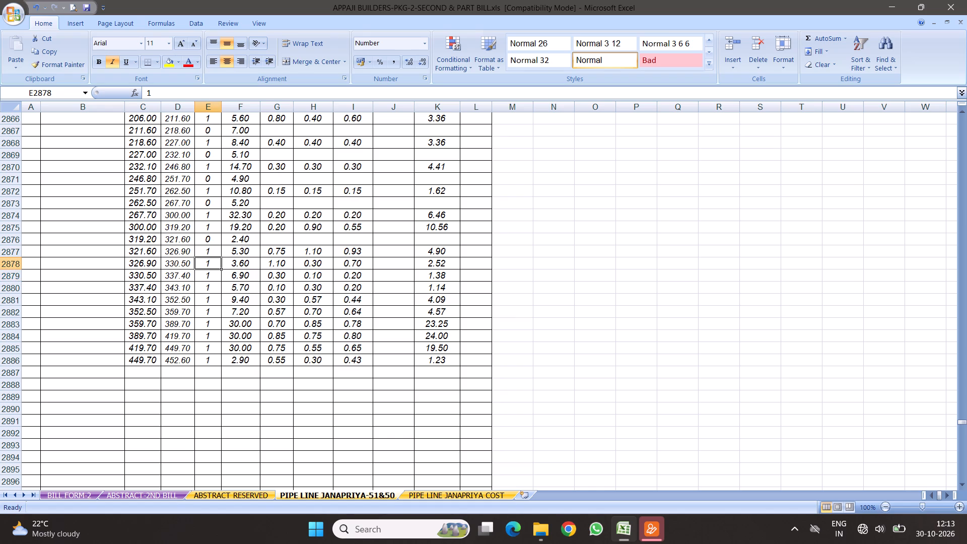
{"action": "key", "text": "0"}
{"action": "left_click", "coordinate": [284, 278]}
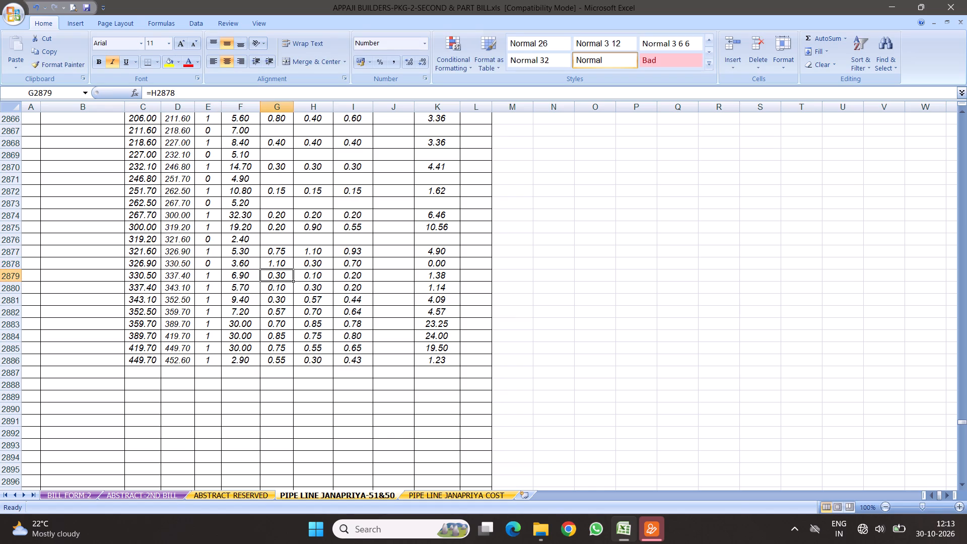
{"action": "left_click_drag", "start_coordinate": [279, 260], "coordinate": [443, 261]}
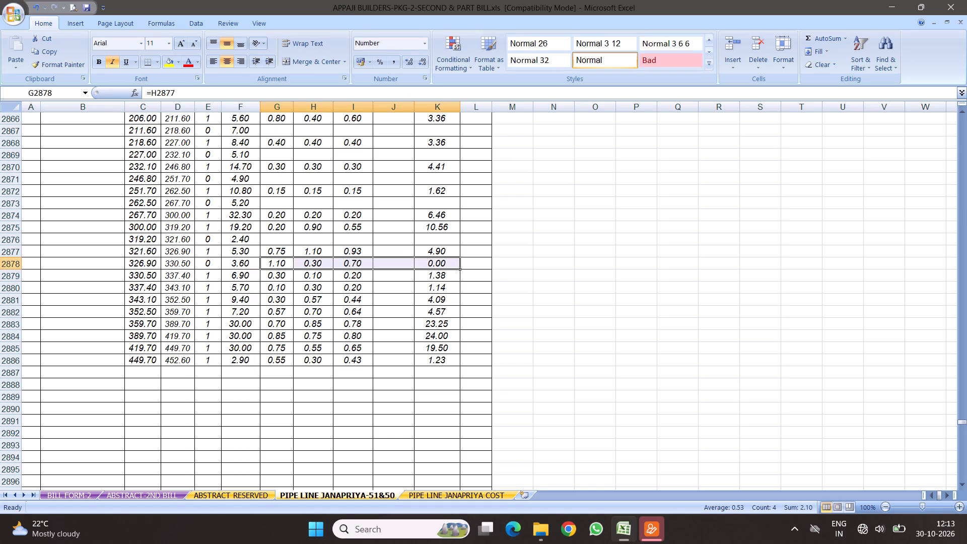
{"action": "key", "text": "Delete"}
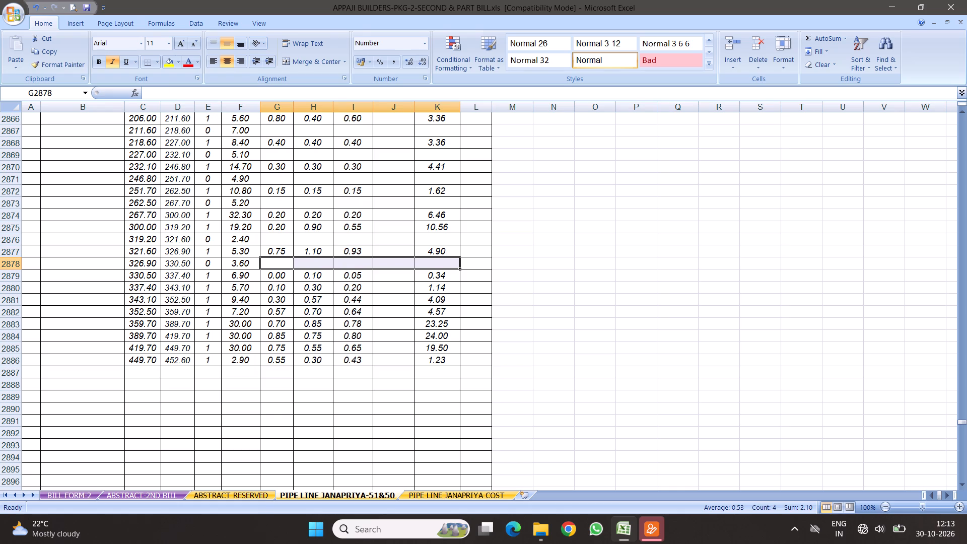
Enter the width 0.4 in both G2879 and H2879 for chainage 330.5 to 337.4.
{"action": "left_click", "coordinate": [214, 276]}
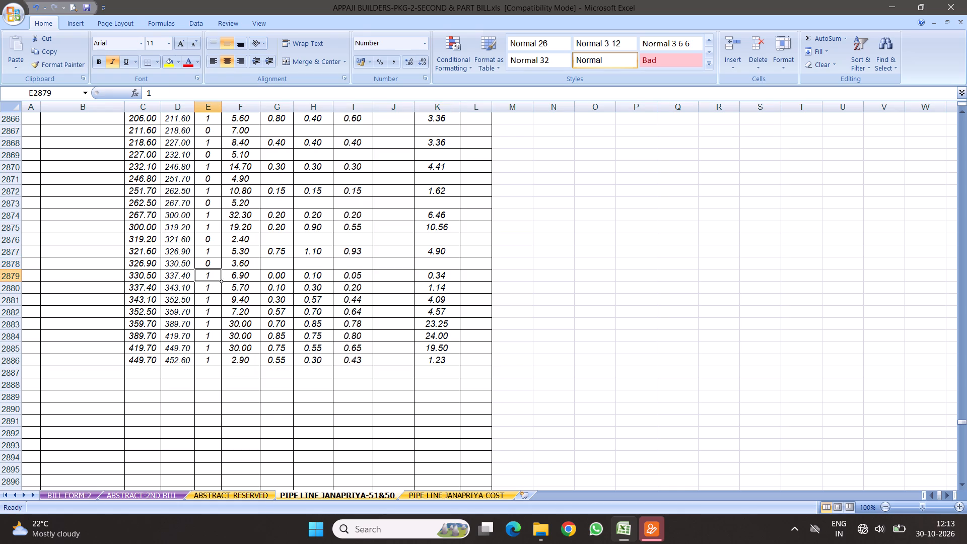
{"action": "left_click", "coordinate": [271, 274]}
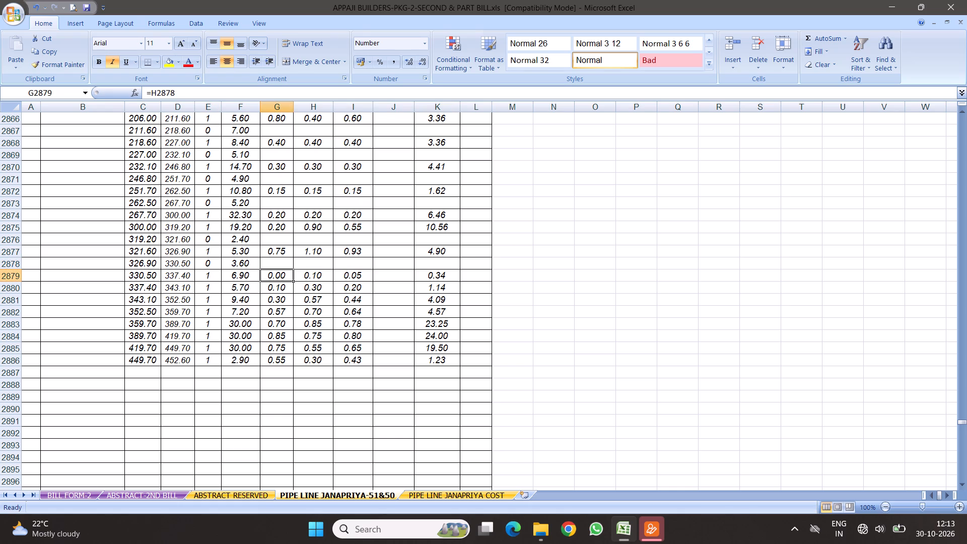
{"action": "type", "text": ".4"}
{"action": "key", "text": "Right"}
{"action": "type", "text": ".4"}
{"action": "key", "text": "Return"}
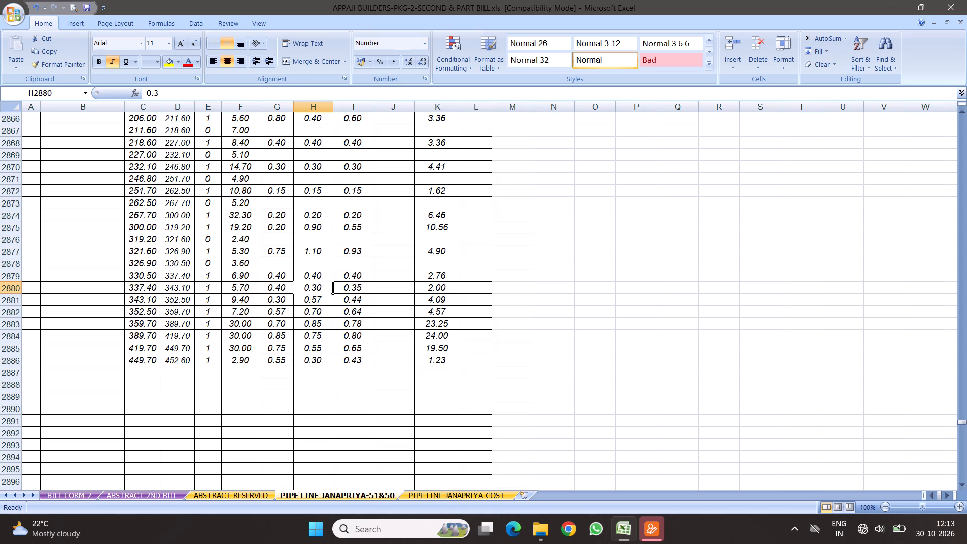
Set the number in E2880 to 0 for chainage 337.4 to 343.1 and clear the contents of G2880 through K2880.
{"action": "left_click", "coordinate": [197, 285]}
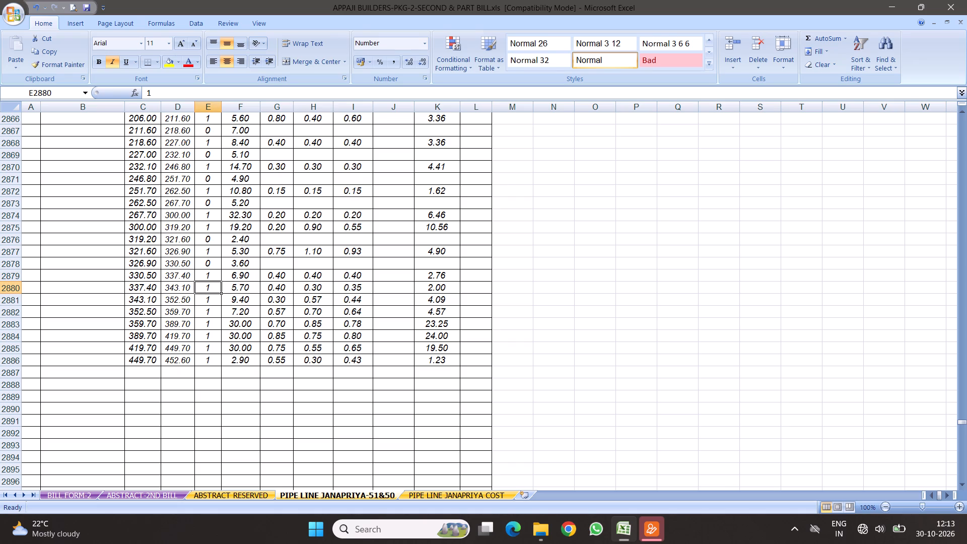
{"action": "key", "text": "0"}
{"action": "key", "text": "Return"}
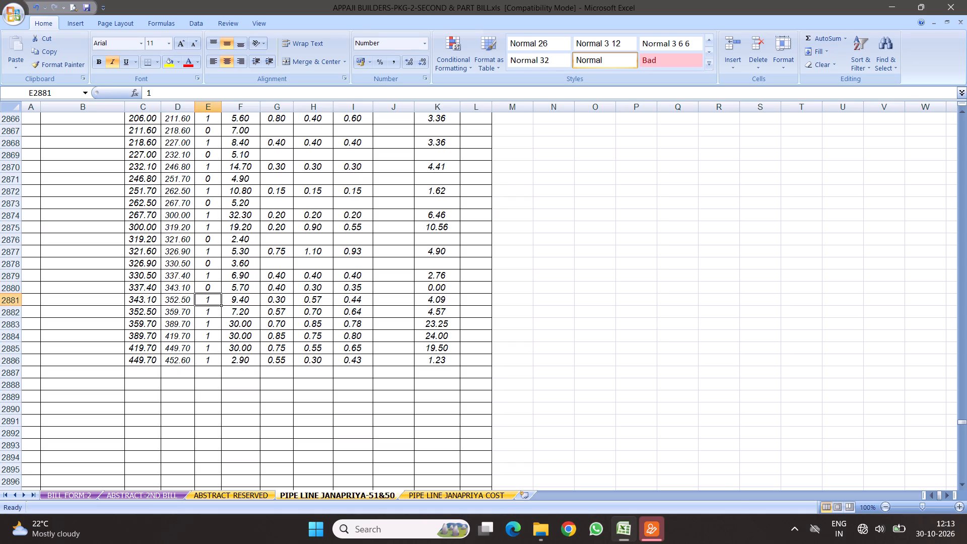
{"action": "left_click_drag", "start_coordinate": [269, 288], "coordinate": [458, 290]}
{"action": "key", "text": "Delete"}
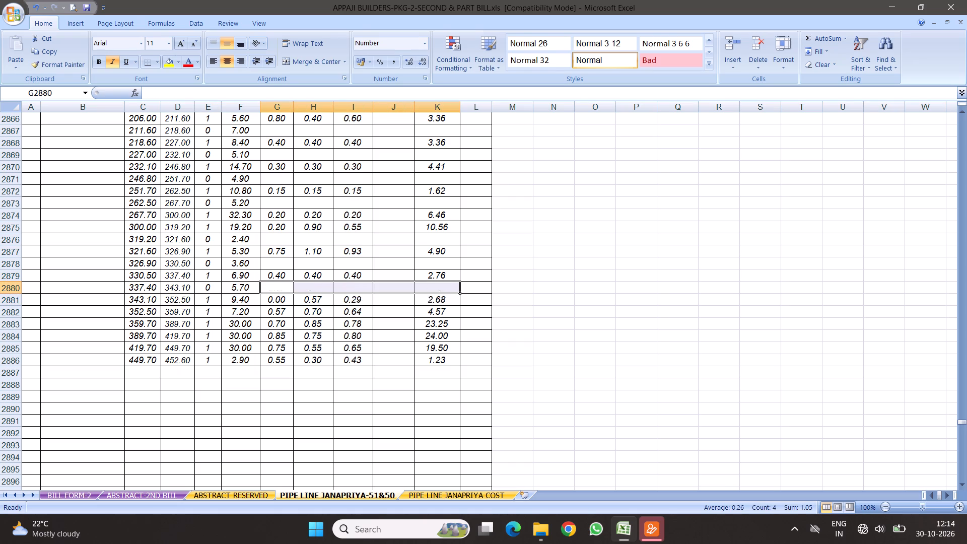
Enter the width 0.45 in both G2881 and H2881 for chainage 343.1 to 352.5.
{"action": "left_click", "coordinate": [268, 302]}
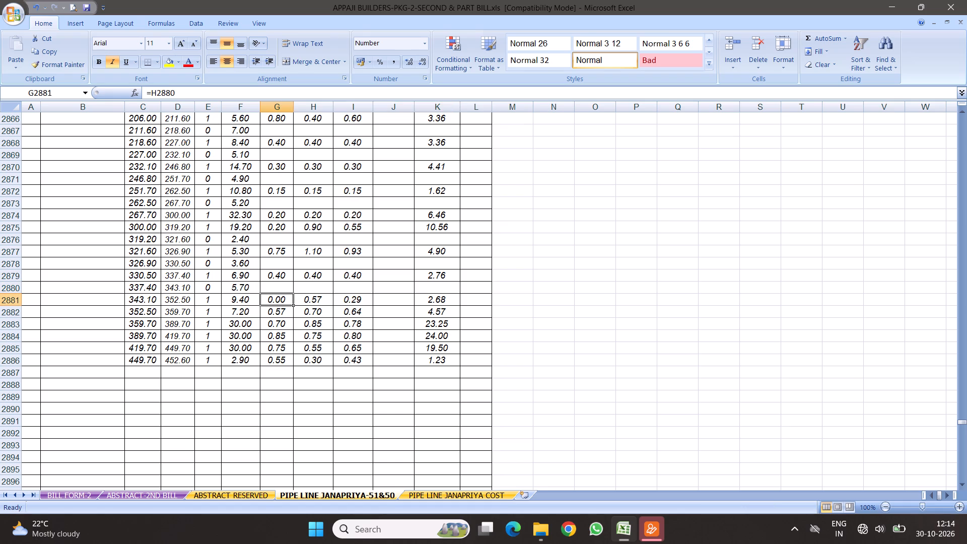
{"action": "type", "text": ".45"}
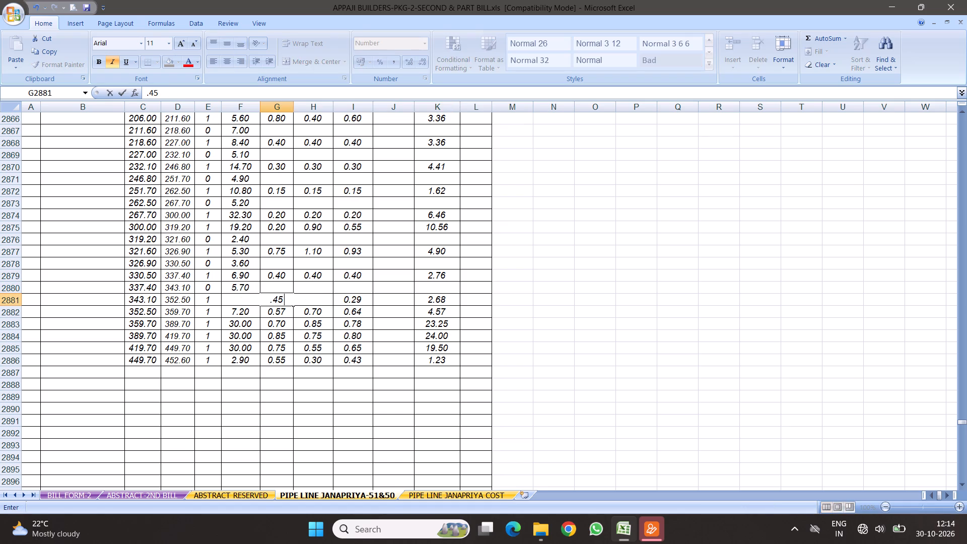
{"action": "key", "text": "Right"}
{"action": "type", "text": ".45"}
{"action": "key", "text": "Return"}
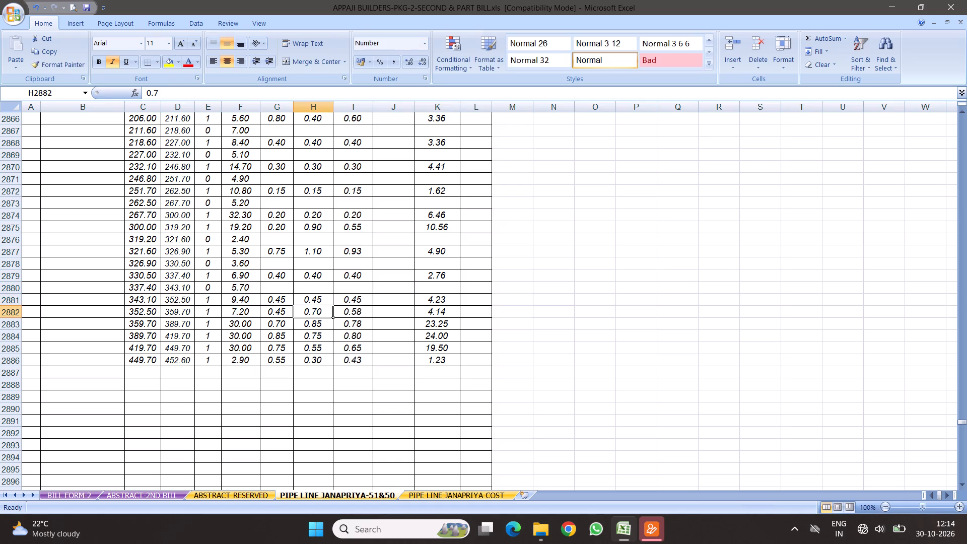
Set the number in E2882 to 0 for chainage 352.5 to 359.7 and clear the contents of G2882 through K2882.
{"action": "left_click", "coordinate": [205, 312]}
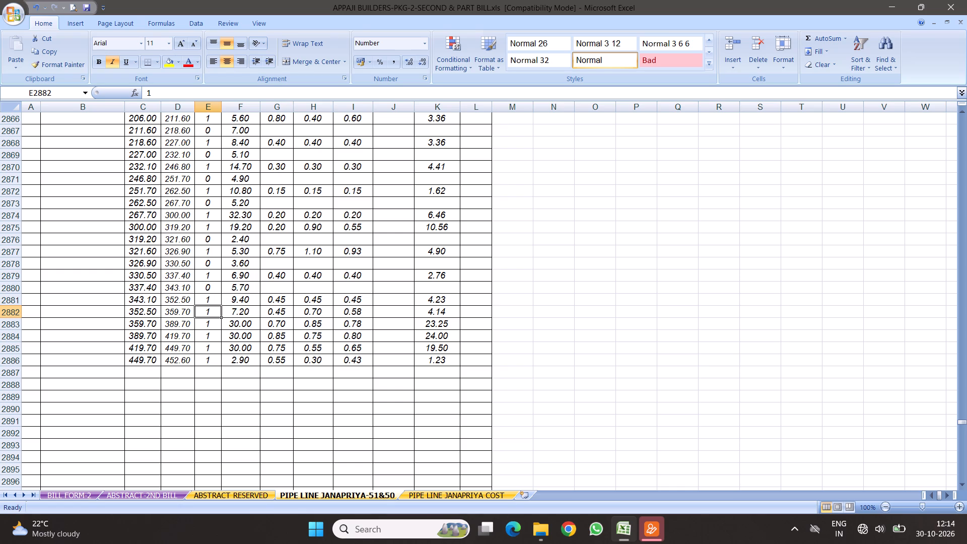
{"action": "key", "text": "0"}
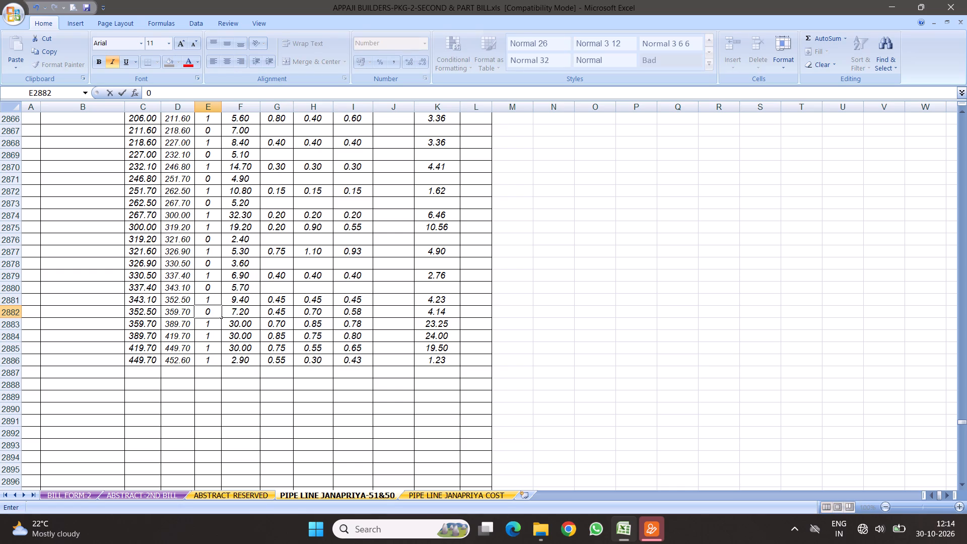
{"action": "left_click", "coordinate": [256, 337]}
{"action": "left_click_drag", "start_coordinate": [282, 313], "coordinate": [442, 310]}
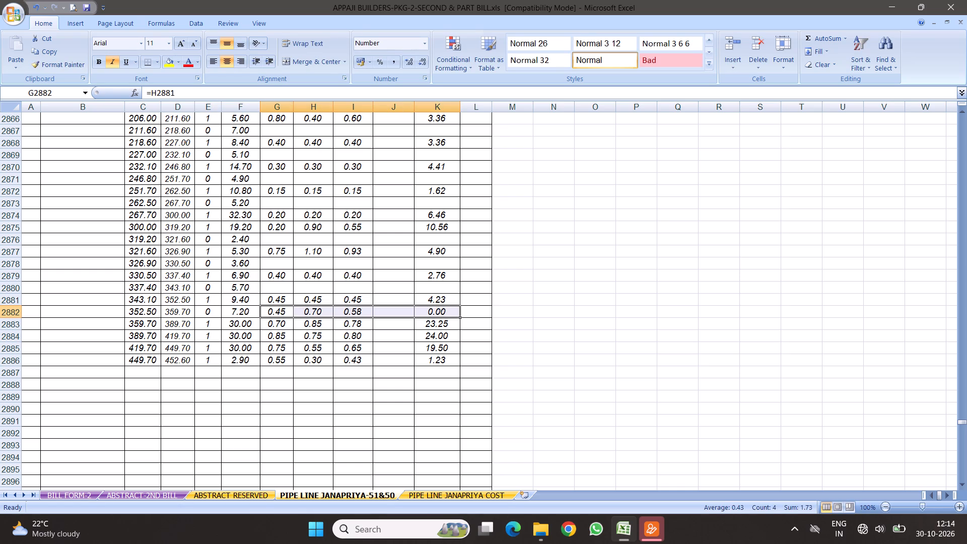
{"action": "key", "text": "Delete"}
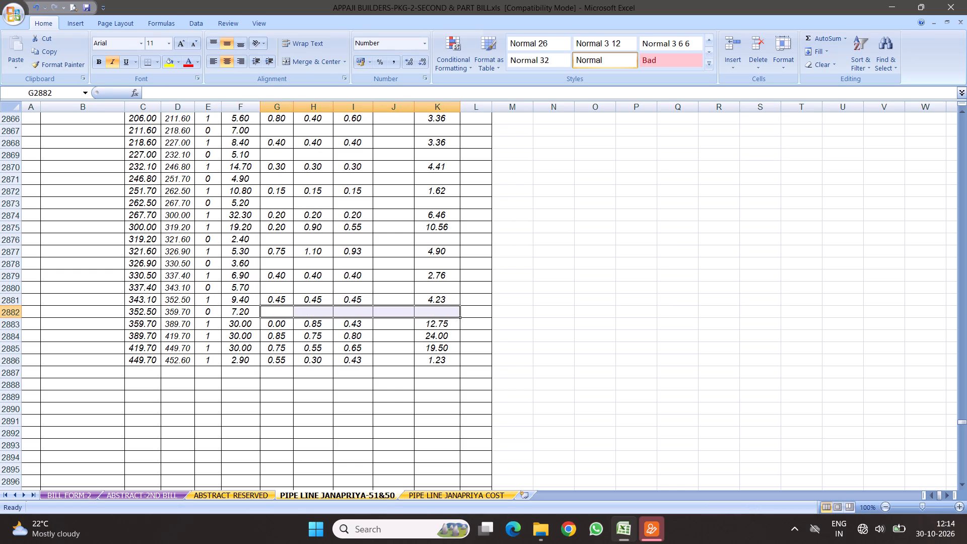
Enter the width 0.45 in both G2883 and H2883 for chainage 359.7 to 389.7.
{"action": "left_click", "coordinate": [278, 328]}
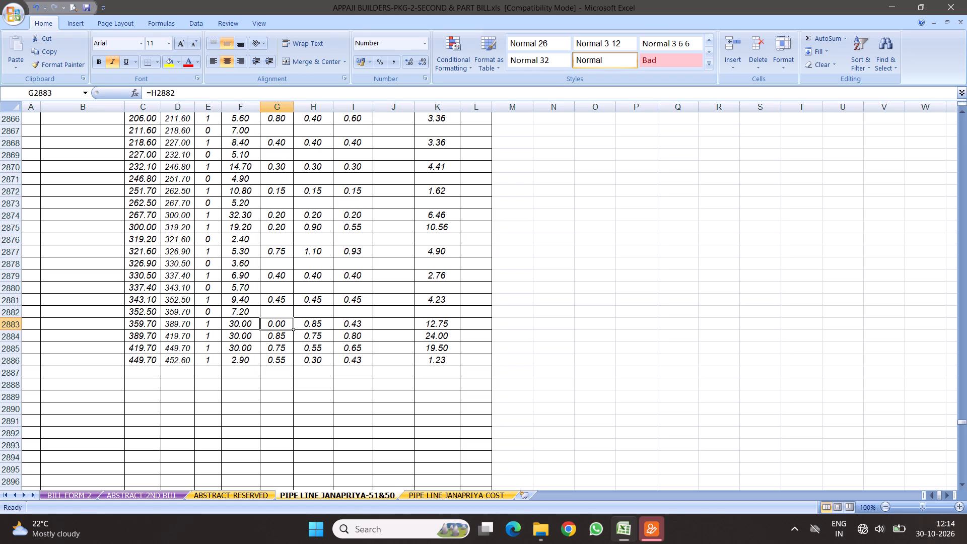
{"action": "type", "text": ".45"}
{"action": "left_click", "coordinate": [361, 369]}
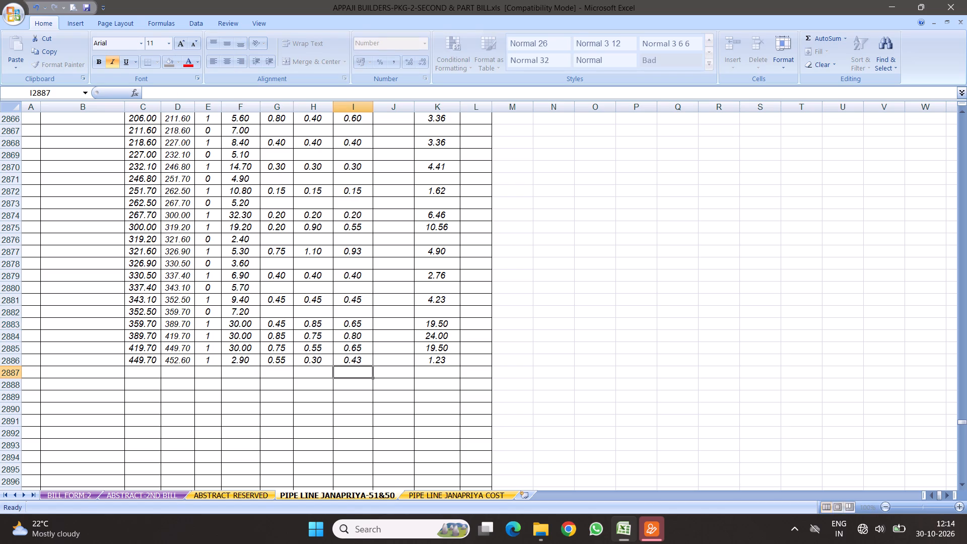
{"action": "left_click", "coordinate": [206, 326]}
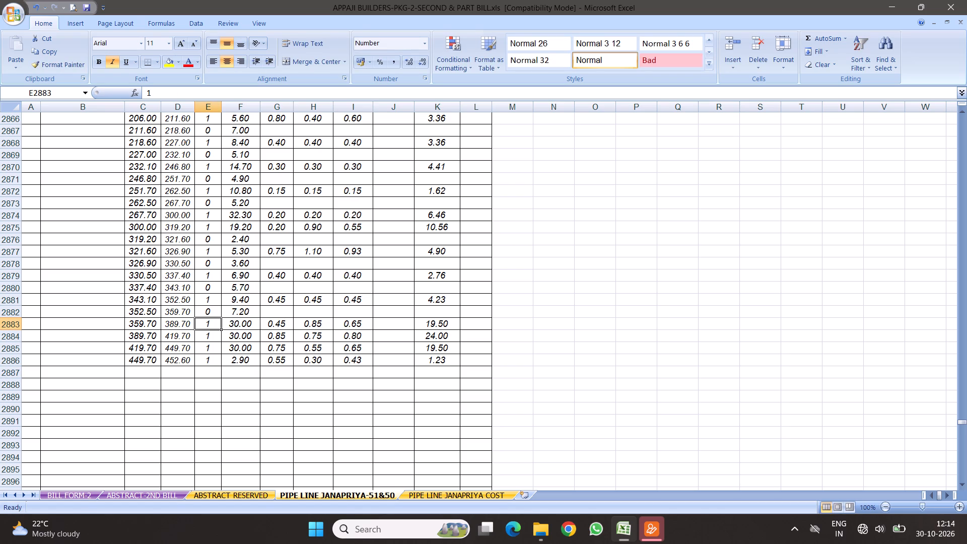
{"action": "left_click", "coordinate": [211, 341]}
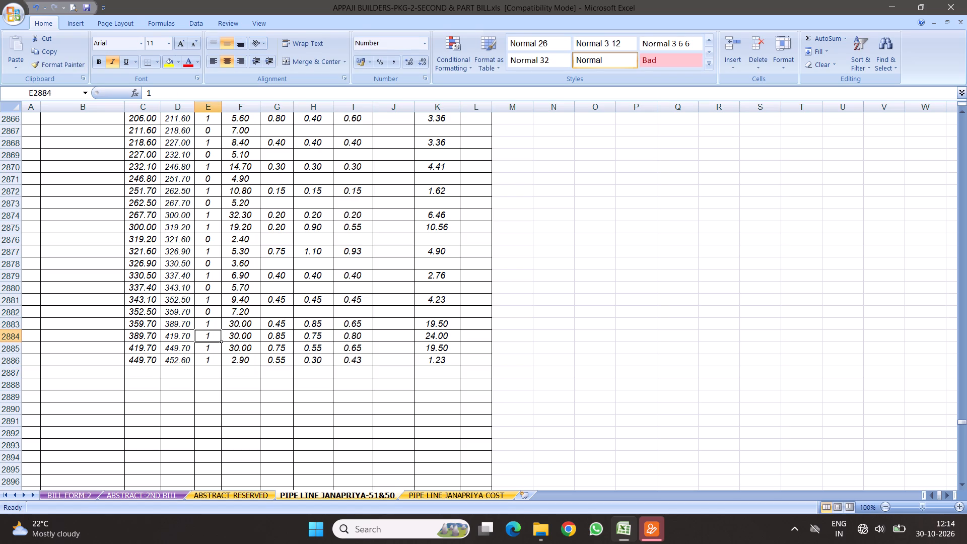
{"action": "left_click", "coordinate": [274, 336]}
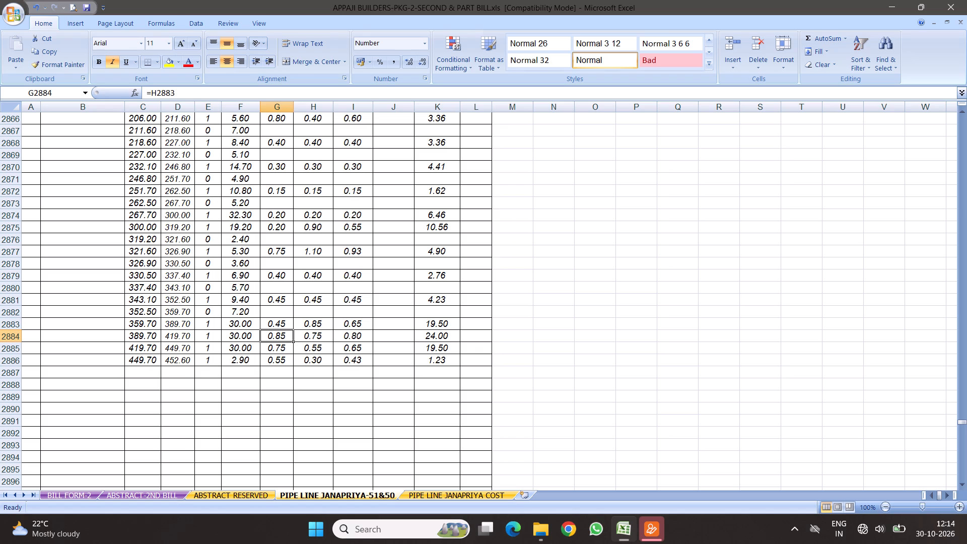
{"action": "left_click", "coordinate": [312, 323]}
{"action": "type", "text": ".45"}
{"action": "key", "text": "Return"}
Enter the end widths 0.6 in H2884, 0.8 in H2885 and 0.9 in H2886 for the last three RHS chainages.
{"action": "type", "text": ".6"}
{"action": "key", "text": "Return"}
{"action": "type", "text": ".8"}
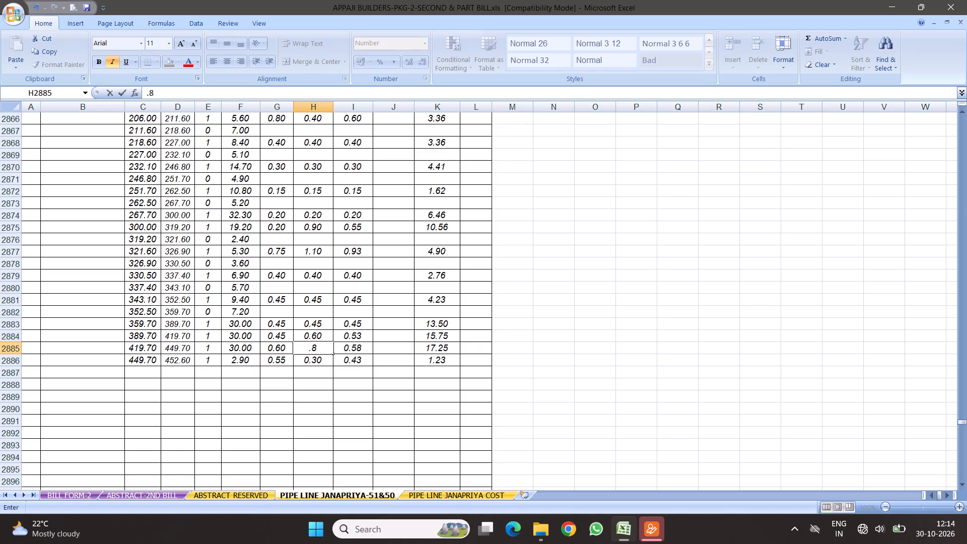
{"action": "left_click", "coordinate": [387, 367]}
{"action": "left_click", "coordinate": [310, 360]}
{"action": "type", "text": ".9"}
{"action": "key", "text": "Return"}
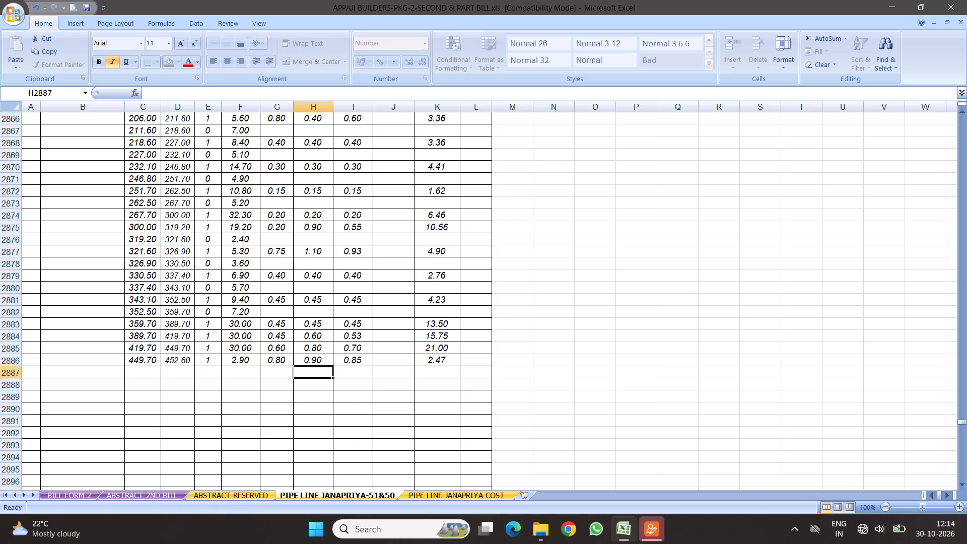
Enter the label LHS in B2887, directly below the last row of the Herohalli lake to Thunganagara road-RHS section.
{"action": "scroll", "coordinate": [276, 335], "scroll_direction": "up", "scroll_amount": 2}
{"action": "scroll", "coordinate": [207, 289], "scroll_direction": "up", "scroll_amount": 4}
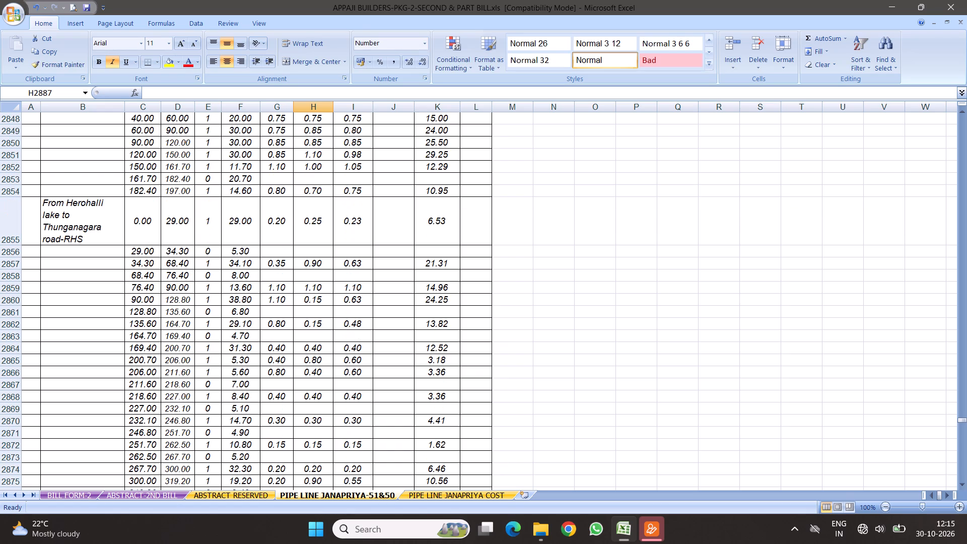
{"action": "left_click", "coordinate": [77, 232]}
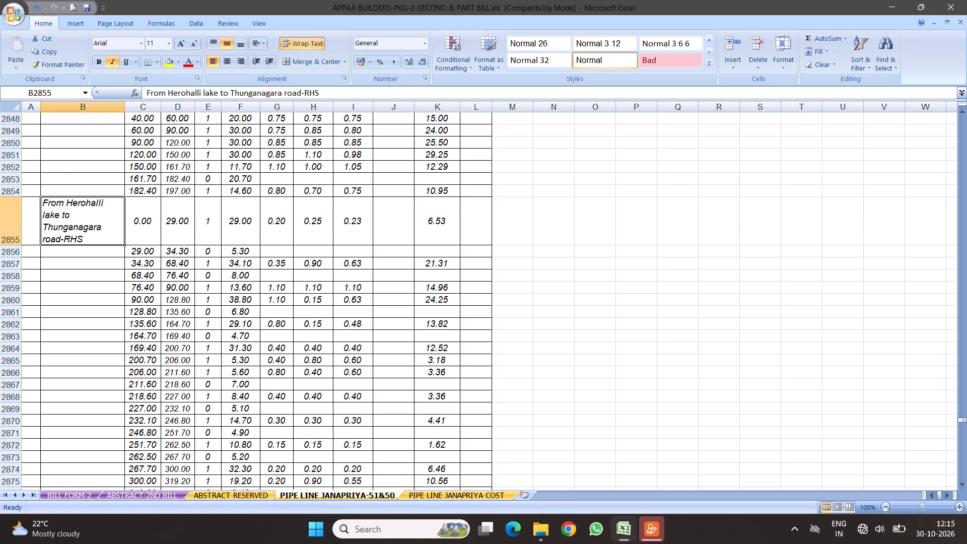
{"action": "scroll", "coordinate": [188, 242], "scroll_direction": "down", "scroll_amount": 7}
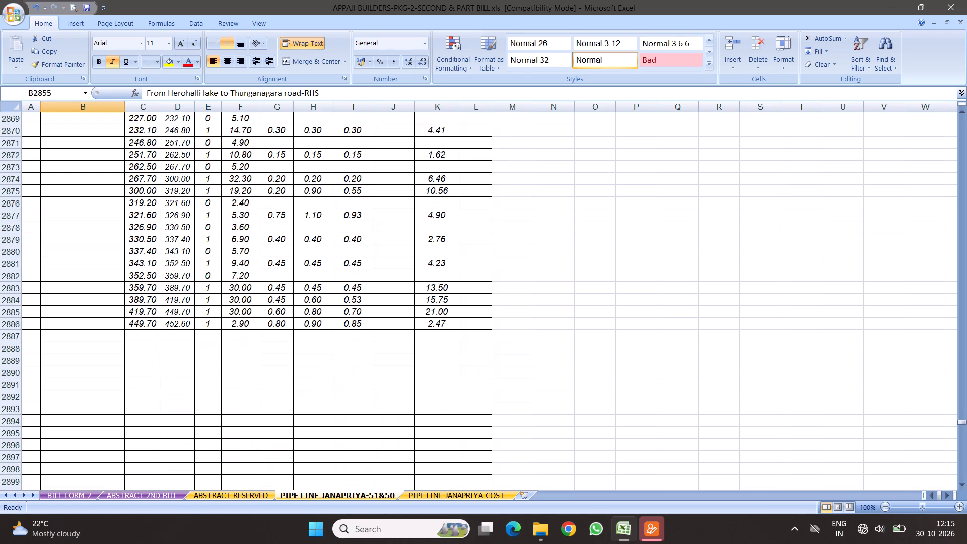
{"action": "left_click", "coordinate": [84, 337]}
{"action": "type", "text": "LHS"}
{"action": "left_click", "coordinate": [155, 365]}
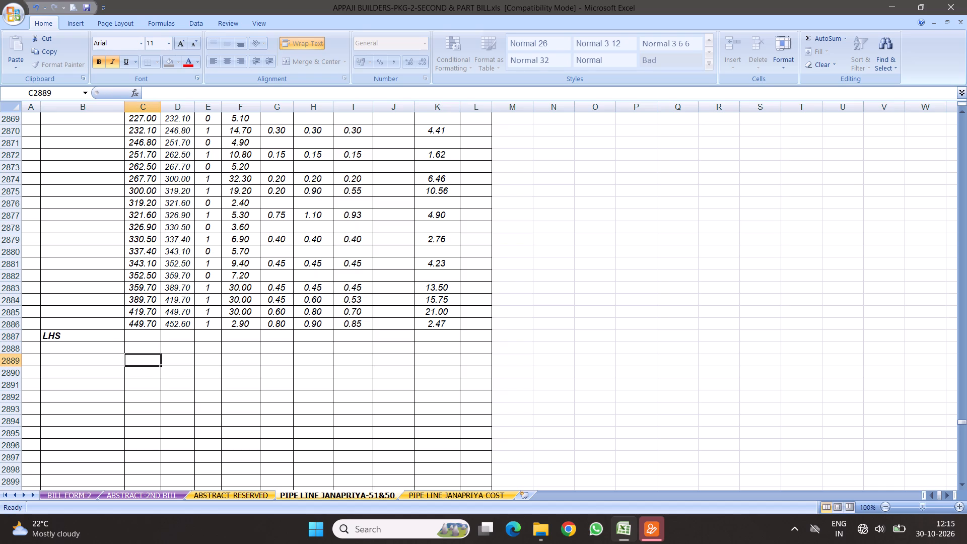
Copy the Madeshwaranagara Arch to Andrahalli road-RHS measurements in C2833:L2845 and paste them starting at C2887 beside the LHS label.
{"action": "scroll", "coordinate": [181, 203], "scroll_direction": "up", "scroll_amount": 6}
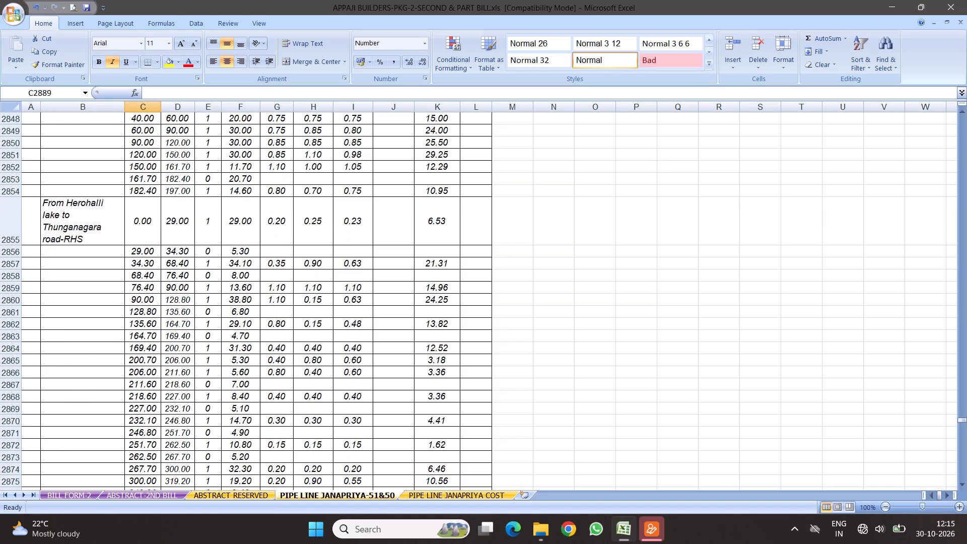
{"action": "scroll", "coordinate": [214, 216], "scroll_direction": "up", "scroll_amount": 5}
{"action": "scroll", "coordinate": [167, 154], "scroll_direction": "up", "scroll_amount": 2}
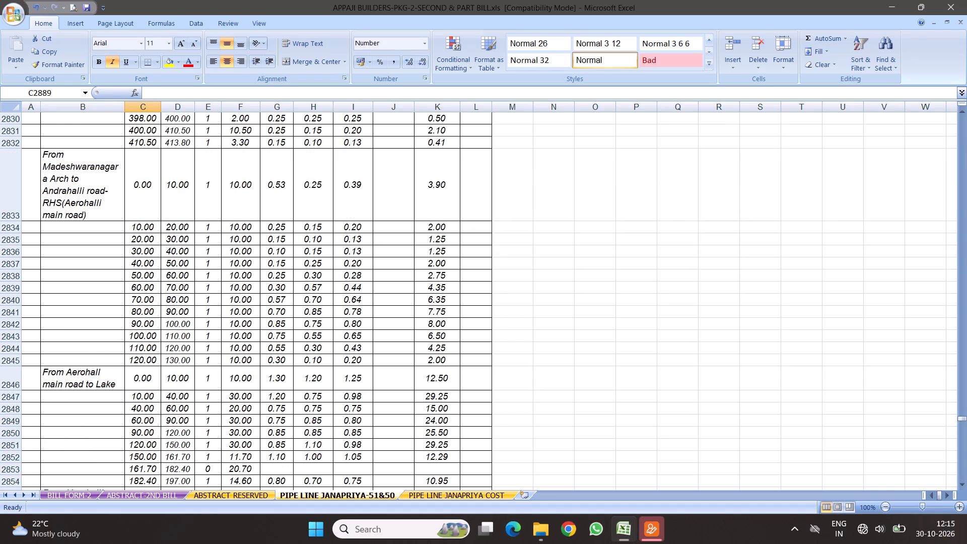
{"action": "left_click_drag", "start_coordinate": [145, 200], "coordinate": [485, 354]}
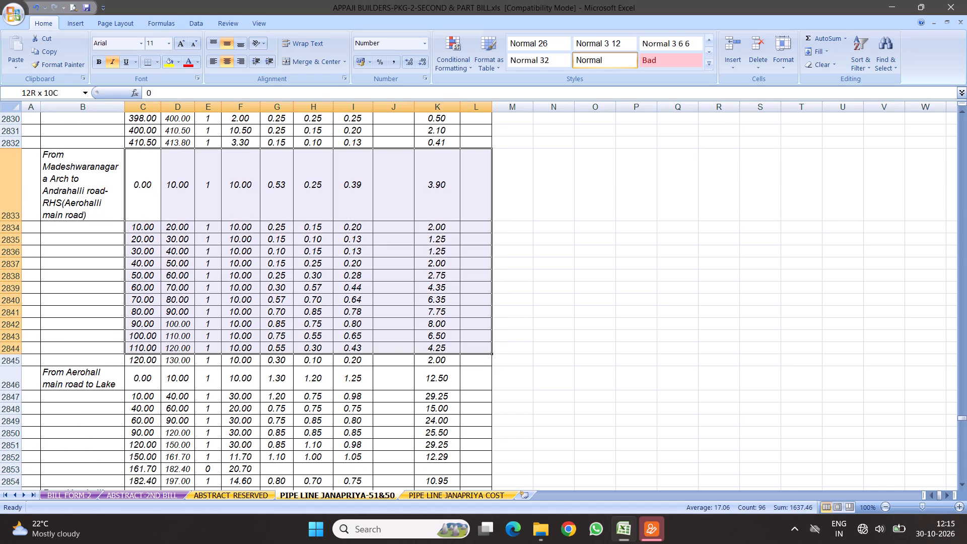
{"action": "left_click_drag", "start_coordinate": [485, 354], "coordinate": [469, 361]}
{"action": "right_click", "coordinate": [187, 213]}
{"action": "left_click", "coordinate": [220, 237]}
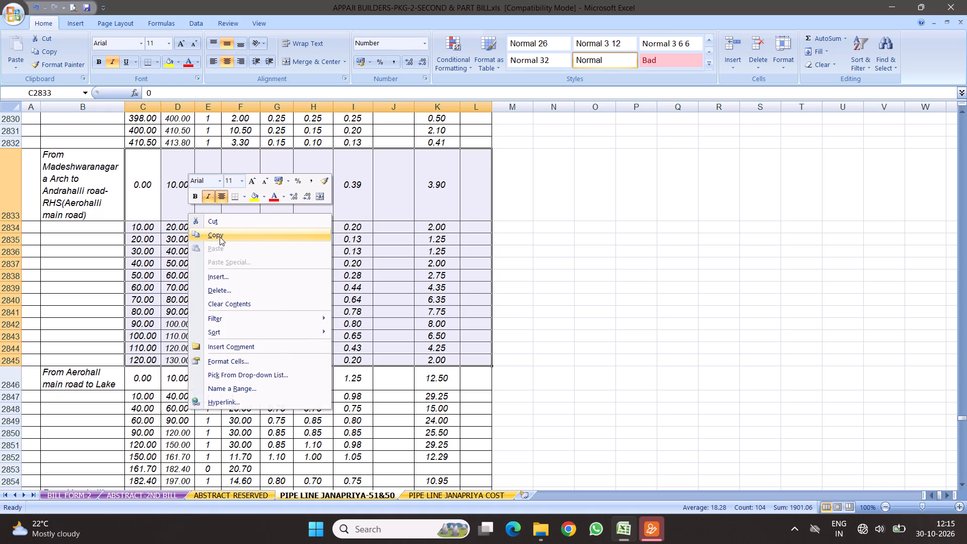
{"action": "scroll", "coordinate": [259, 296], "scroll_direction": "down", "scroll_amount": 17}
{"action": "right_click", "coordinate": [137, 193]}
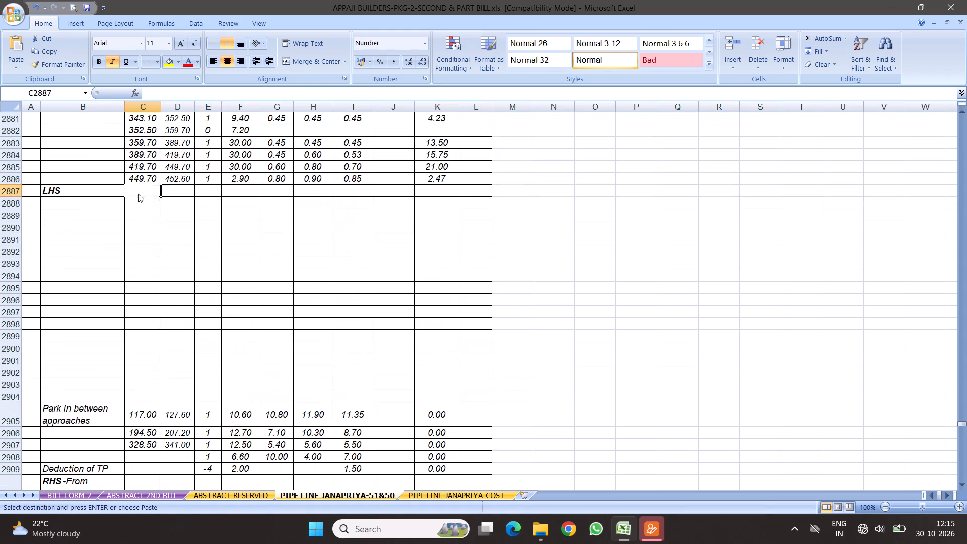
{"action": "left_click", "coordinate": [168, 231]}
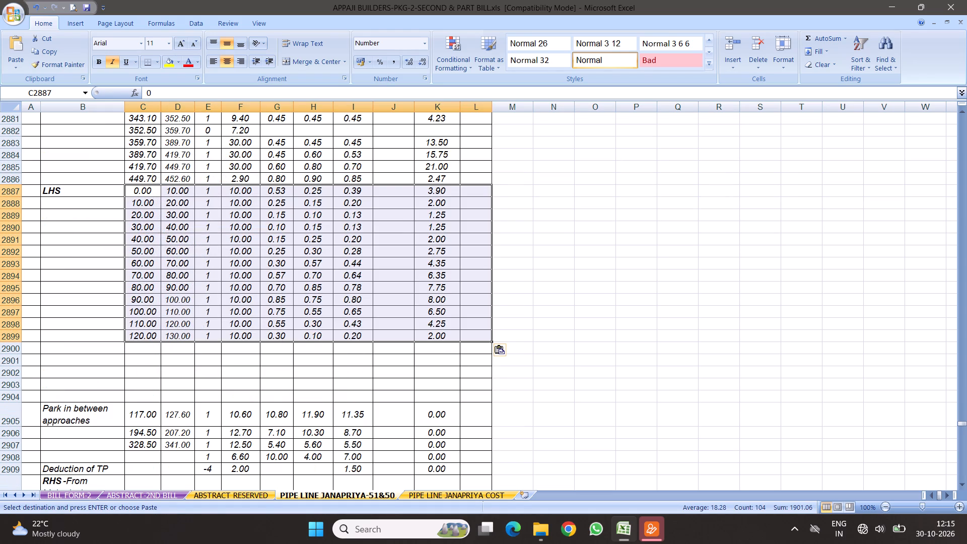
Remove the bold formatting from the LHS label in B2887.
{"action": "left_click", "coordinate": [65, 198]}
{"action": "left_click", "coordinate": [58, 190]}
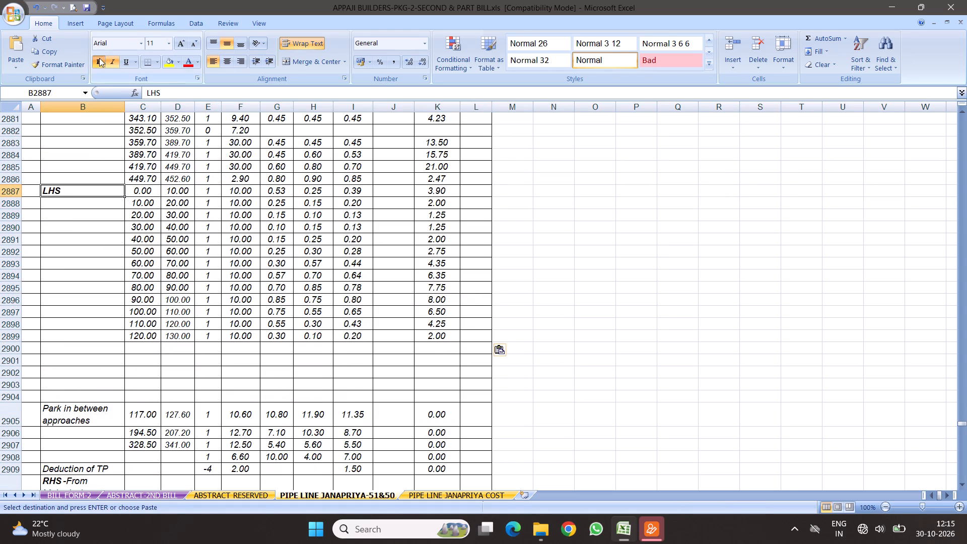
{"action": "left_click", "coordinate": [99, 58]}
Insert a blank row above the LHS row at row 2887.
{"action": "left_click", "coordinate": [13, 190]}
{"action": "right_click", "coordinate": [13, 190]}
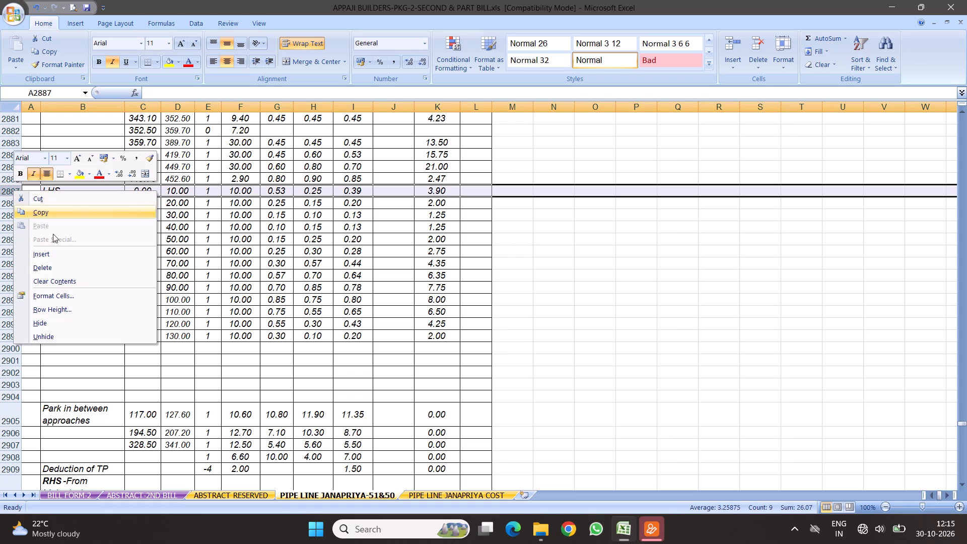
{"action": "left_click", "coordinate": [47, 259]}
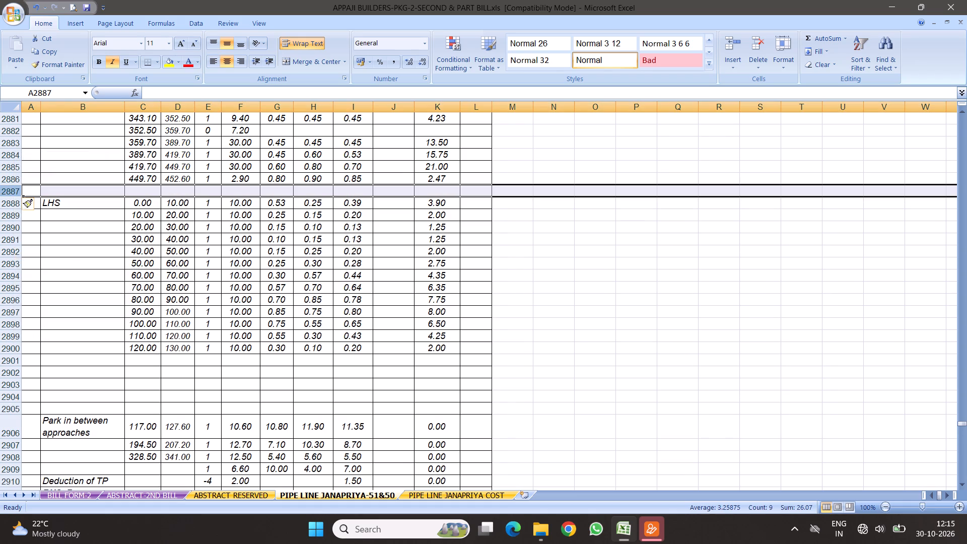
Enter the LHS end chainages 5.2 in D2888 and 12.9 in D2889.
{"action": "left_click", "coordinate": [177, 202]}
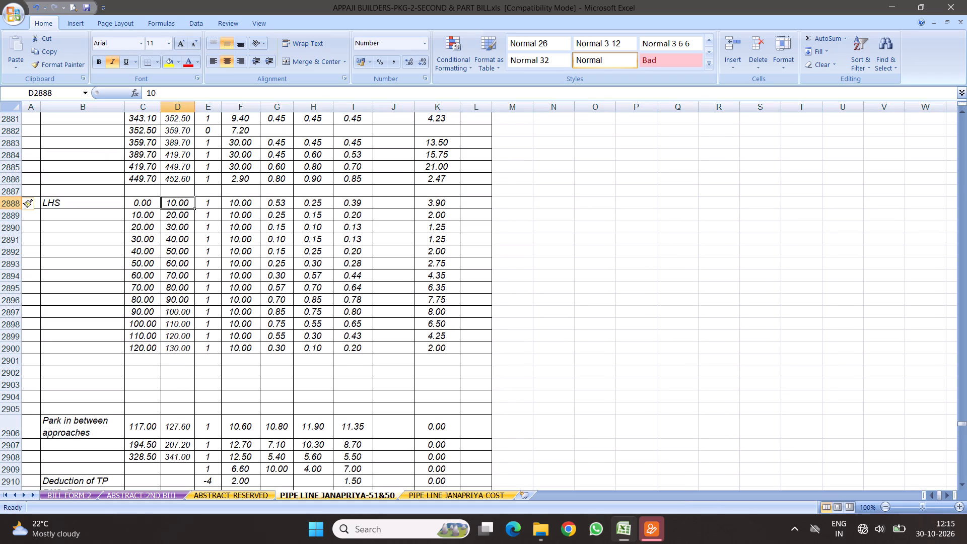
{"action": "type", "text": "5.2"}
{"action": "key", "text": "Return"}
{"action": "type", "text": "12.9"}
{"action": "key", "text": "Return"}
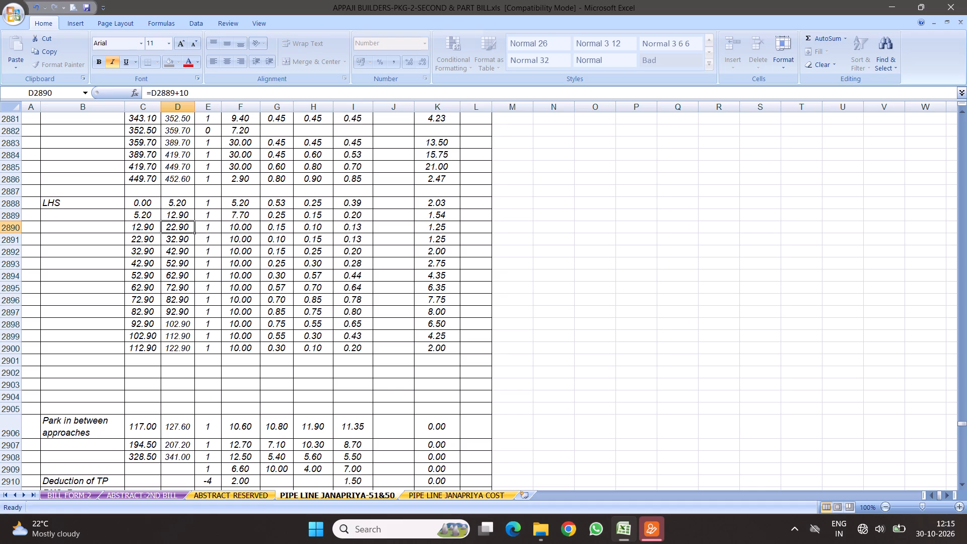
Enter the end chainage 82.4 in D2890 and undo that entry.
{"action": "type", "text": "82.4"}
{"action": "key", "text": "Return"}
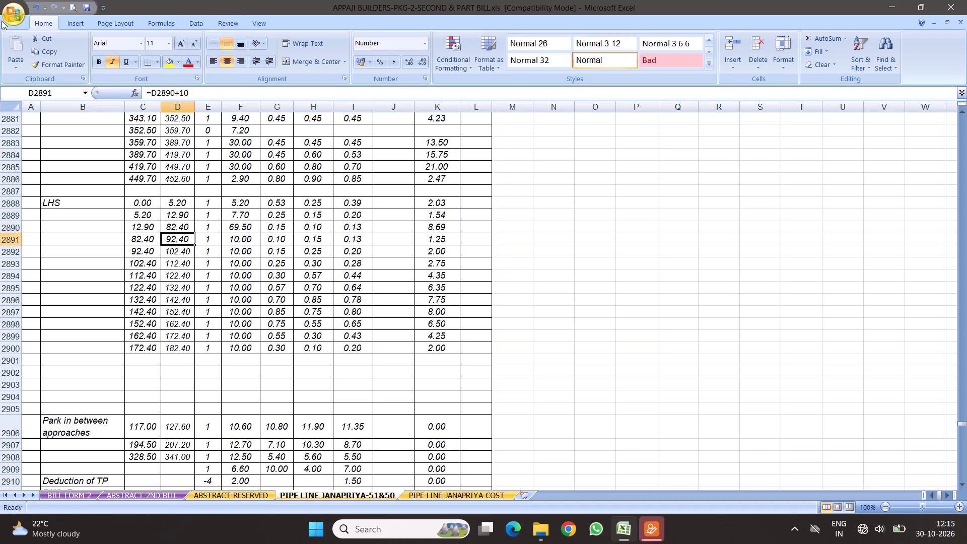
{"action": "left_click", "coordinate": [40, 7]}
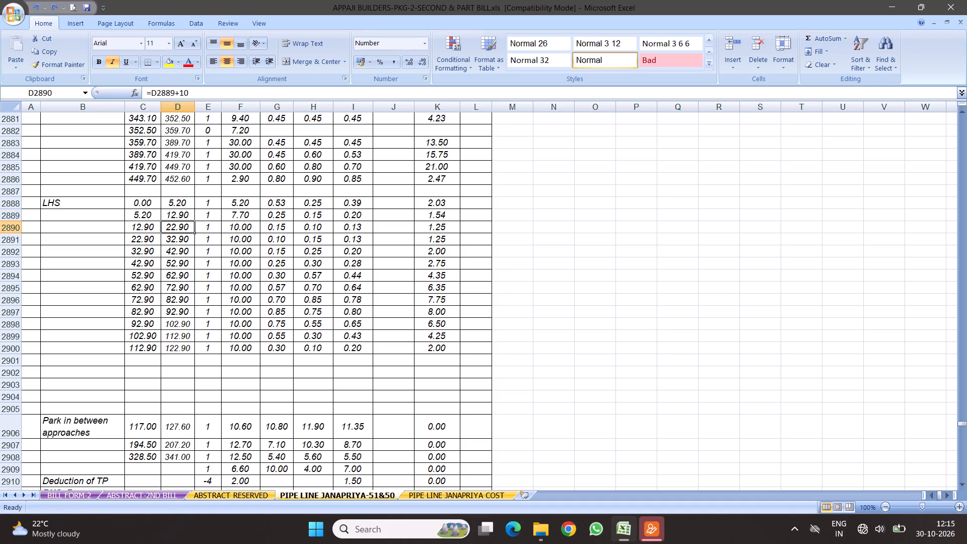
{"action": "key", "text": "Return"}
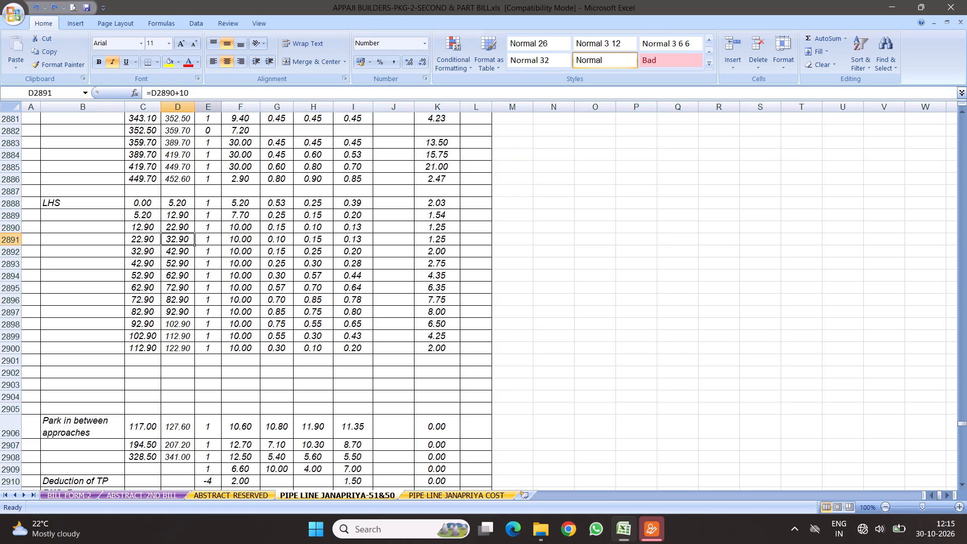
Change the formula in D2891 to =D2890+30 and fill it down through D2900.
{"action": "left_click", "coordinate": [201, 90]}
{"action": "key", "text": "BackSpace"}
{"action": "key", "text": "BackSpace"}
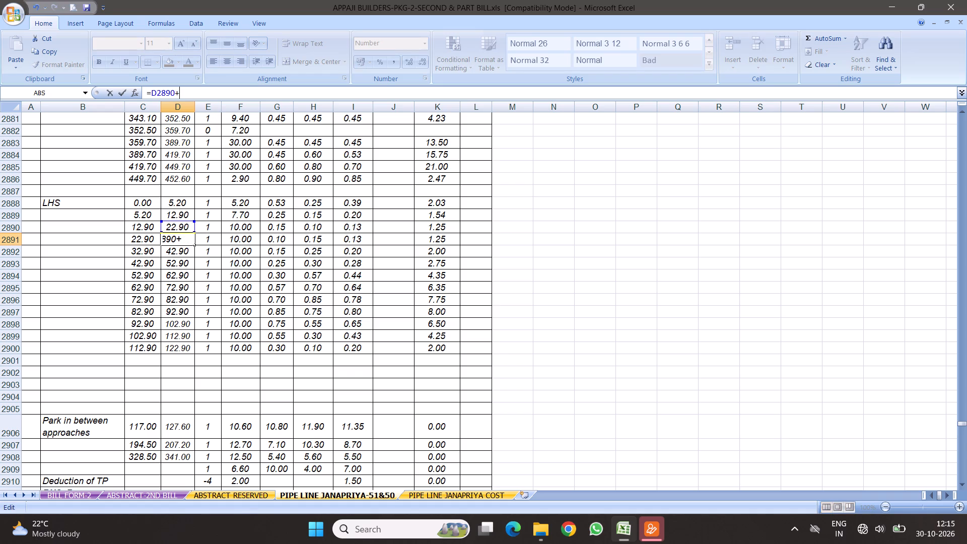
{"action": "type", "text": "30"}
{"action": "key", "text": "Return"}
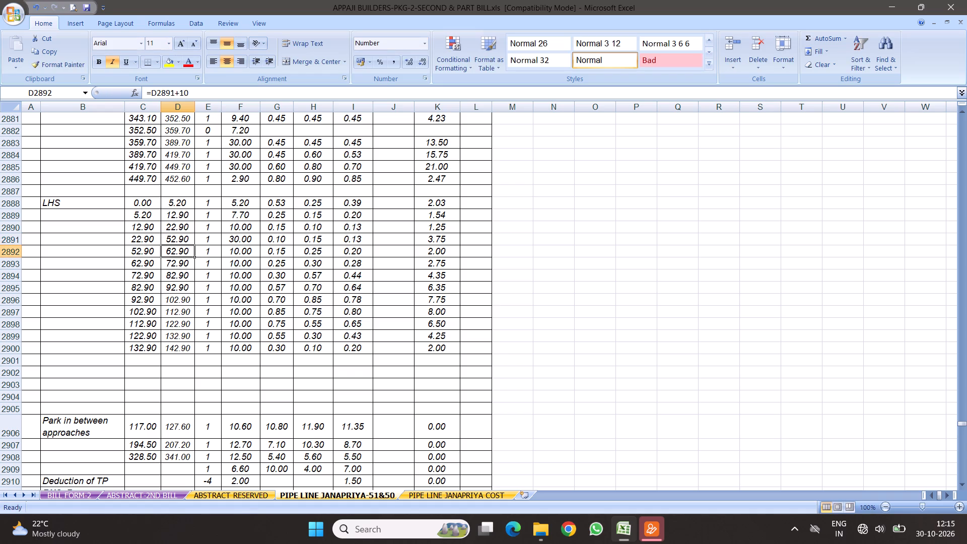
{"action": "left_click", "coordinate": [180, 229]}
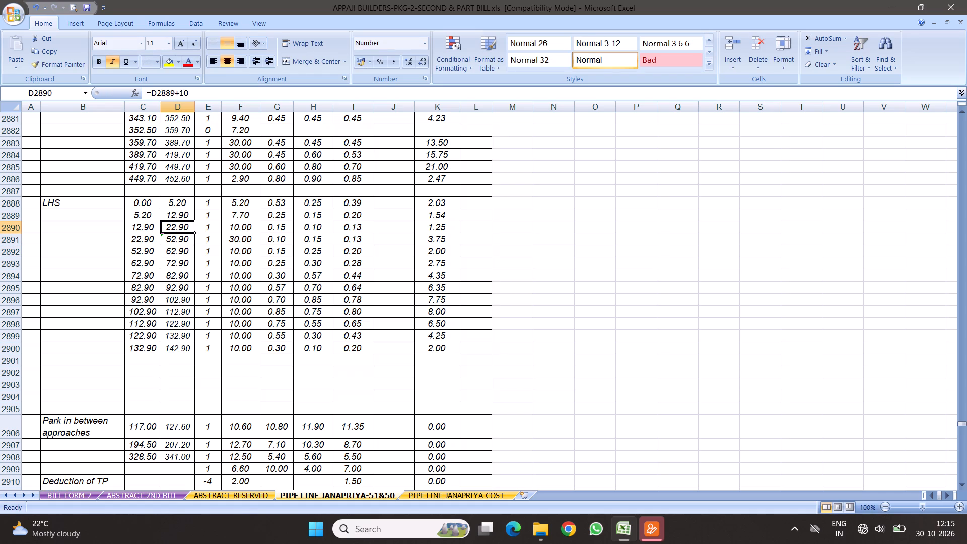
{"action": "left_click", "coordinate": [171, 214]}
{"action": "left_click", "coordinate": [179, 229]}
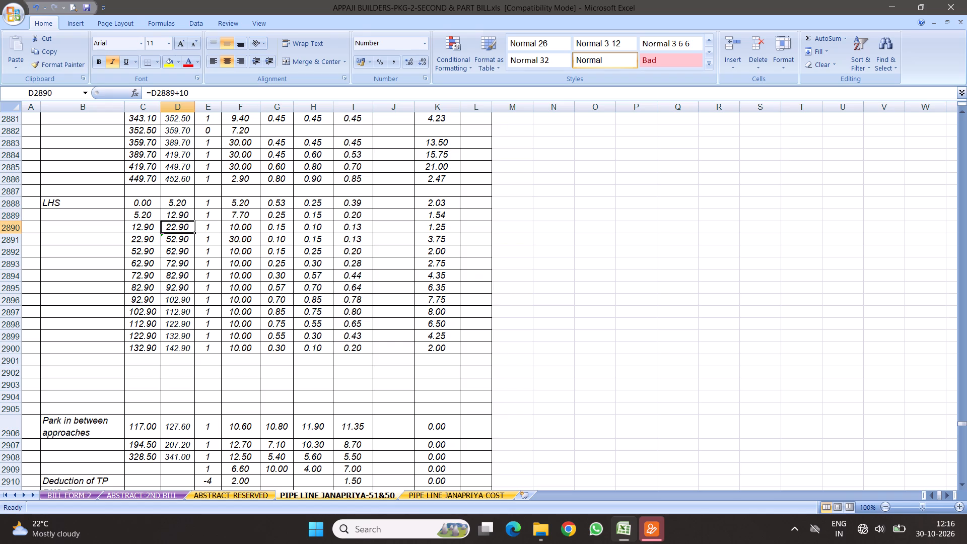
{"action": "left_click", "coordinate": [181, 240]}
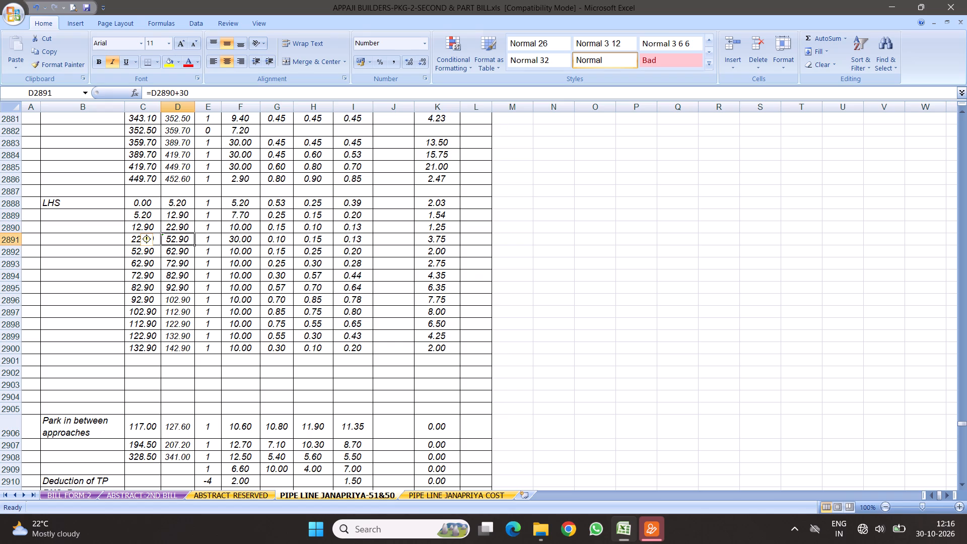
{"action": "left_click_drag", "start_coordinate": [195, 245], "coordinate": [175, 354]}
Enter the LHS end chainages 82.4, 87.6, 90.4 and 103.5 in cells D2892 to D2895.
{"action": "left_click", "coordinate": [180, 241]}
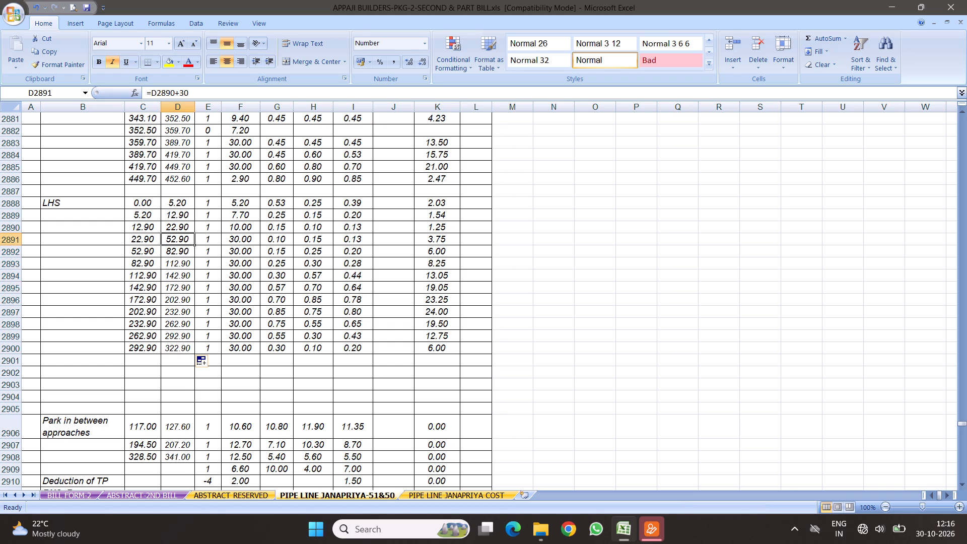
{"action": "left_click", "coordinate": [173, 255]}
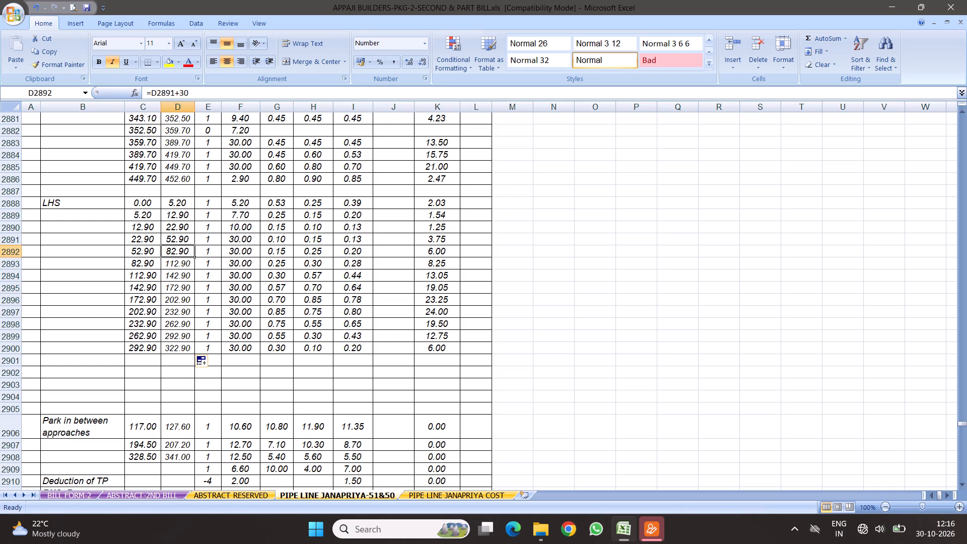
{"action": "left_click", "coordinate": [176, 265]}
{"action": "left_click", "coordinate": [176, 252]}
{"action": "type", "text": "82.4"}
{"action": "key", "text": "Return"}
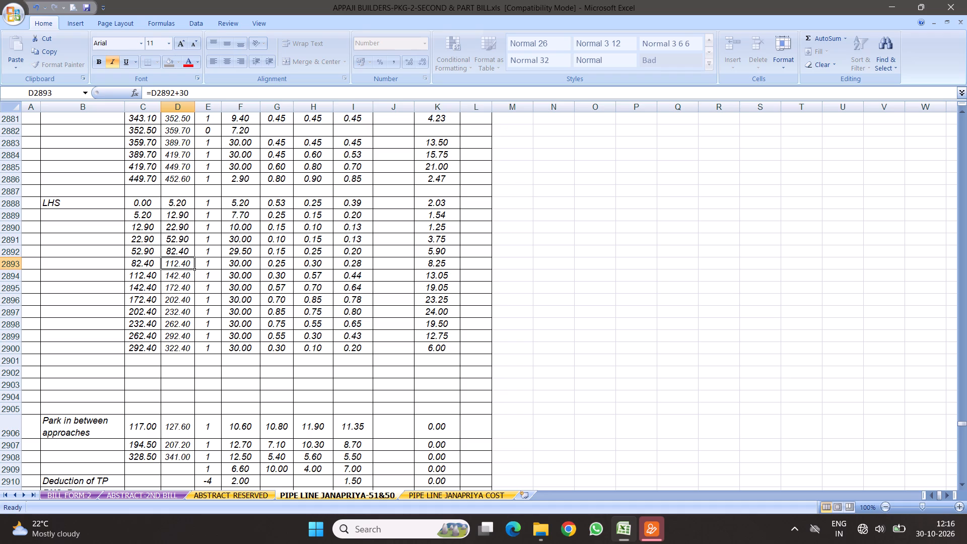
{"action": "type", "text": "87.6"}
{"action": "key", "text": "Return"}
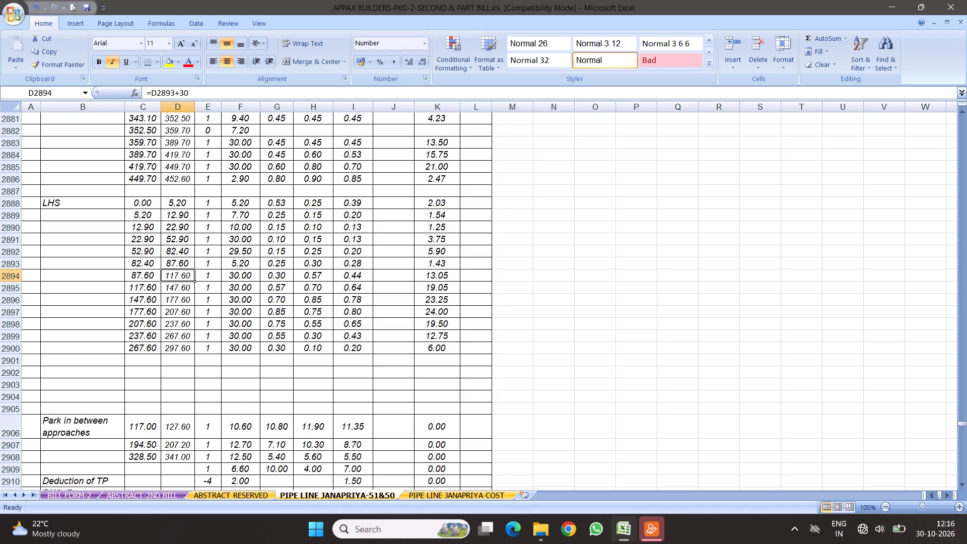
{"action": "type", "text": "90.4"}
{"action": "key", "text": "Return"}
{"action": "type", "text": "103.5"}
{"action": "key", "text": "Return"}
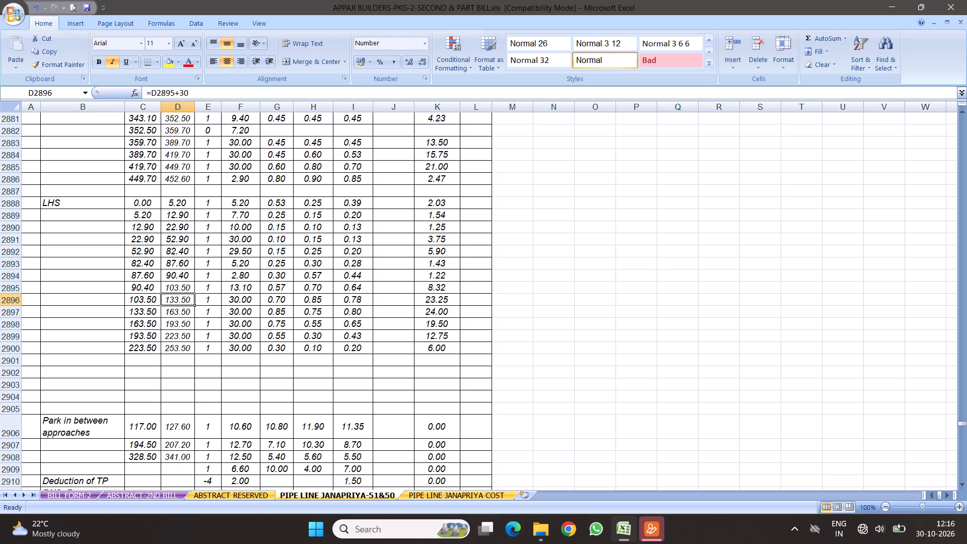
Copy rows 2897 to 2900 and insert the copies at row 2901 to extend the LHS measurements.
{"action": "scroll", "coordinate": [182, 367], "scroll_direction": "down", "scroll_amount": 3}
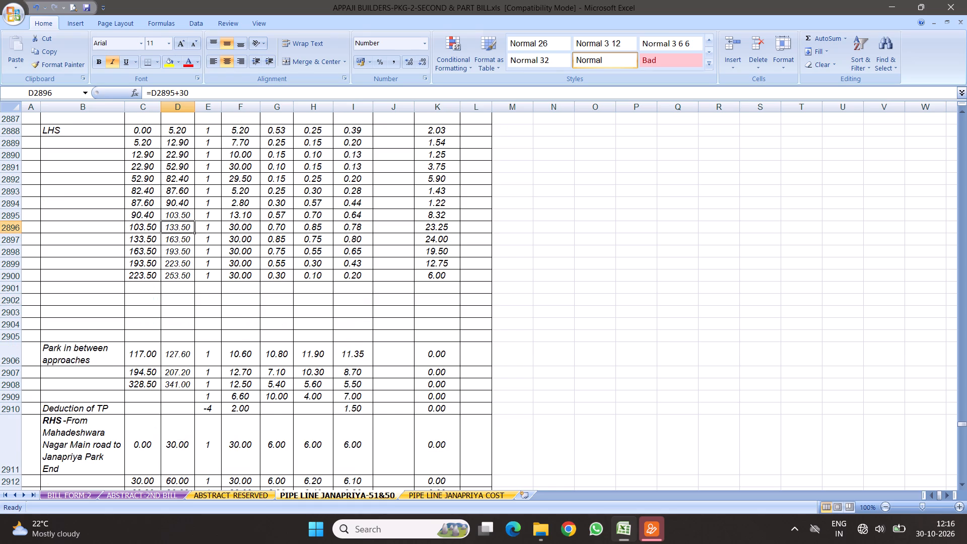
{"action": "left_click_drag", "start_coordinate": [12, 205], "coordinate": [11, 237]}
{"action": "right_click_drag", "start_coordinate": [53, 221], "coordinate": [59, 225]}
{"action": "left_click", "coordinate": [79, 244]}
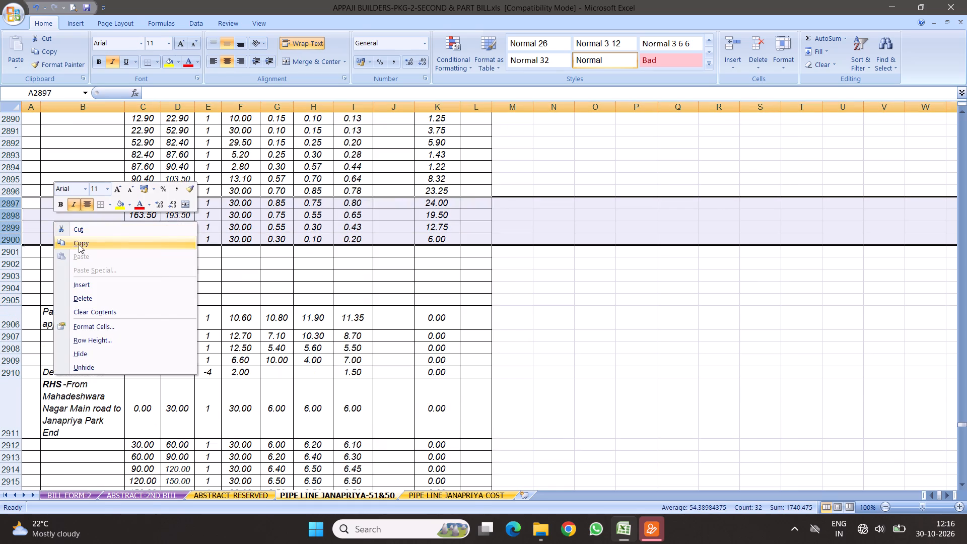
{"action": "right_click", "coordinate": [16, 250]}
{"action": "left_click", "coordinate": [64, 312]}
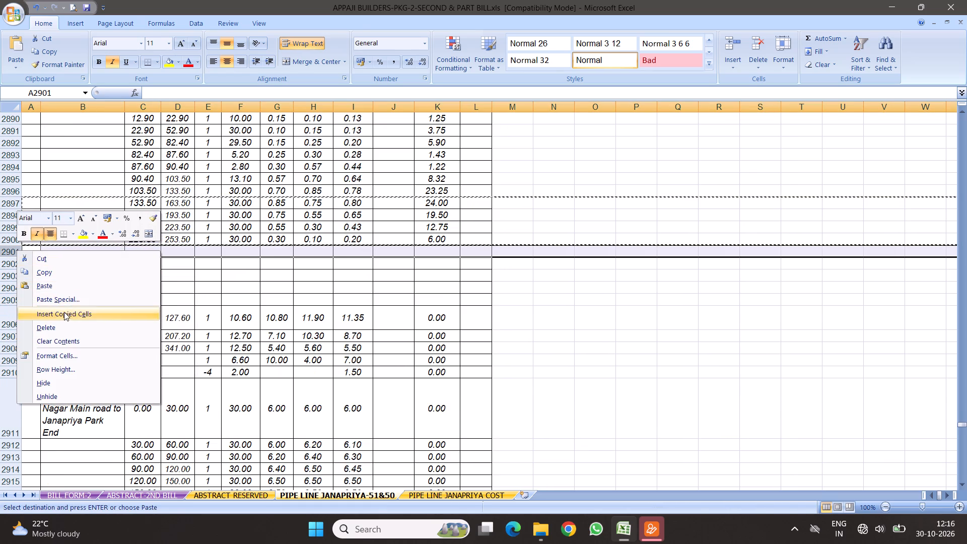
{"action": "left_click", "coordinate": [178, 255]}
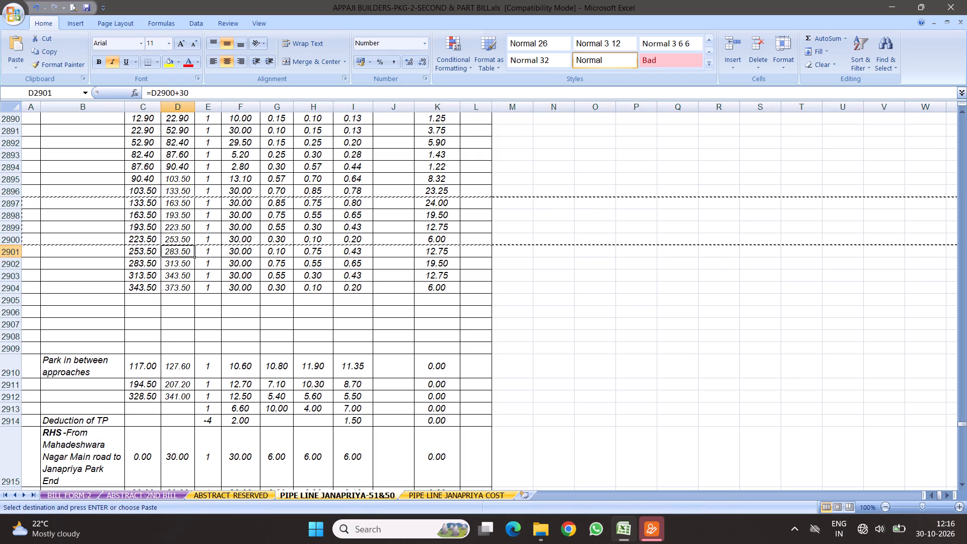
{"action": "left_click", "coordinate": [174, 289]}
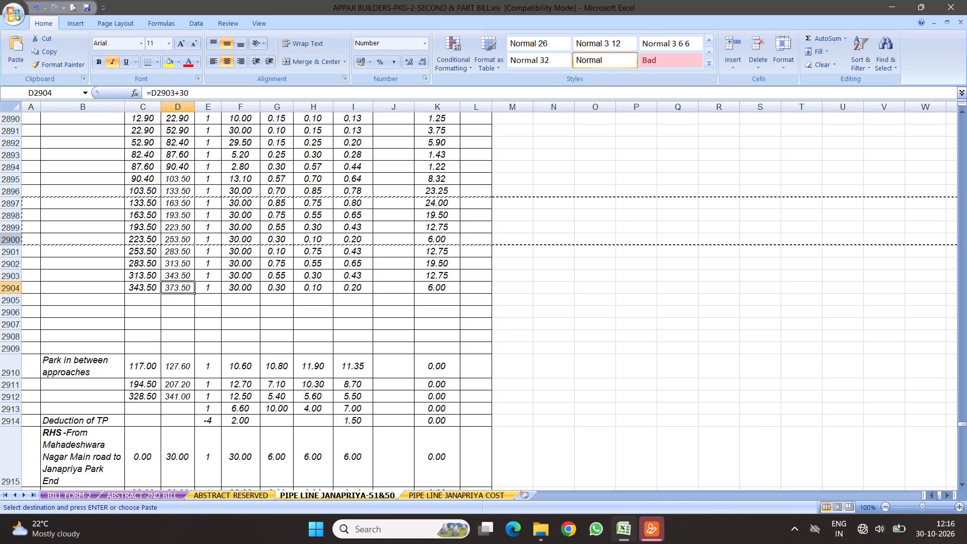
Copy rows 2900 to 2904 and insert the copied rows at row 2905.
{"action": "left_click_drag", "start_coordinate": [16, 241], "coordinate": [12, 283]}
{"action": "right_click", "coordinate": [48, 274]}
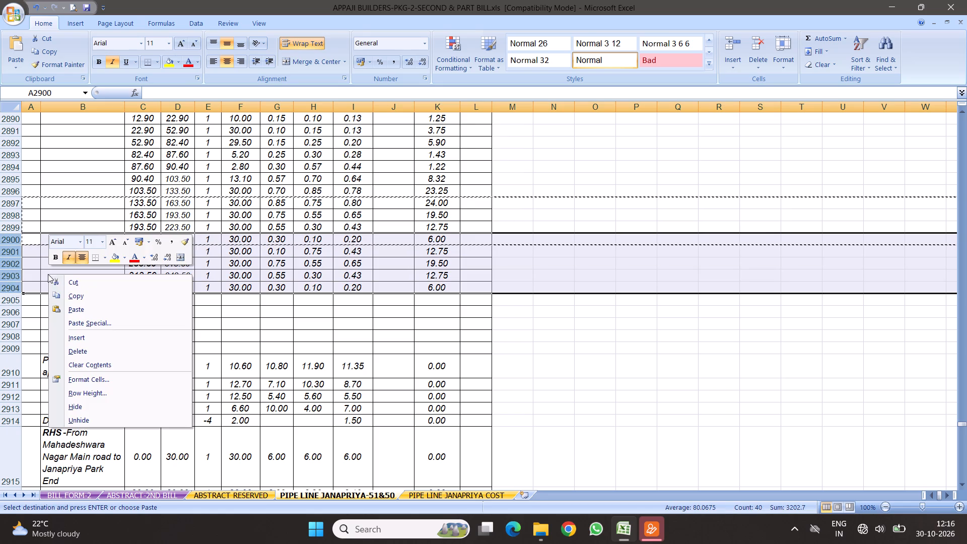
{"action": "left_click", "coordinate": [78, 295]}
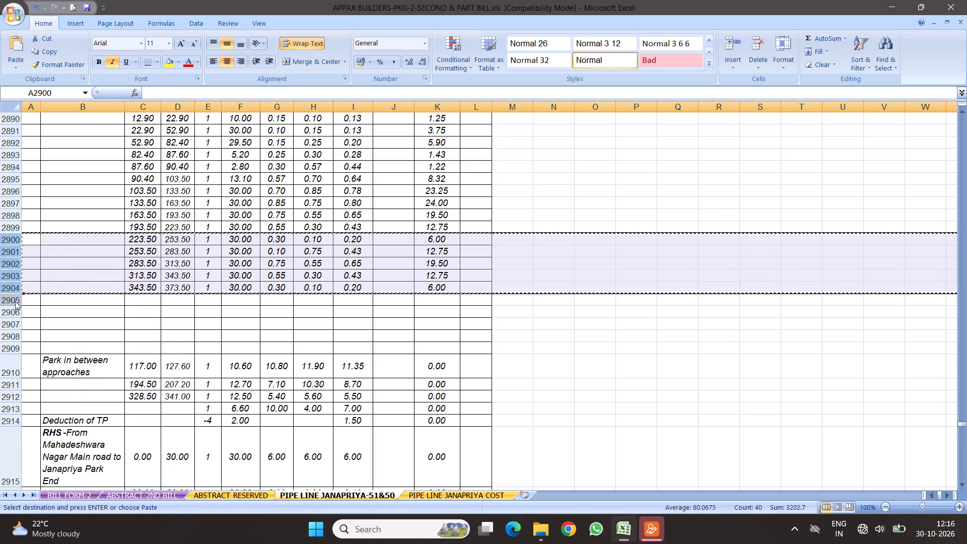
{"action": "right_click", "coordinate": [15, 301]}
{"action": "left_click", "coordinate": [65, 369]}
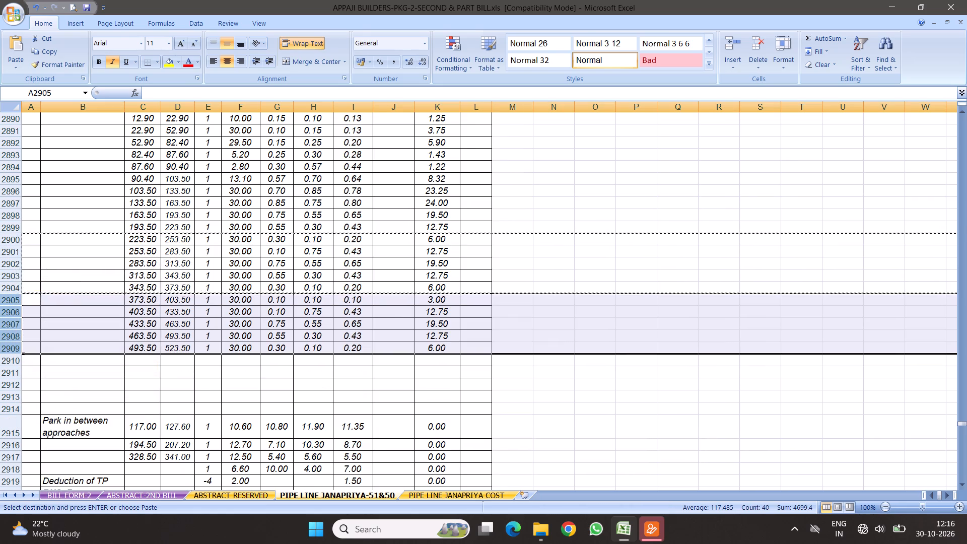
Enter the LHS end chainages 380.4 in D2905, 386.4 in D2906 and 459 in D2909.
{"action": "left_click", "coordinate": [180, 301]}
{"action": "left_click", "coordinate": [175, 311]}
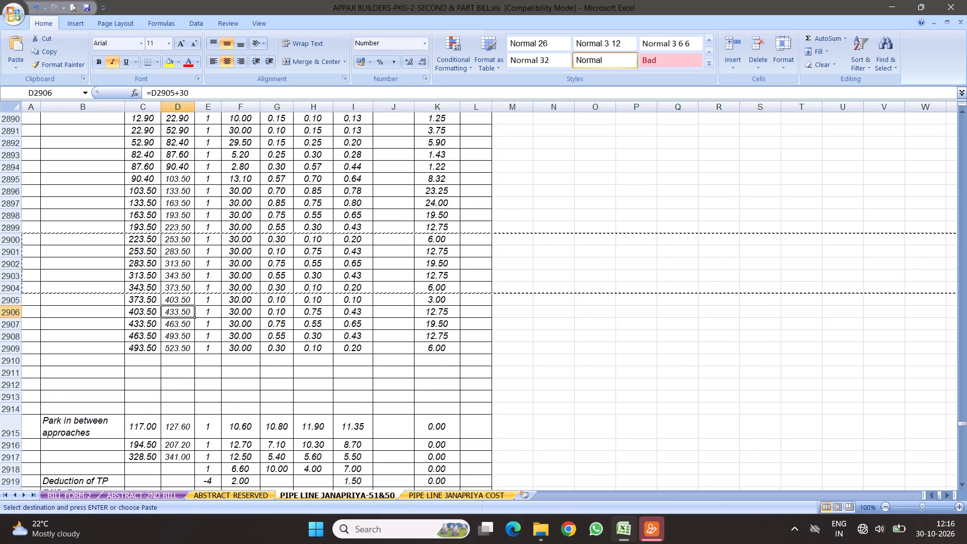
{"action": "left_click", "coordinate": [173, 290]}
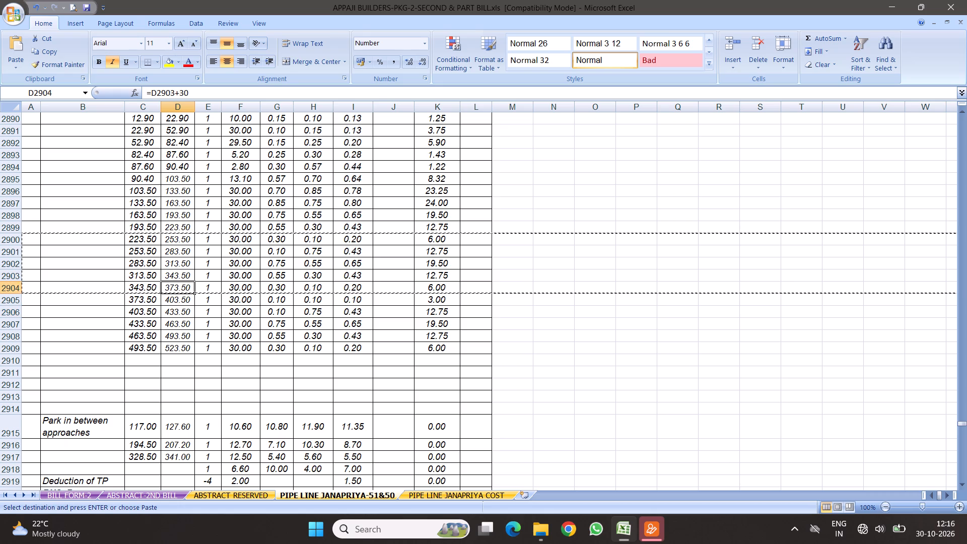
{"action": "left_click", "coordinate": [175, 303]}
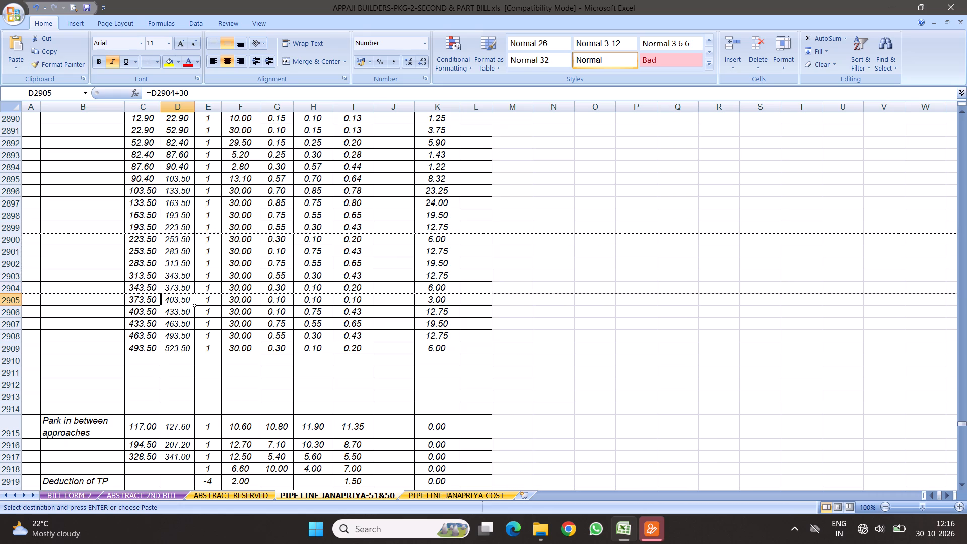
{"action": "type", "text": "380.4"}
{"action": "key", "text": "Return"}
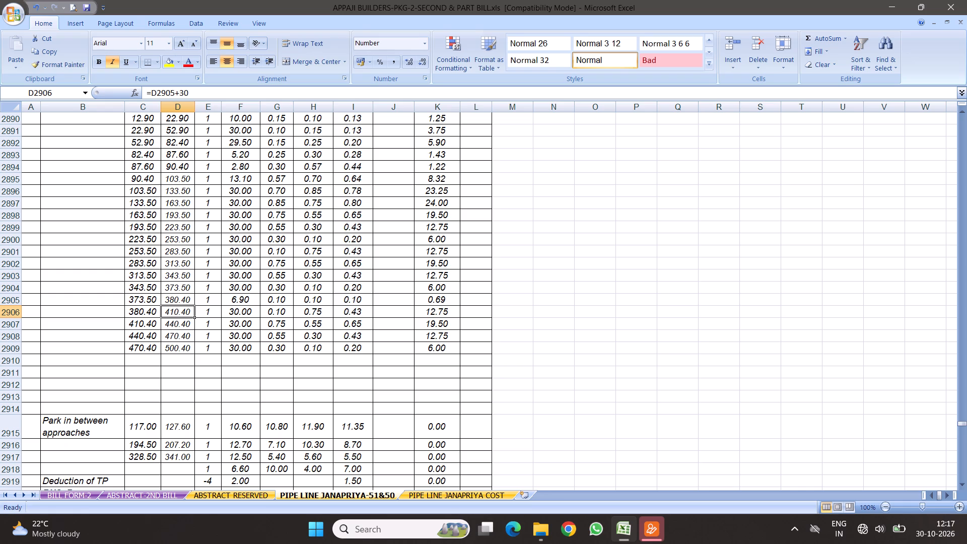
{"action": "type", "text": "386.4"}
{"action": "key", "text": "Return"}
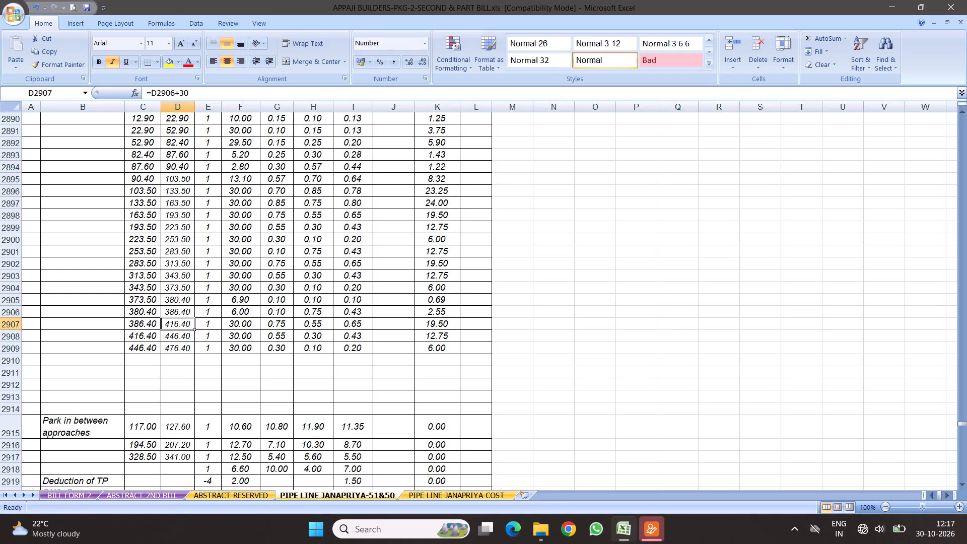
{"action": "key", "text": "Return"}
{"action": "key", "text": "Return"}
{"action": "key", "text": "Return"}
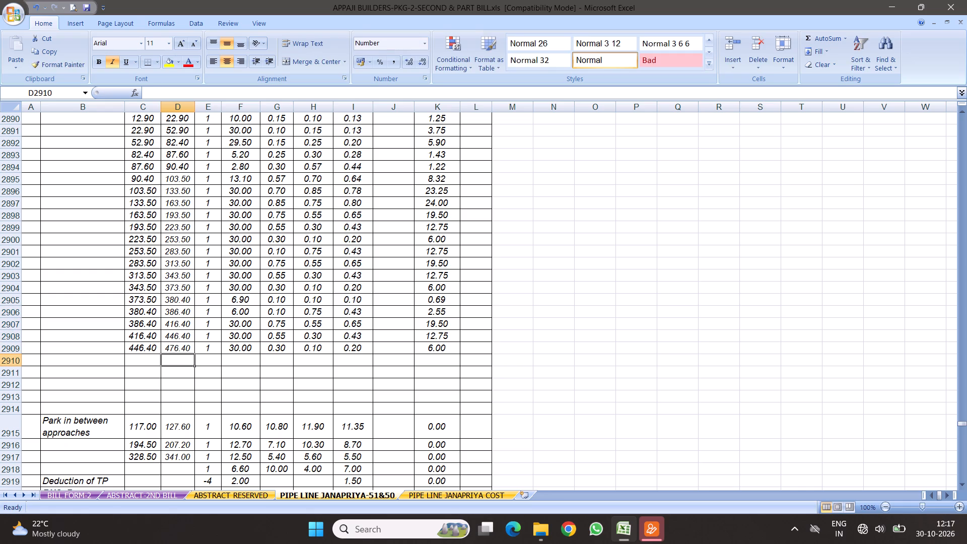
{"action": "key", "text": "Up"}
{"action": "type", "text": "459"}
{"action": "key", "text": "Return"}
Fill the length formula from F2888 down through F2909.
{"action": "scroll", "coordinate": [205, 291], "scroll_direction": "up", "scroll_amount": 3}
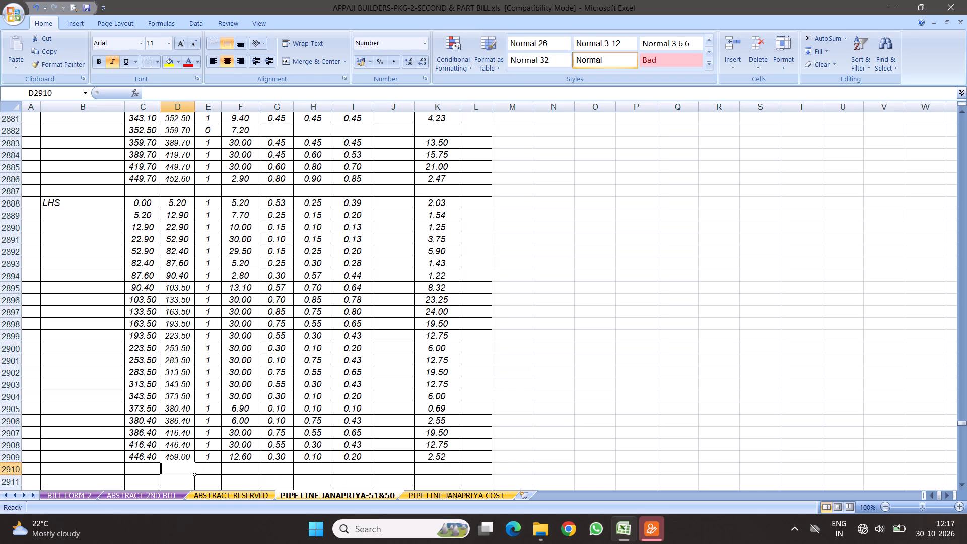
{"action": "left_click", "coordinate": [242, 201]}
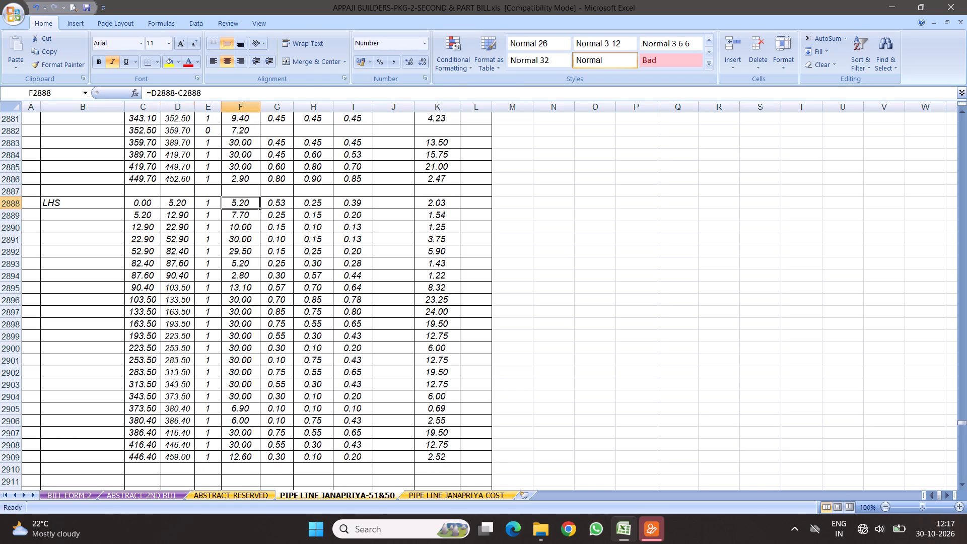
{"action": "left_click_drag", "start_coordinate": [259, 209], "coordinate": [255, 461]}
Set both G2888 and H2888 in the first LHS row to 0.25.
{"action": "left_click", "coordinate": [278, 205]}
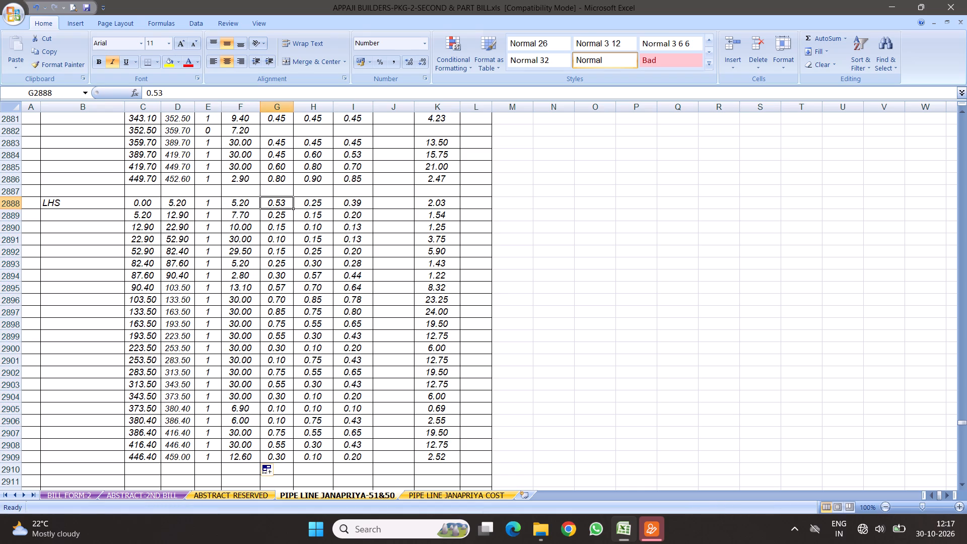
{"action": "type", "text": ".25"}
{"action": "key", "text": "Right"}
{"action": "type", "text": ".25"}
{"action": "key", "text": "Return"}
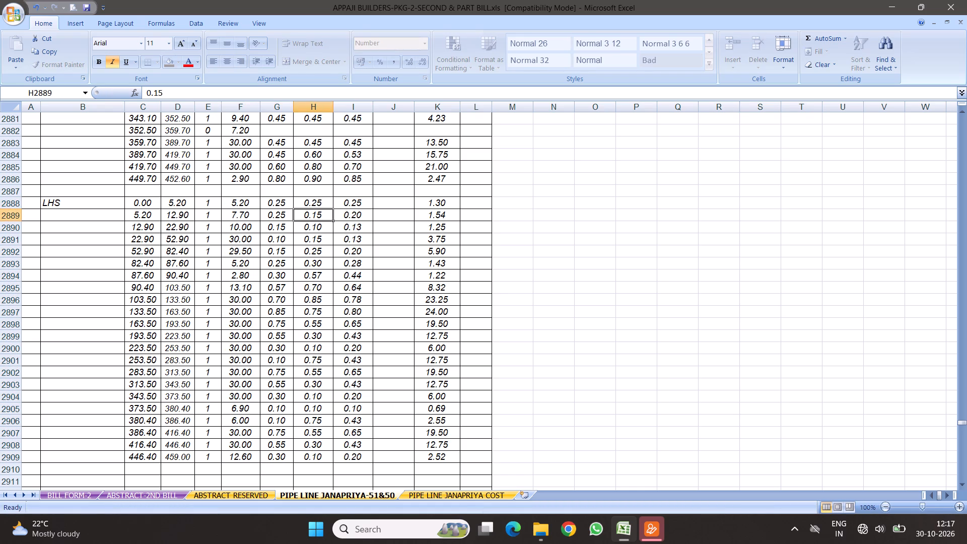
Set E2889 to 0 and clear G2889 to K2889 in the 5.20 to 12.90 row.
{"action": "left_click", "coordinate": [223, 215]}
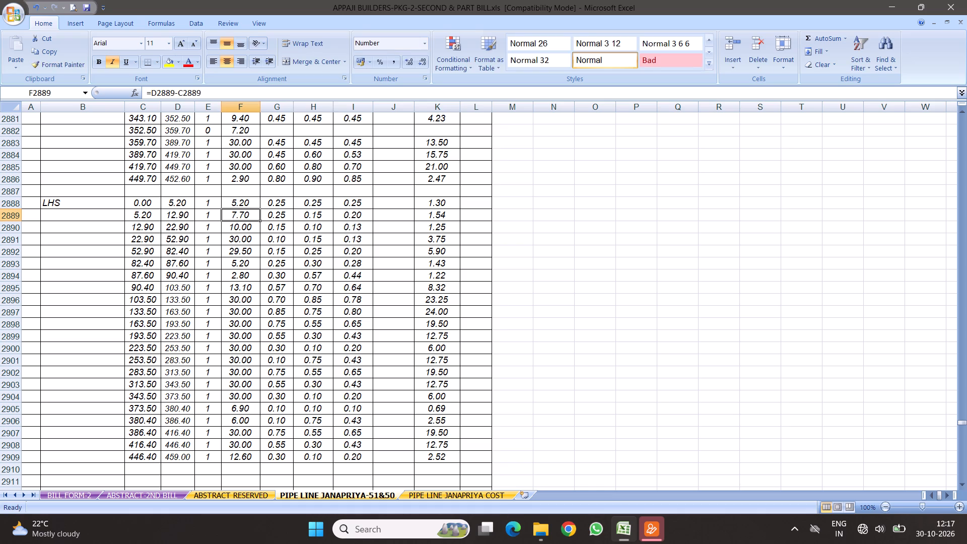
{"action": "left_click", "coordinate": [198, 211]}
{"action": "key", "text": "0"}
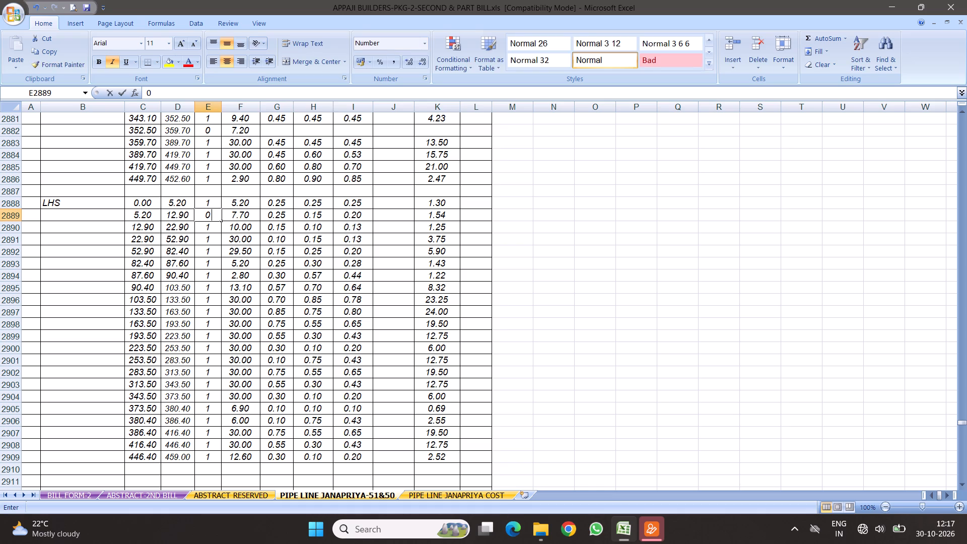
{"action": "left_click_drag", "start_coordinate": [277, 213], "coordinate": [428, 226]}
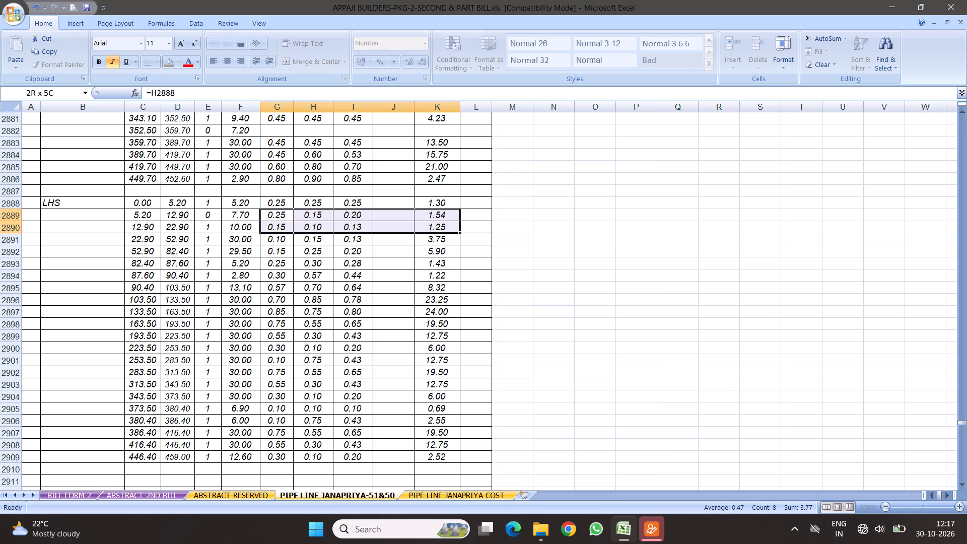
{"action": "left_click_drag", "start_coordinate": [428, 226], "coordinate": [442, 211]}
{"action": "key", "text": "Delete"}
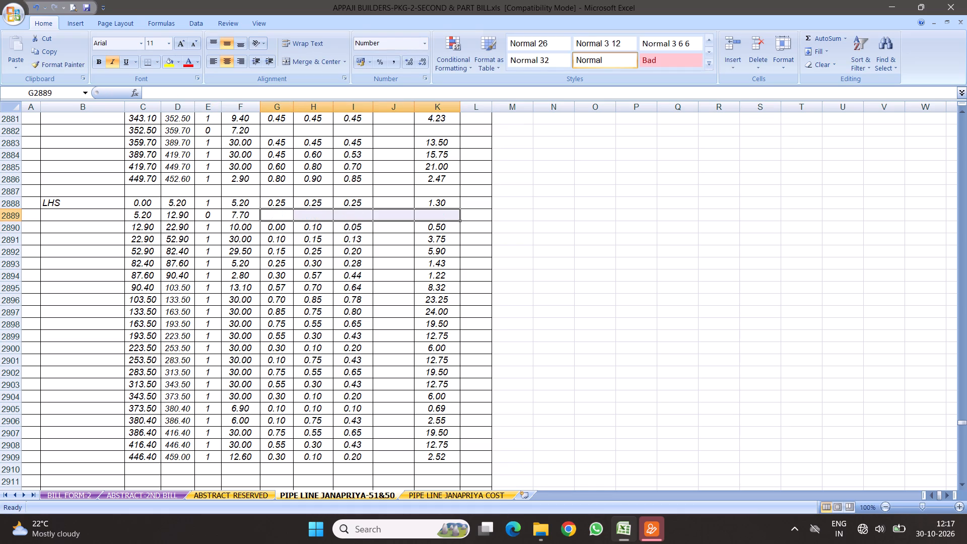
Set G2890 to 0.27, H2890 to 0.4, and both H2891 and H2892 to 0.15 in the LHS width columns.
{"action": "left_click", "coordinate": [275, 228]}
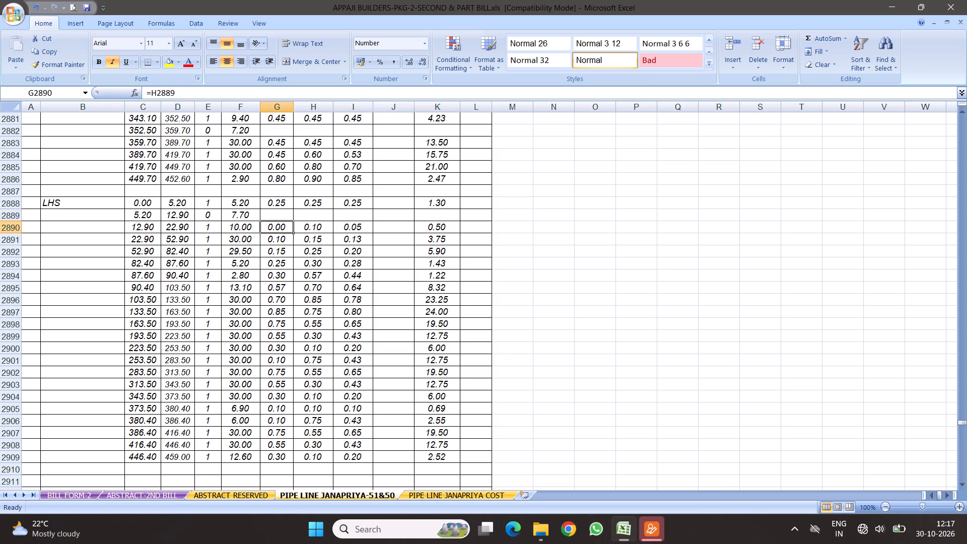
{"action": "type", "text": ".27"}
{"action": "key", "text": "Right"}
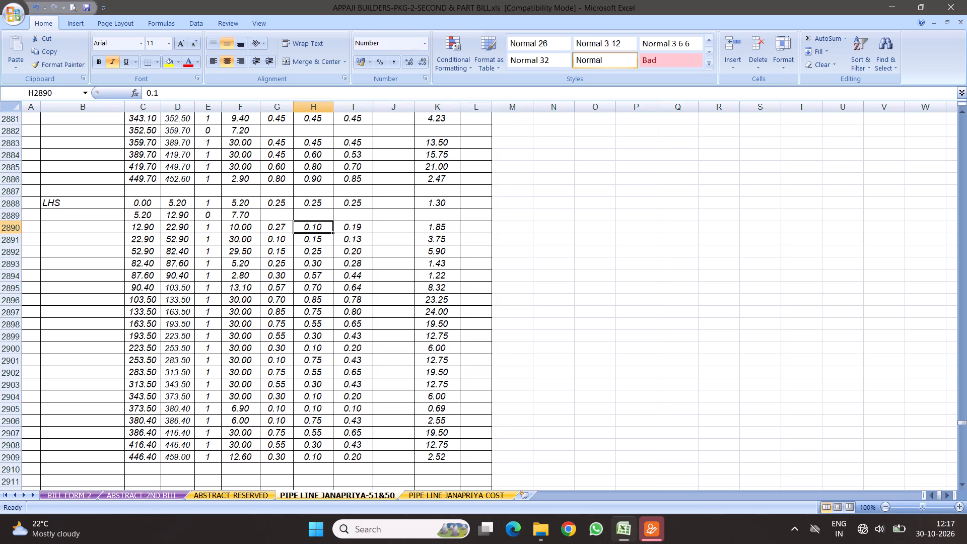
{"action": "type", "text": ".4"}
{"action": "key", "text": "Return"}
{"action": "type", "text": ".15"}
{"action": "key", "text": "Return"}
{"action": "type", "text": ".15"}
{"action": "key", "text": "Return"}
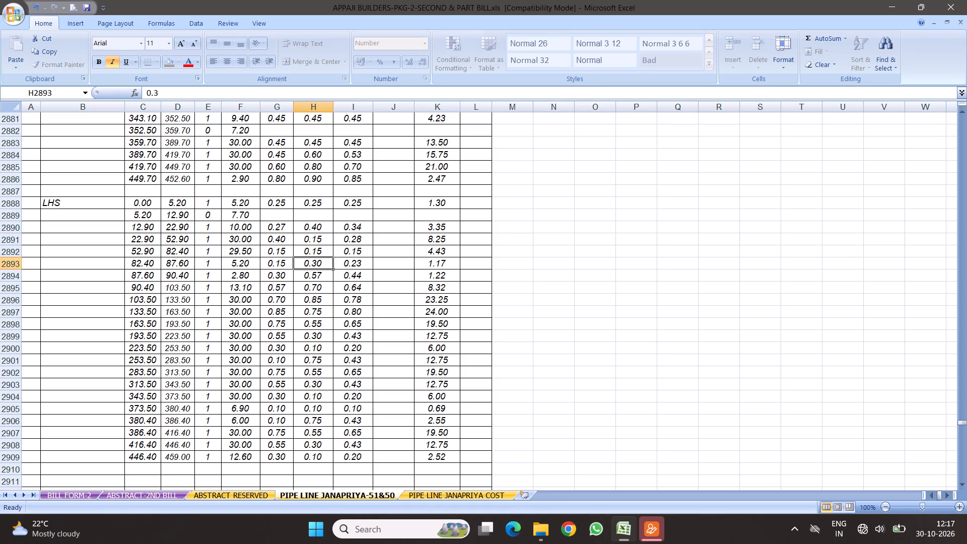
Set E2893 to 0 and clear G2893 to K2893 in the 82.40 to 87.60 row.
{"action": "left_click", "coordinate": [215, 264]}
{"action": "key", "text": "0"}
{"action": "key", "text": "Right"}
{"action": "key", "text": "Right"}
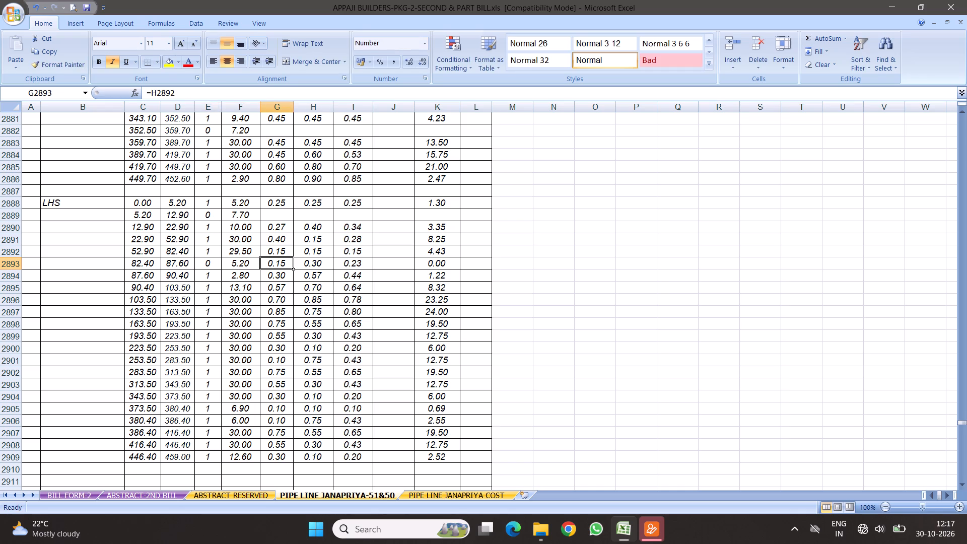
{"action": "key", "text": "Right"}
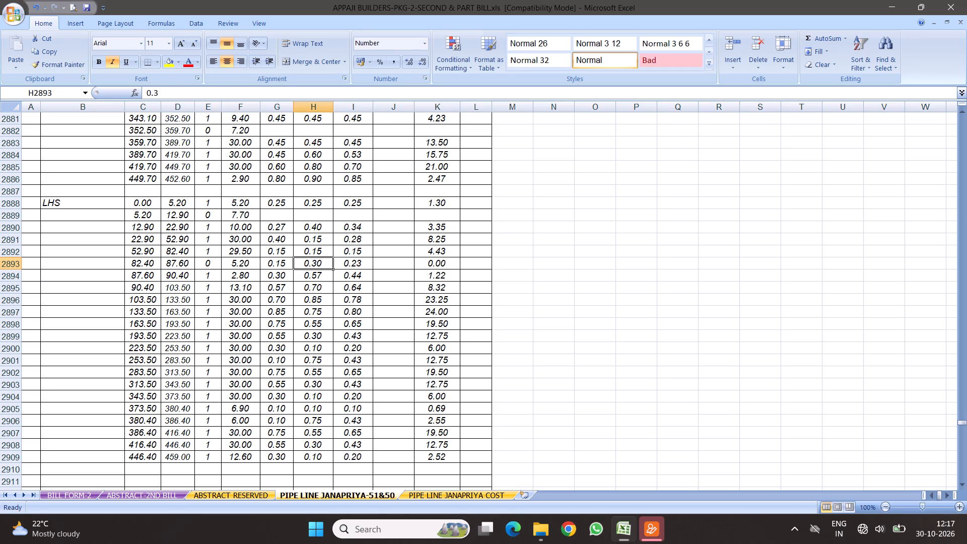
{"action": "left_click_drag", "start_coordinate": [268, 263], "coordinate": [439, 266]}
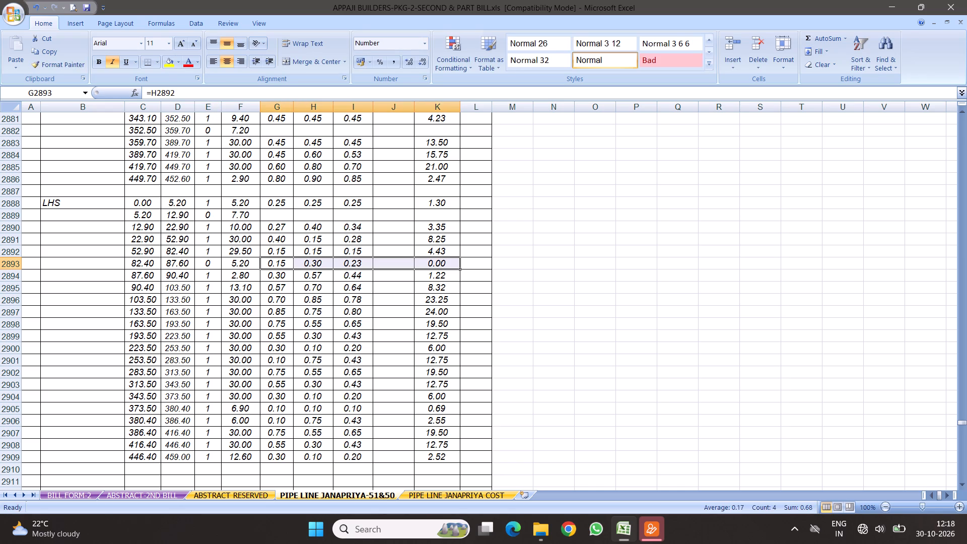
{"action": "key", "text": "Delete"}
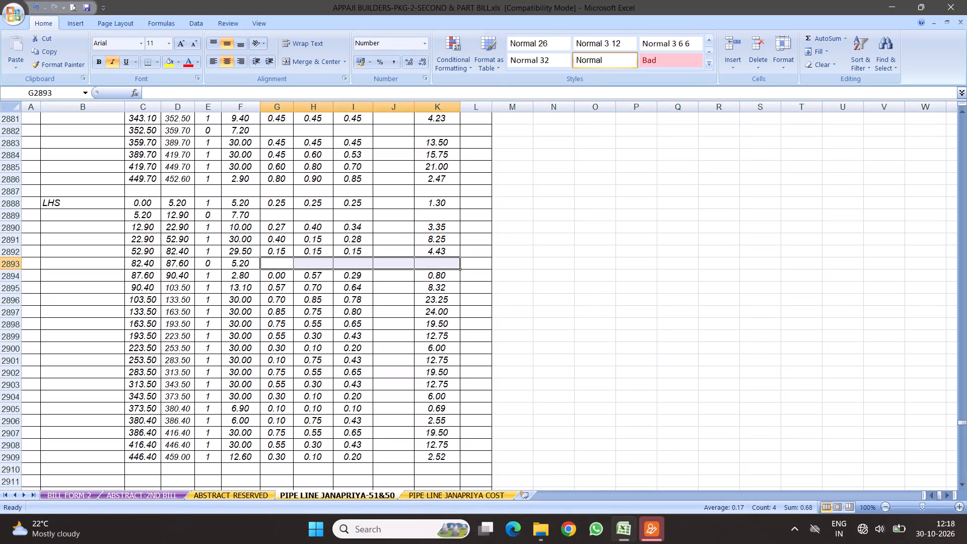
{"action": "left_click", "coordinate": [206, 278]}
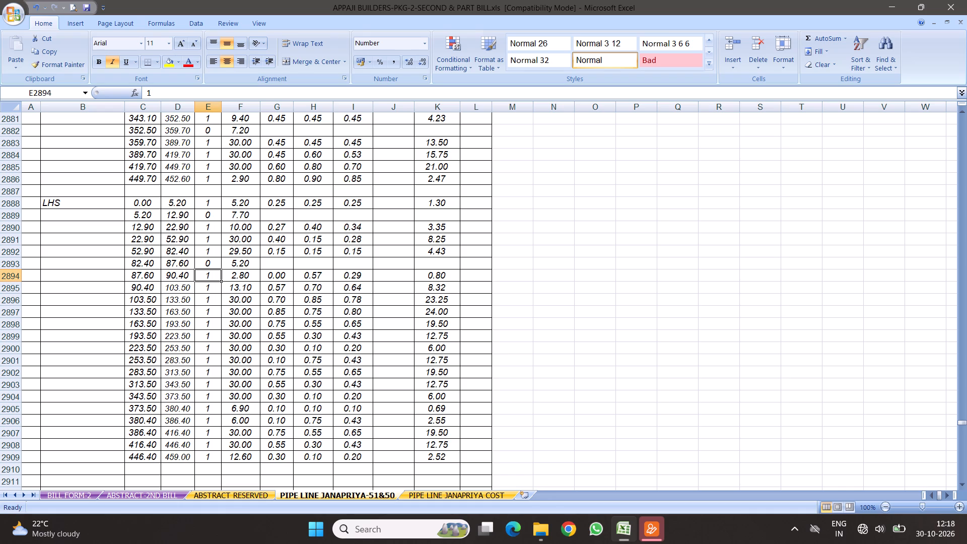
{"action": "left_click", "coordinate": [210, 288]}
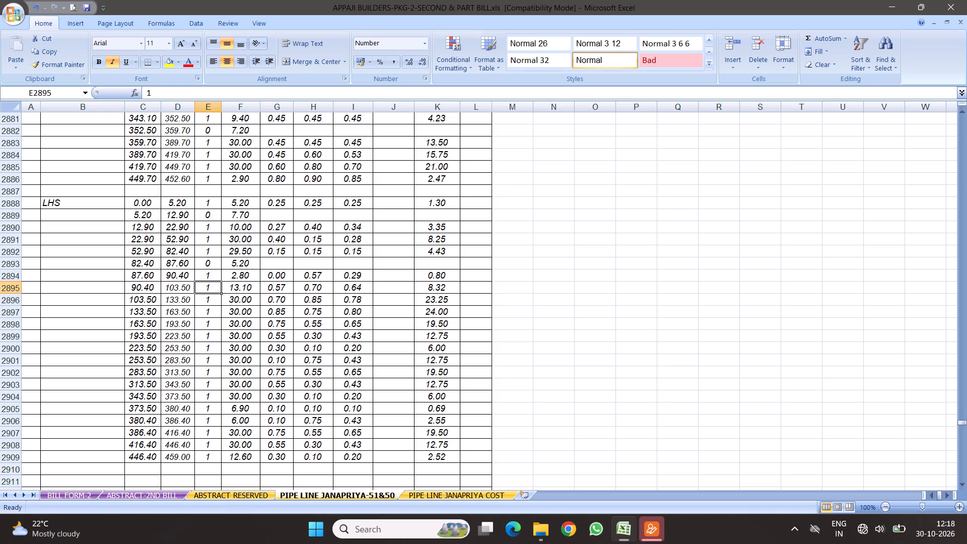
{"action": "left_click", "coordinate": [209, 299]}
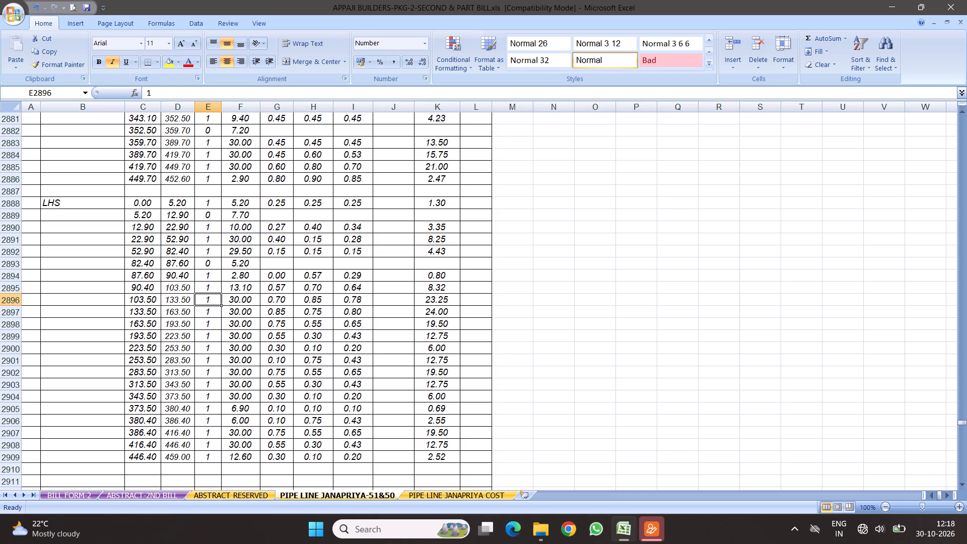
Clear G2906 to K2906 in the 380.40 to 386.40 row of the LHS block.
{"action": "left_click_drag", "start_coordinate": [213, 422], "coordinate": [245, 425]}
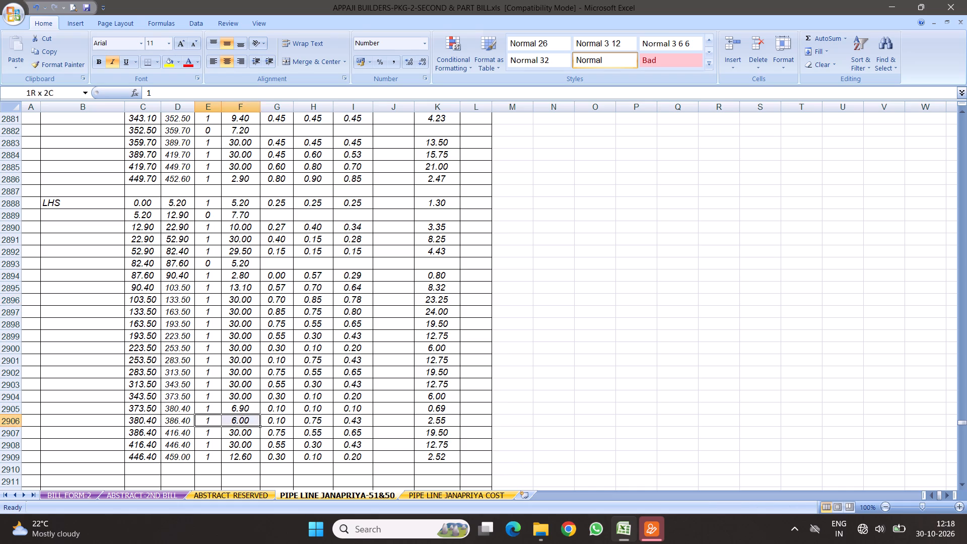
{"action": "left_click_drag", "start_coordinate": [245, 425], "coordinate": [445, 421]}
{"action": "left_click_drag", "start_coordinate": [258, 422], "coordinate": [297, 422]}
{"action": "left_click_drag", "start_coordinate": [275, 420], "coordinate": [438, 427]}
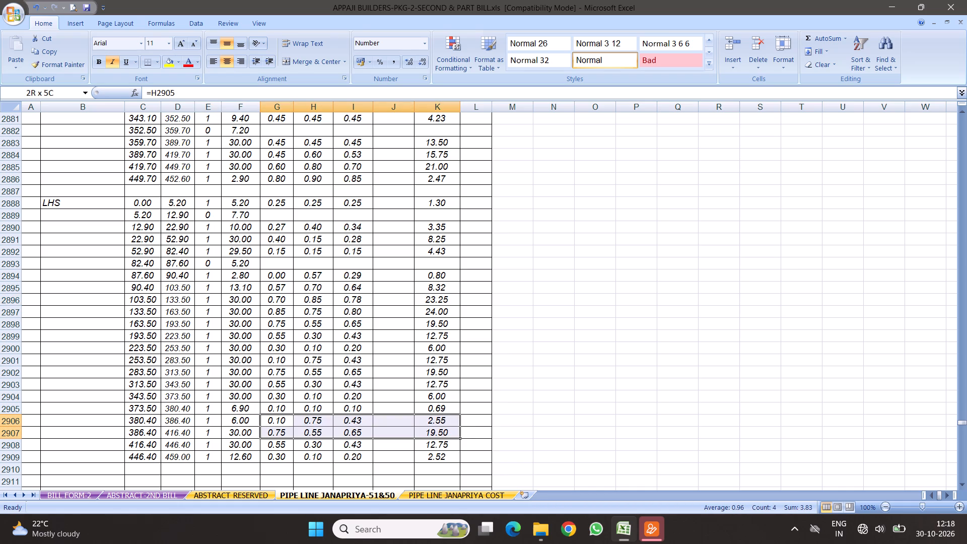
{"action": "left_click_drag", "start_coordinate": [438, 427], "coordinate": [439, 423]}
{"action": "key", "text": "Delete"}
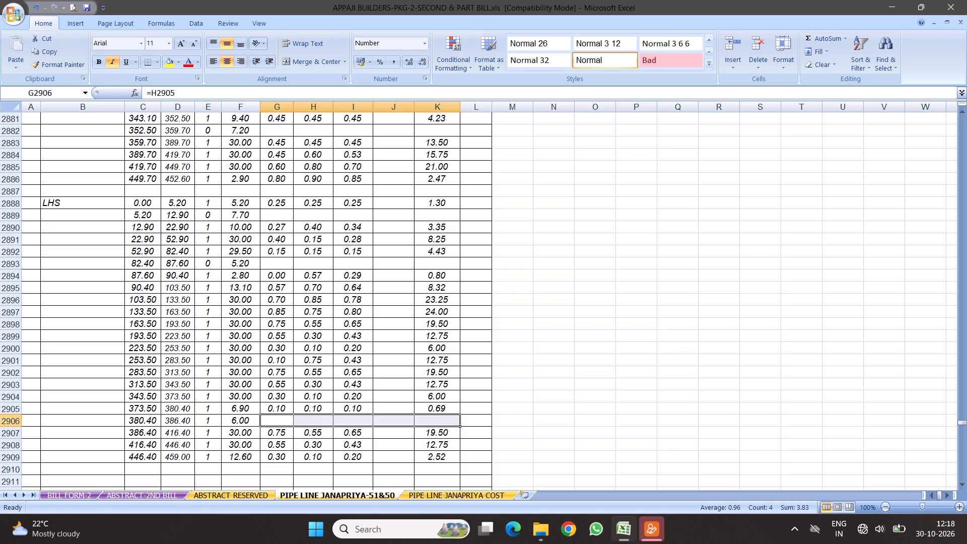
{"action": "left_click", "coordinate": [206, 422]}
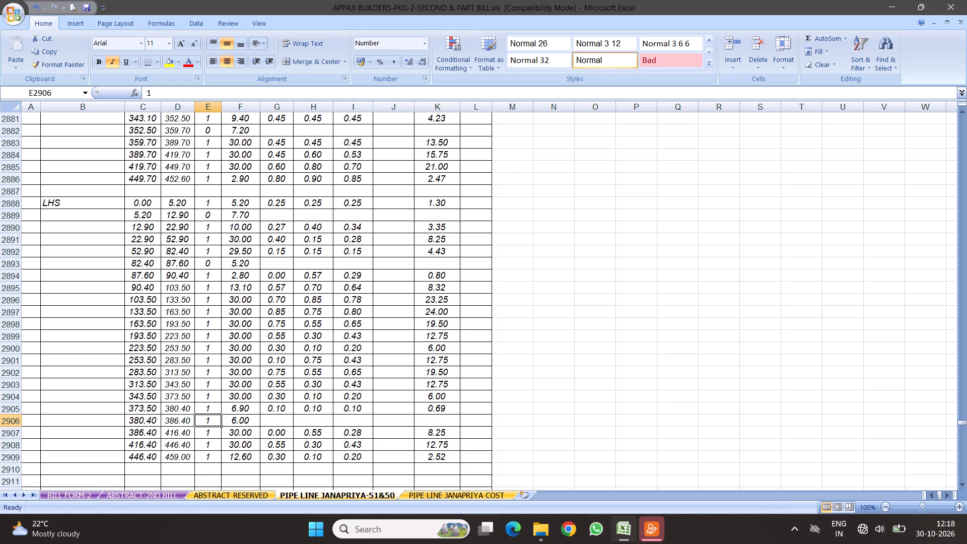
Delete rows 2913 to 2918, covering the Park in between approaches entries above the Deduction of TP row.
{"action": "scroll", "coordinate": [316, 341], "scroll_direction": "down", "scroll_amount": 3}
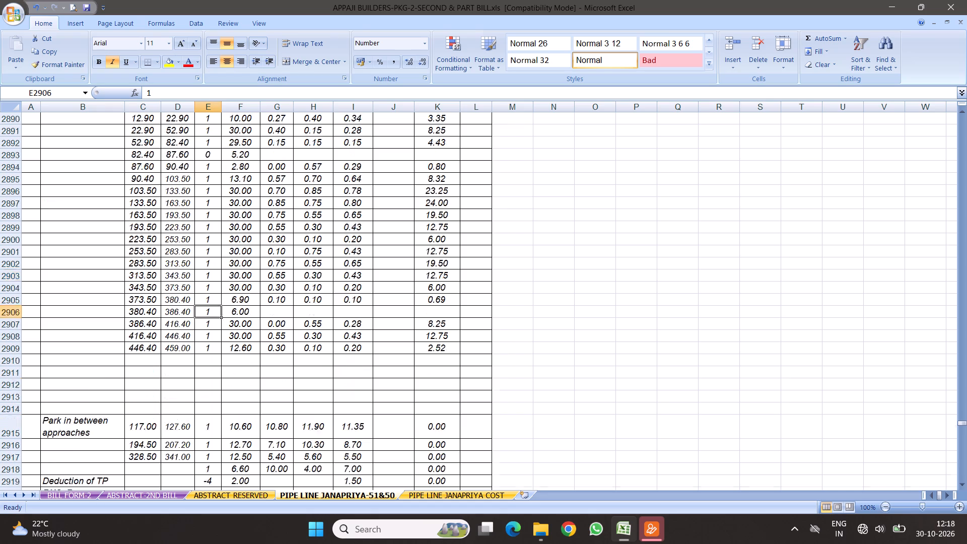
{"action": "scroll", "coordinate": [324, 337], "scroll_direction": "down", "scroll_amount": 1}
{"action": "scroll", "coordinate": [297, 249], "scroll_direction": "up", "scroll_amount": 2}
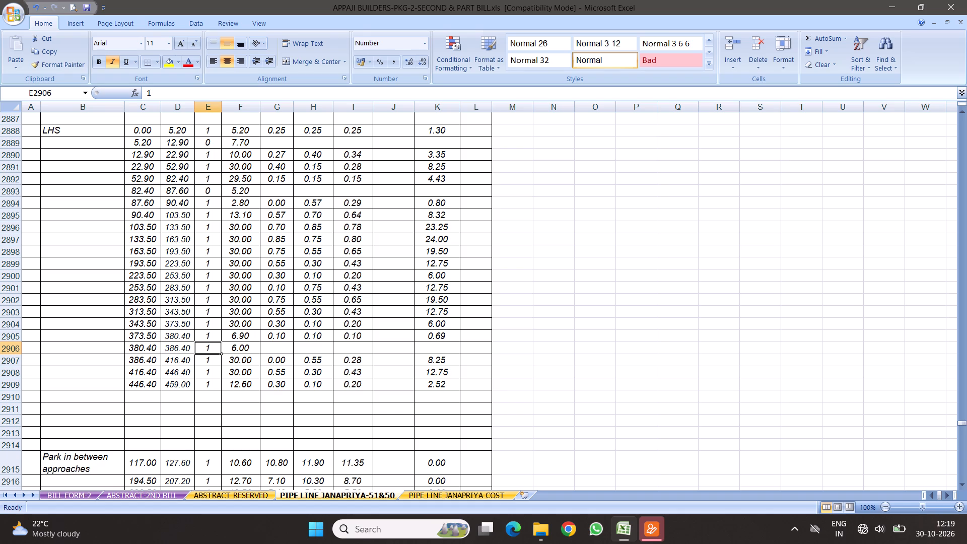
{"action": "scroll", "coordinate": [354, 411], "scroll_direction": "down", "scroll_amount": 3}
{"action": "scroll", "coordinate": [371, 366], "scroll_direction": "down", "scroll_amount": 4}
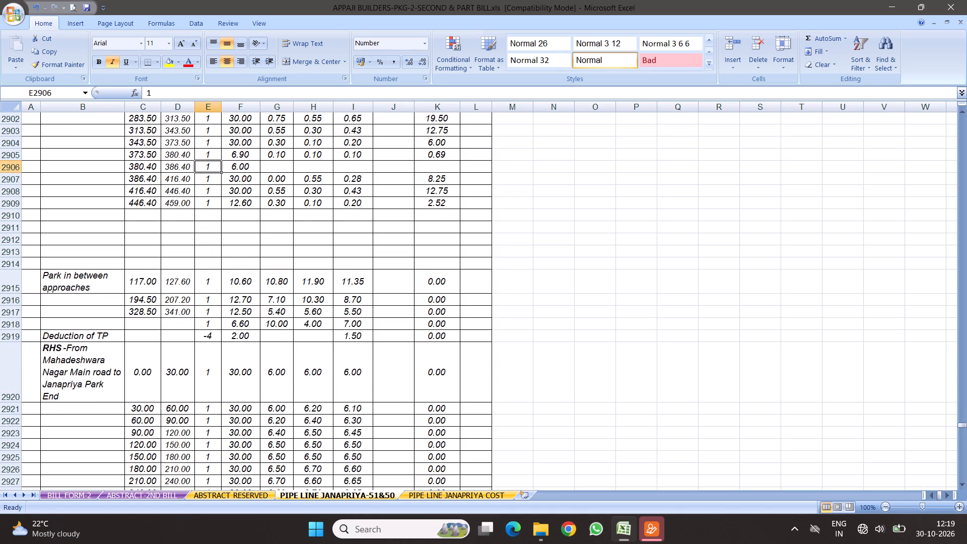
{"action": "scroll", "coordinate": [171, 349], "scroll_direction": "up", "scroll_amount": 1}
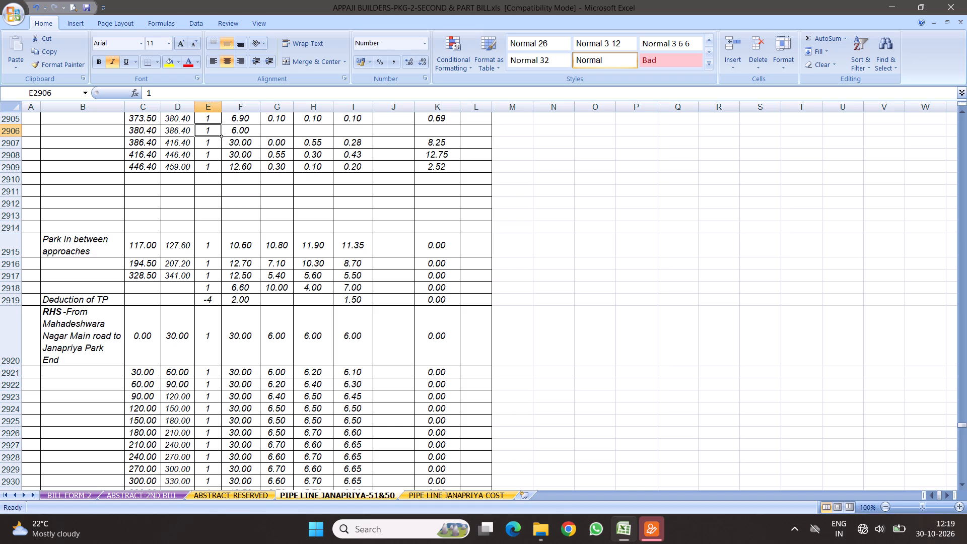
{"action": "left_click", "coordinate": [237, 281]}
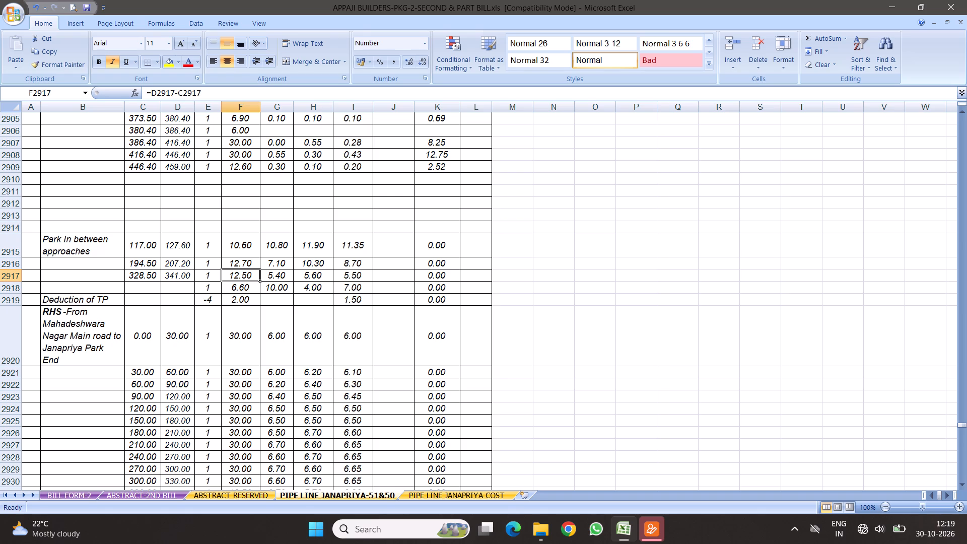
{"action": "left_click_drag", "start_coordinate": [8, 216], "coordinate": [12, 302]}
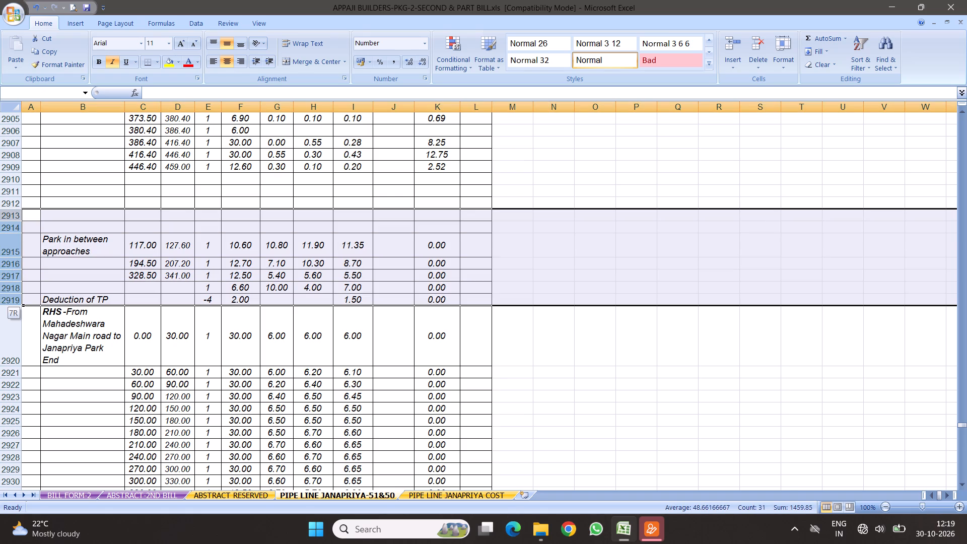
{"action": "left_click_drag", "start_coordinate": [12, 302], "coordinate": [18, 292]}
{"action": "right_click", "coordinate": [119, 235]}
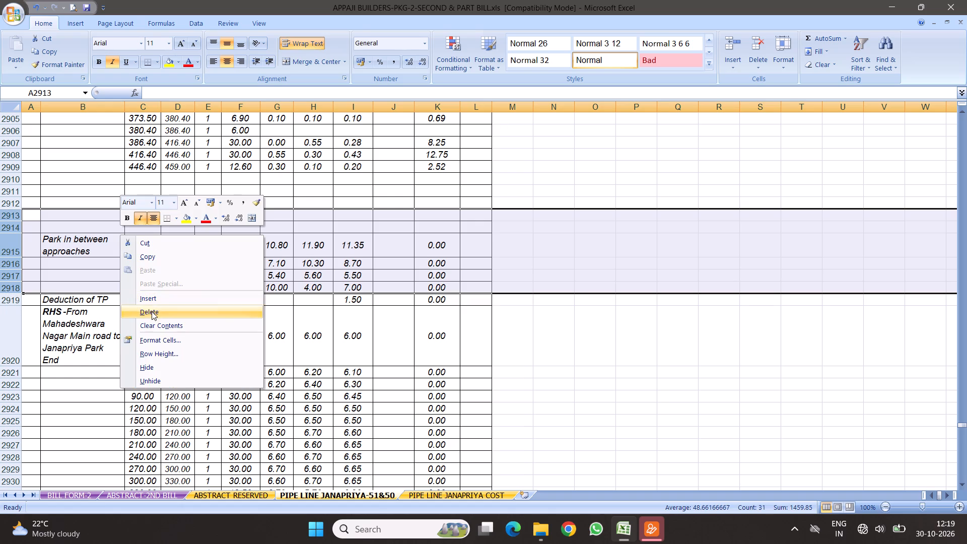
{"action": "left_click", "coordinate": [152, 311]}
Clear E2913 to K2913 in the Deduction of TP row, keeping its label.
{"action": "left_click_drag", "start_coordinate": [210, 215], "coordinate": [351, 214]}
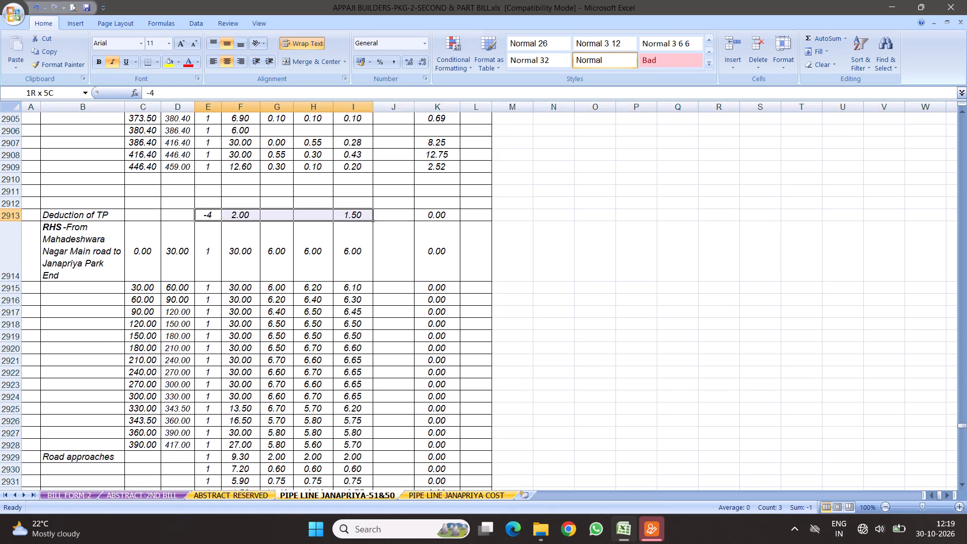
{"action": "left_click_drag", "start_coordinate": [351, 214], "coordinate": [416, 213]}
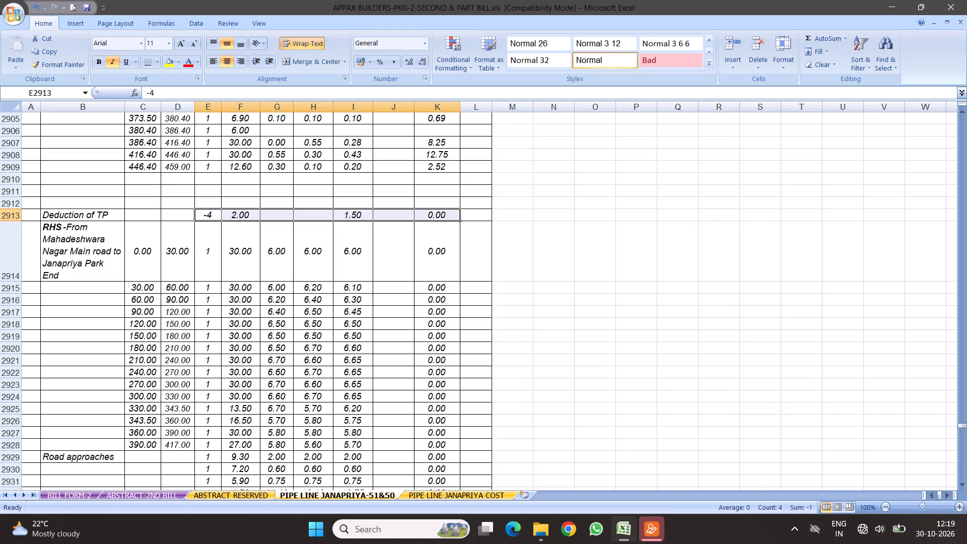
{"action": "key", "text": "Delete"}
Save the workbook with the updated LHS measurements.
{"action": "scroll", "coordinate": [387, 283], "scroll_direction": "up", "scroll_amount": 1}
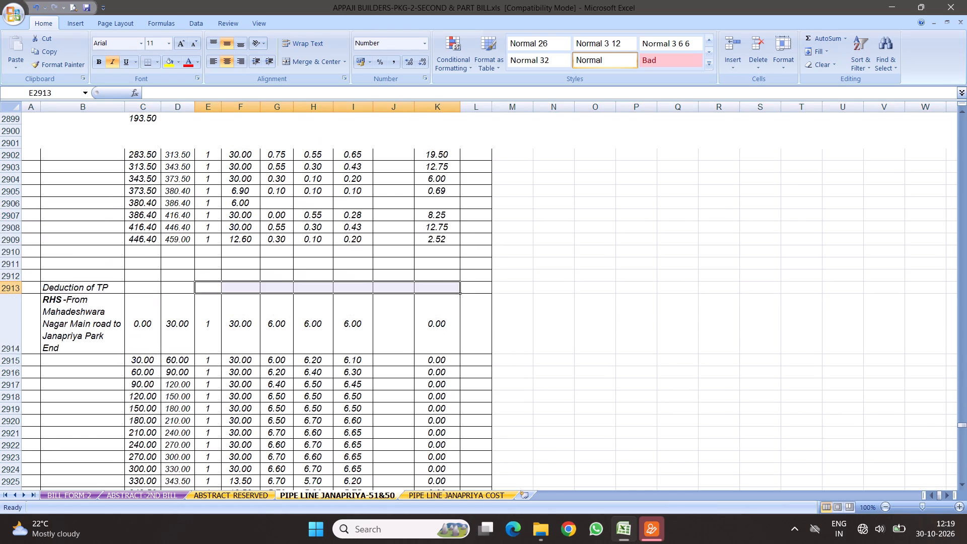
{"action": "scroll", "coordinate": [371, 289], "scroll_direction": "up", "scroll_amount": 8}
{"action": "scroll", "coordinate": [286, 276], "scroll_direction": "down", "scroll_amount": 2}
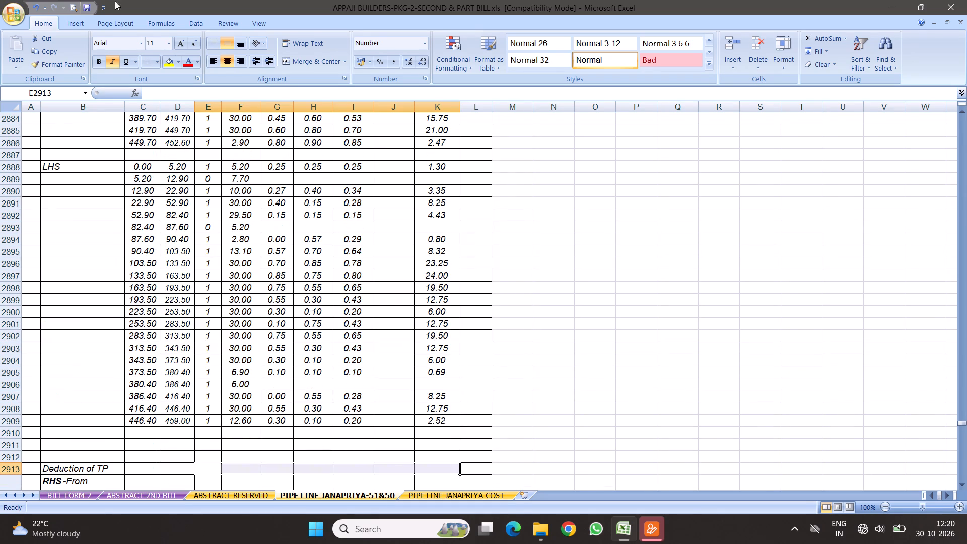
{"action": "left_click", "coordinate": [85, 9]}
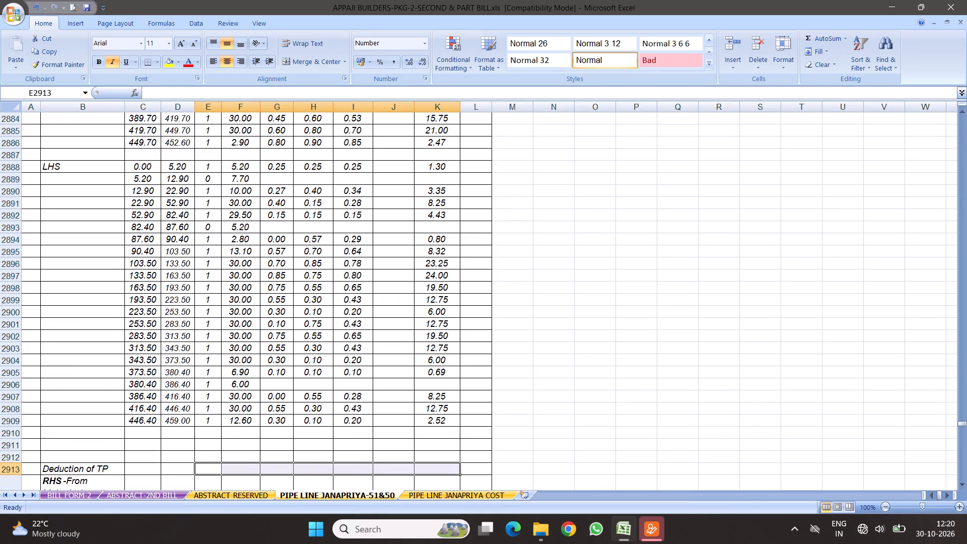
Close Excel and the SECOND & PART BILL folder window.
{"action": "left_click", "coordinate": [953, 8]}
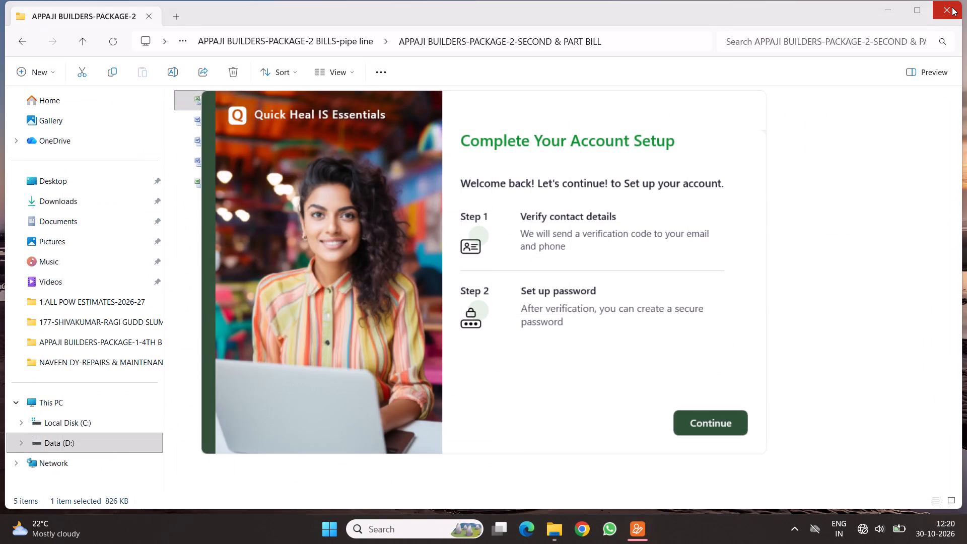
{"action": "left_click", "coordinate": [952, 7]}
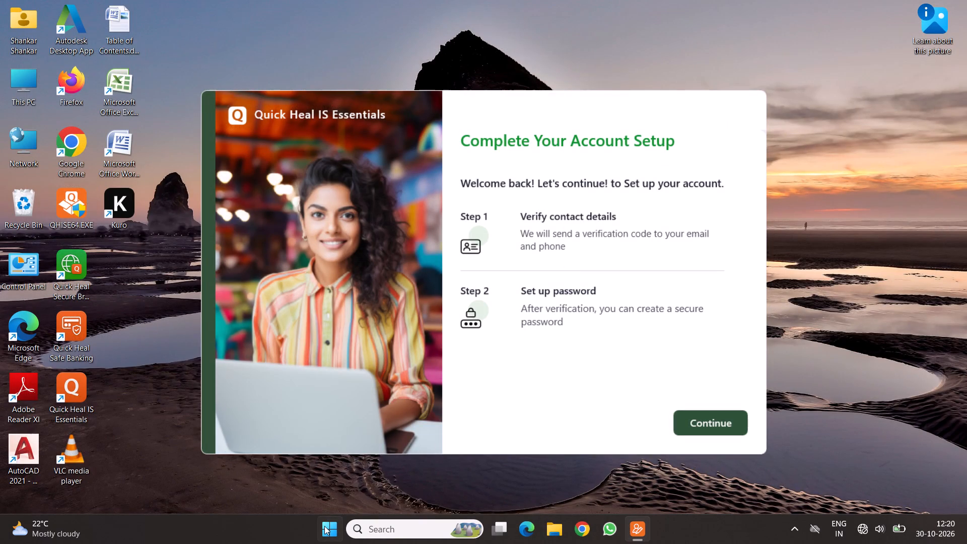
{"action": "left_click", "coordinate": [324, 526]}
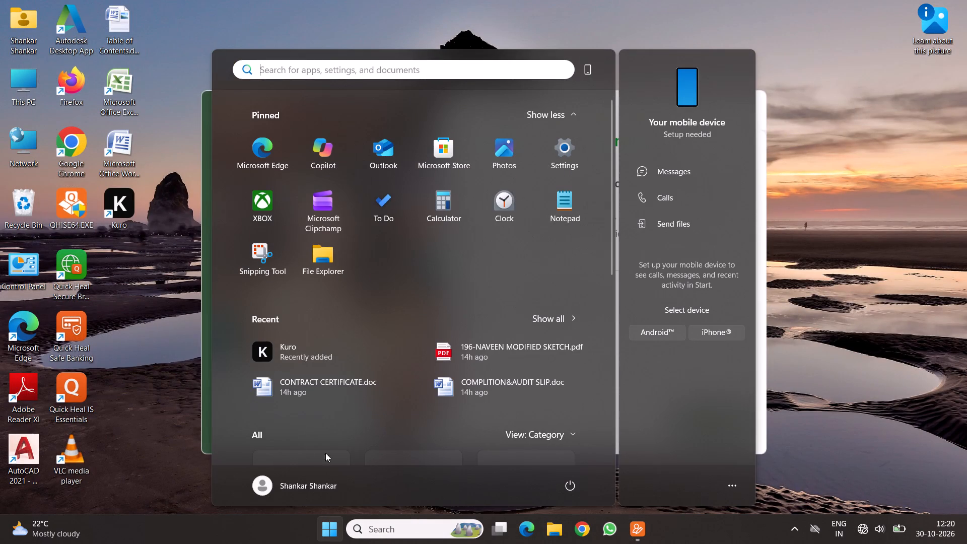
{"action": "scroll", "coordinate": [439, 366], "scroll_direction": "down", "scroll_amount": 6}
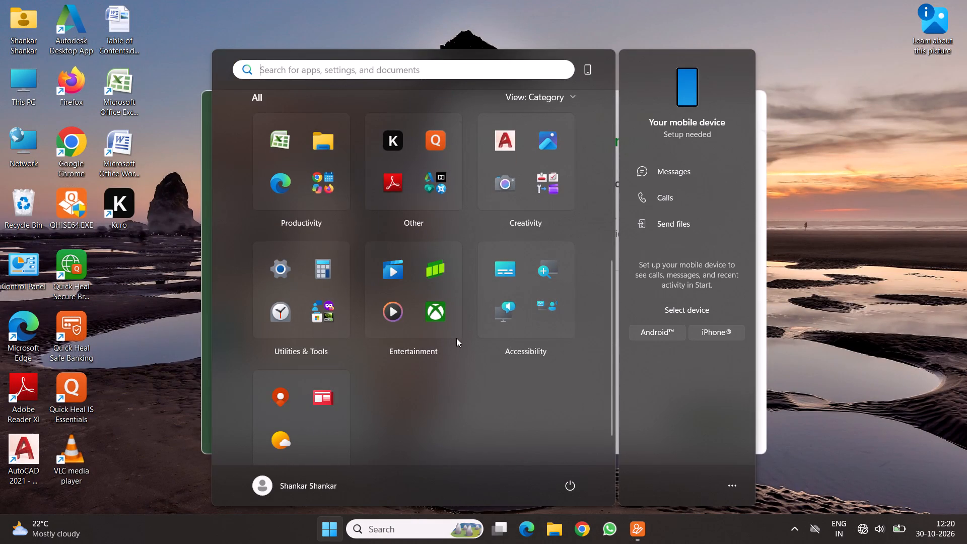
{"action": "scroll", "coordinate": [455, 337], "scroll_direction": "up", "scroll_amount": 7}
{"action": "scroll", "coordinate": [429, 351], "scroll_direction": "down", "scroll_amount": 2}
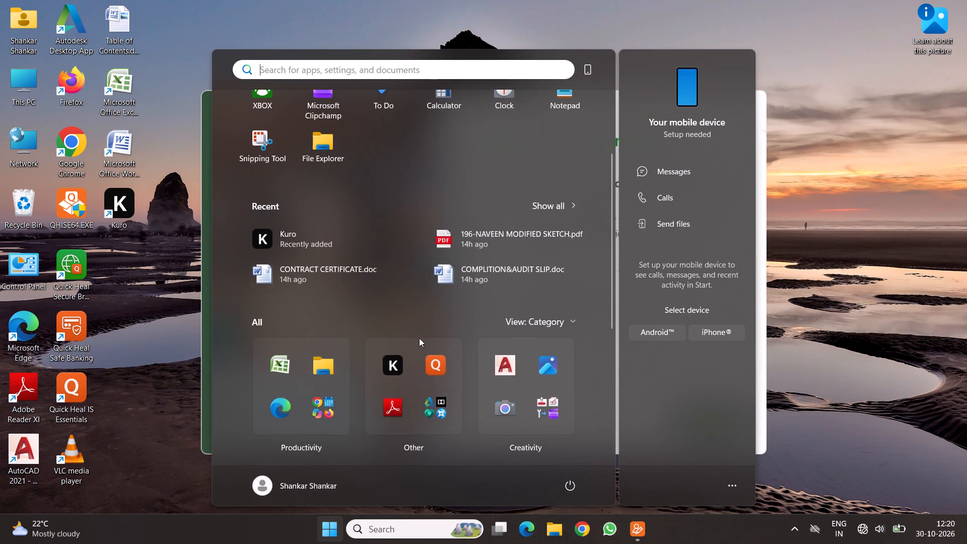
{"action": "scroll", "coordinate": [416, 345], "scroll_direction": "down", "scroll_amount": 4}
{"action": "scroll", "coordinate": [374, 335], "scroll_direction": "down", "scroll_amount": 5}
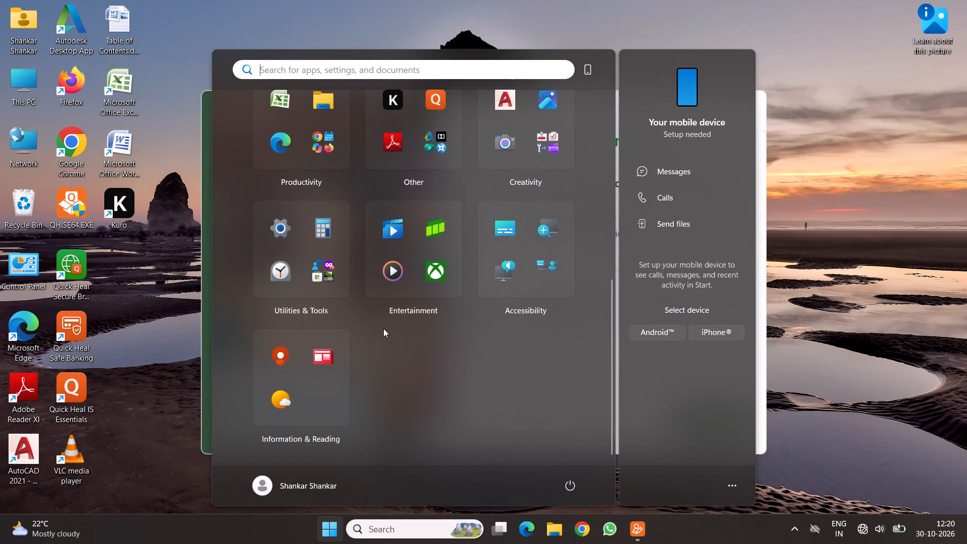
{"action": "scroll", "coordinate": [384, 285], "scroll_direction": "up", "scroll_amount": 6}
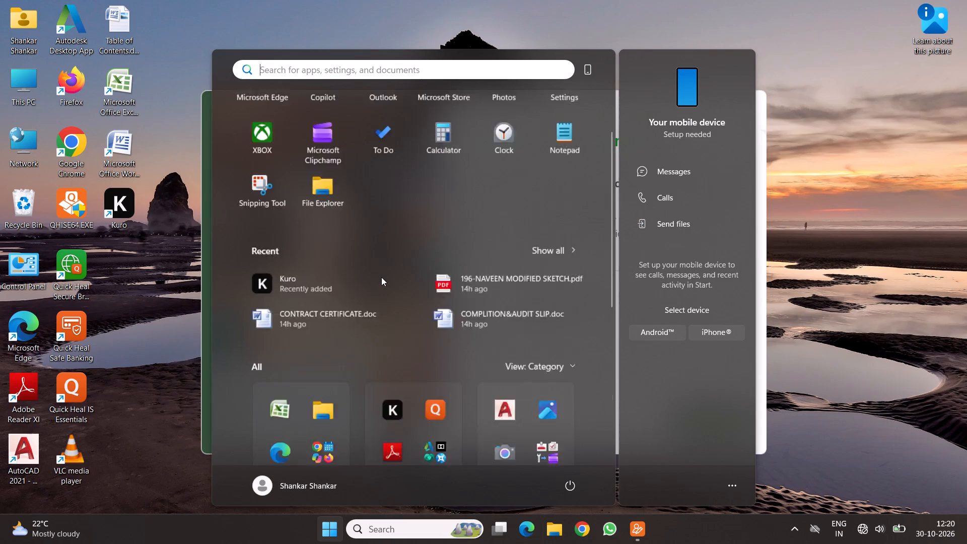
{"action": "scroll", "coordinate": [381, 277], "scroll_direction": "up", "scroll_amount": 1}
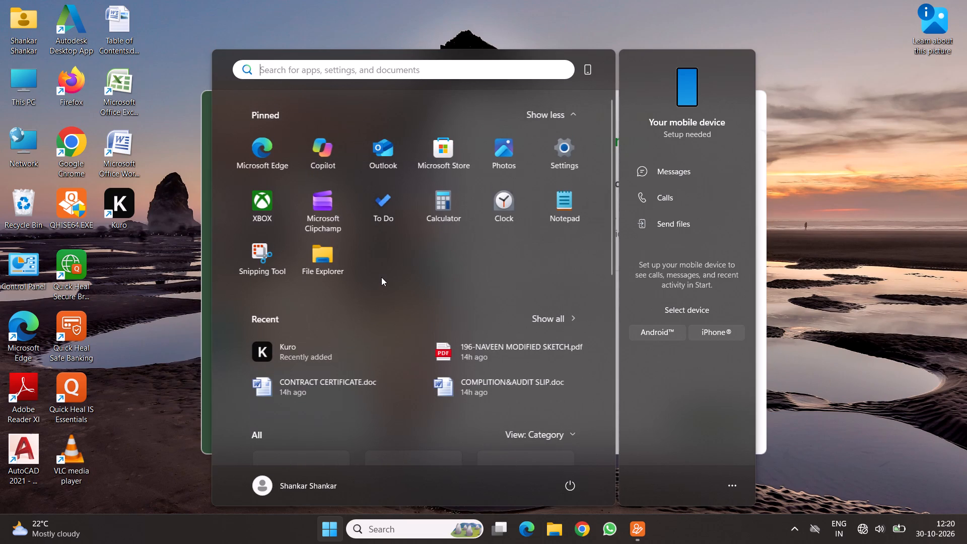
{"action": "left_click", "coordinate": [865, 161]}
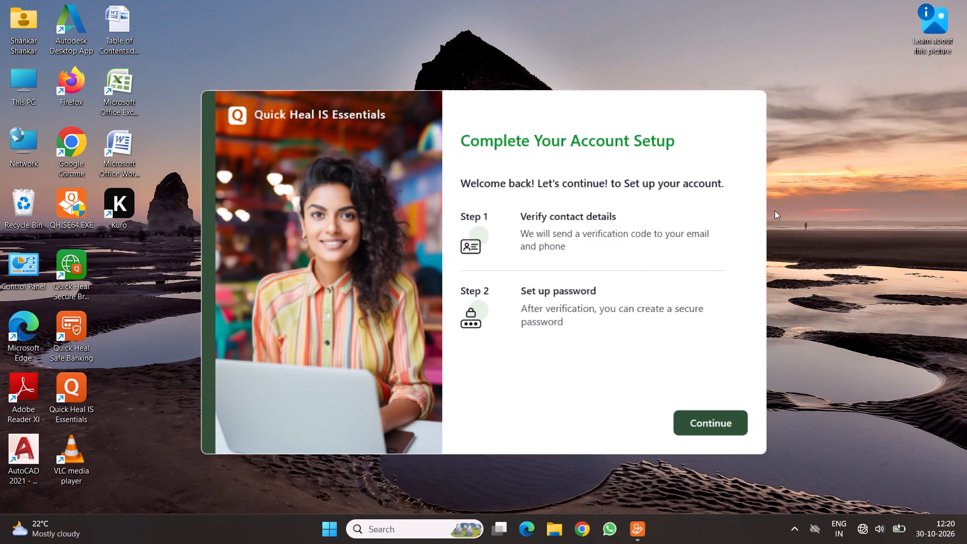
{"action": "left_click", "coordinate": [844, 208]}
Open the computer's power options to shut it down.
{"action": "left_click", "coordinate": [331, 529]}
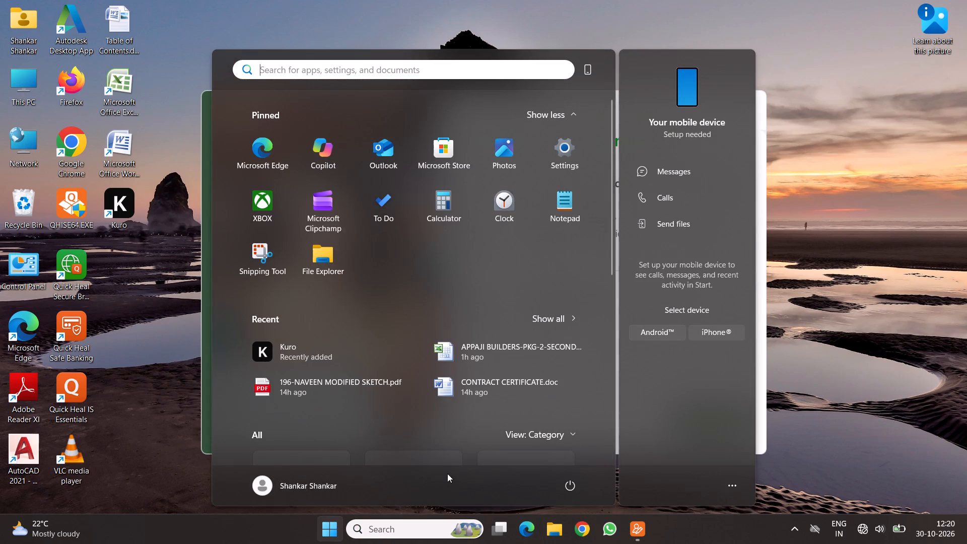
{"action": "left_click", "coordinate": [565, 486]}
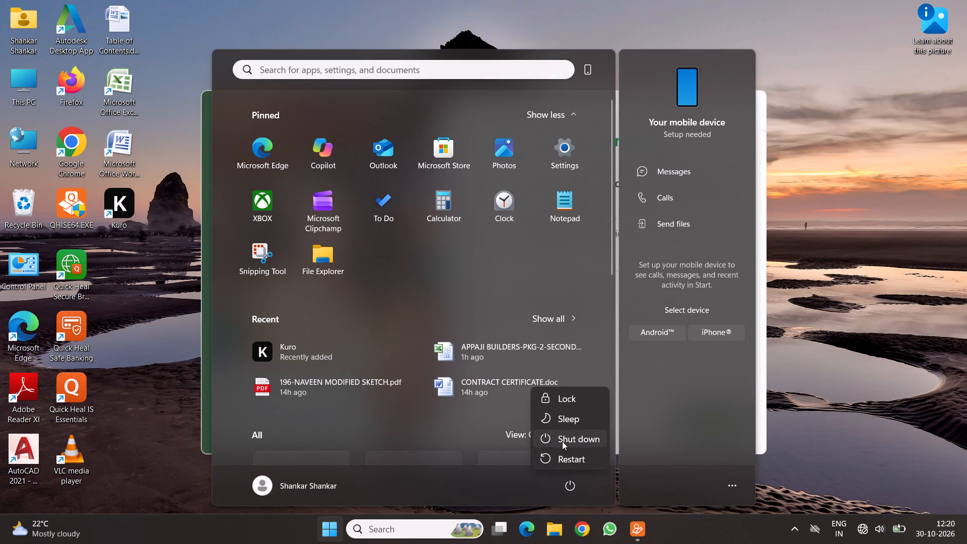